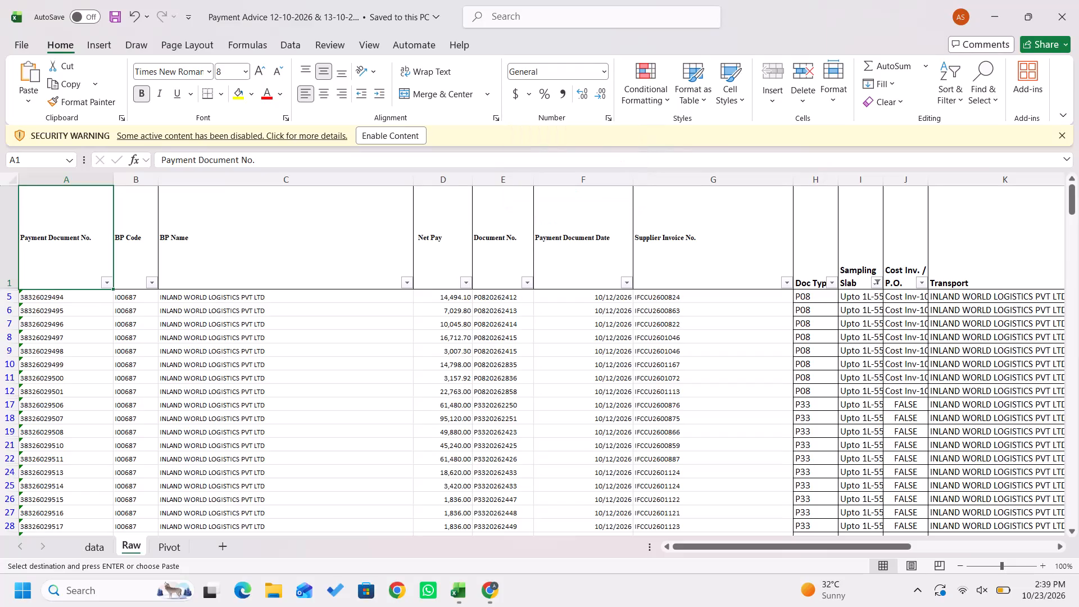
Examine the filtered payment rows and their invoice-check and assignee columns in the Raw sheet of the Excel payment advice workbook.
scroll(389, 420, "down", 3)
scroll(389, 420, "left", 4)
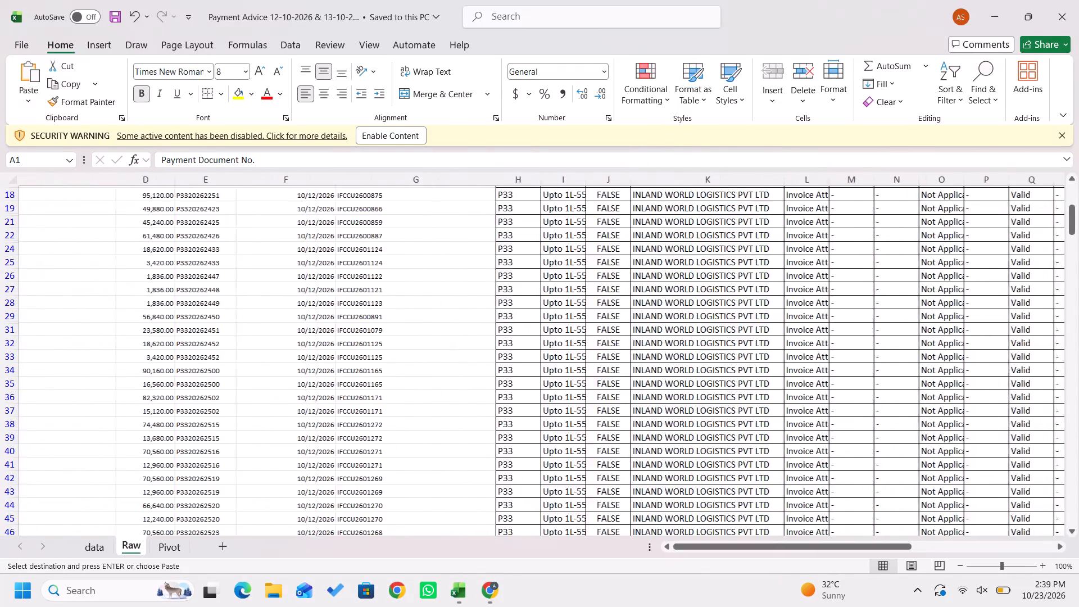
scroll(389, 420, "left", 1)
scroll(389, 420, "down", 11)
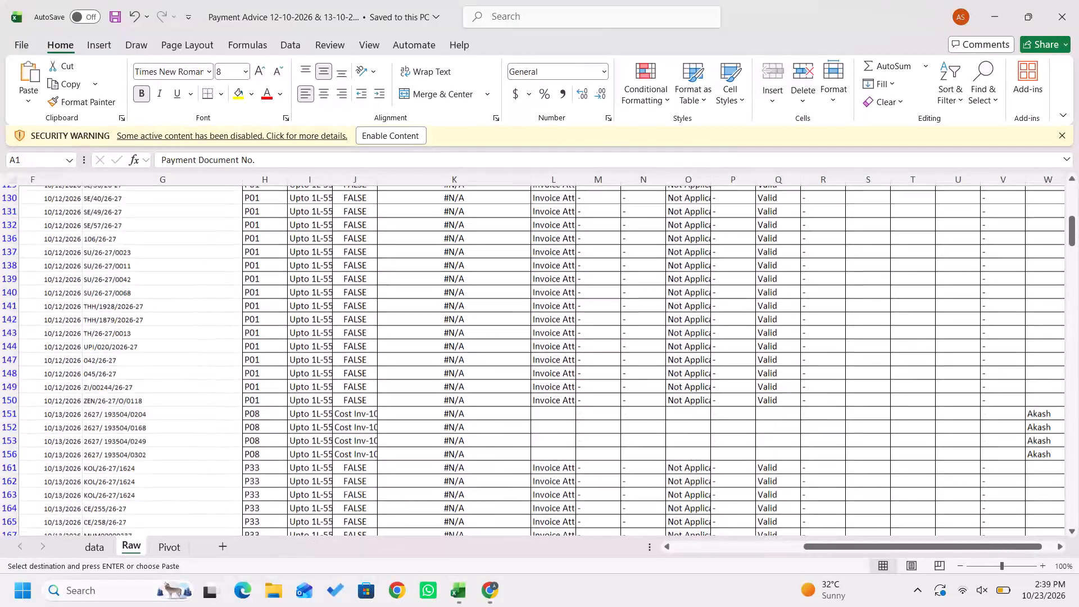
scroll(389, 420, "down", 1)
scroll(389, 420, "left", 2)
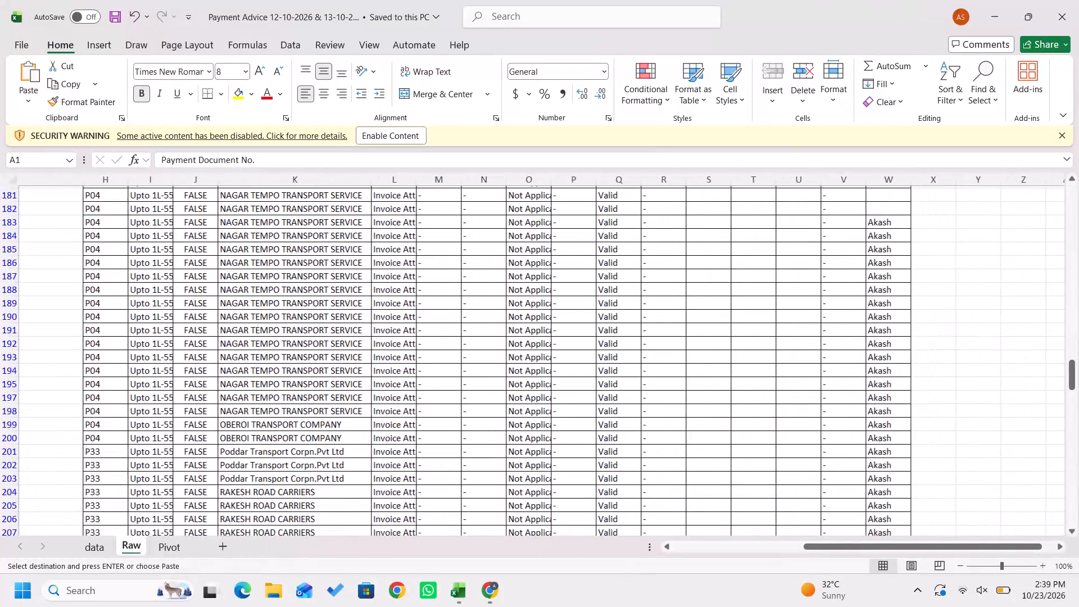
scroll(389, 420, "down", 5)
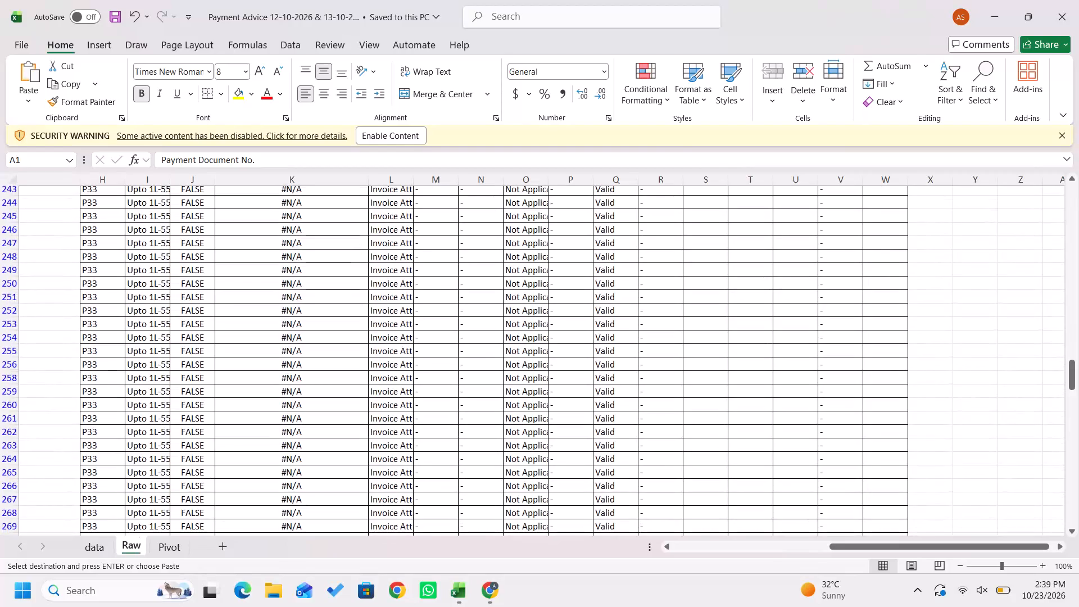
scroll(389, 420, "down", 1)
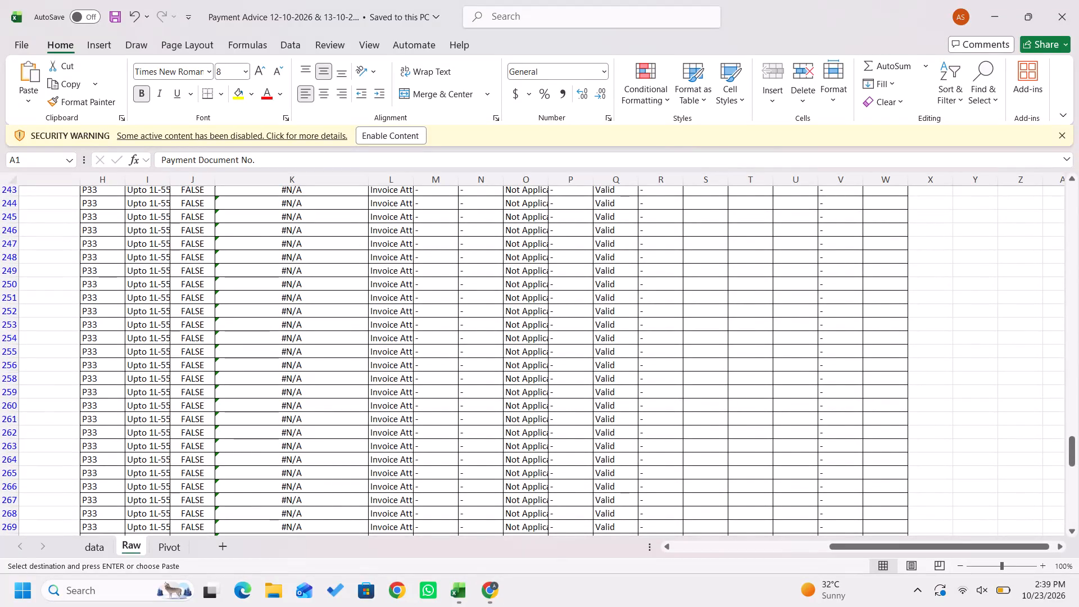
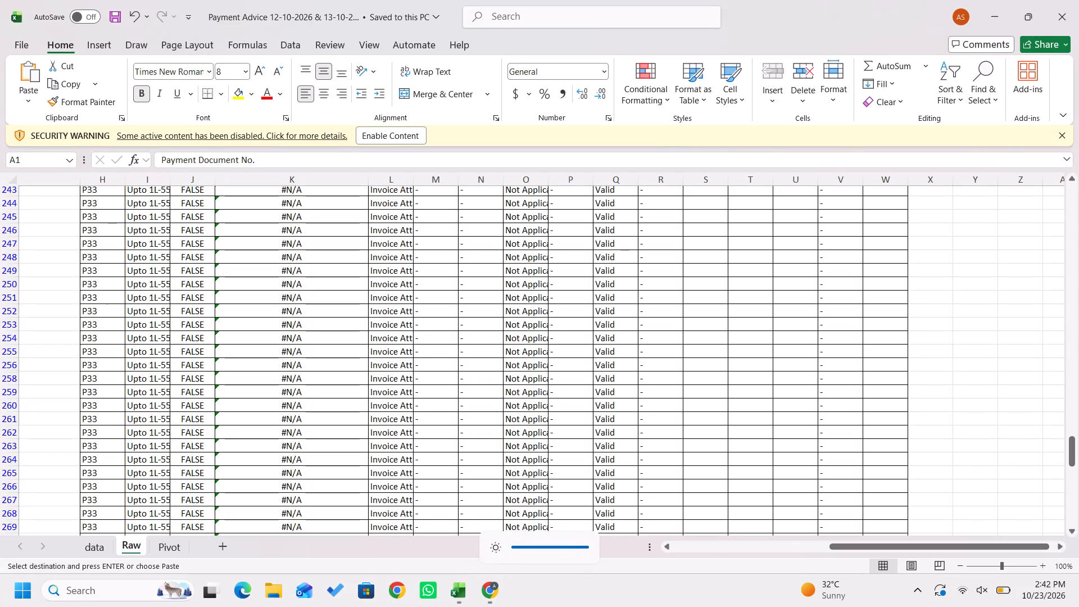
Examine the TDS, GST and advance check columns up through the sampled payment rows from row 264 to the header.
left_click(497, 457)
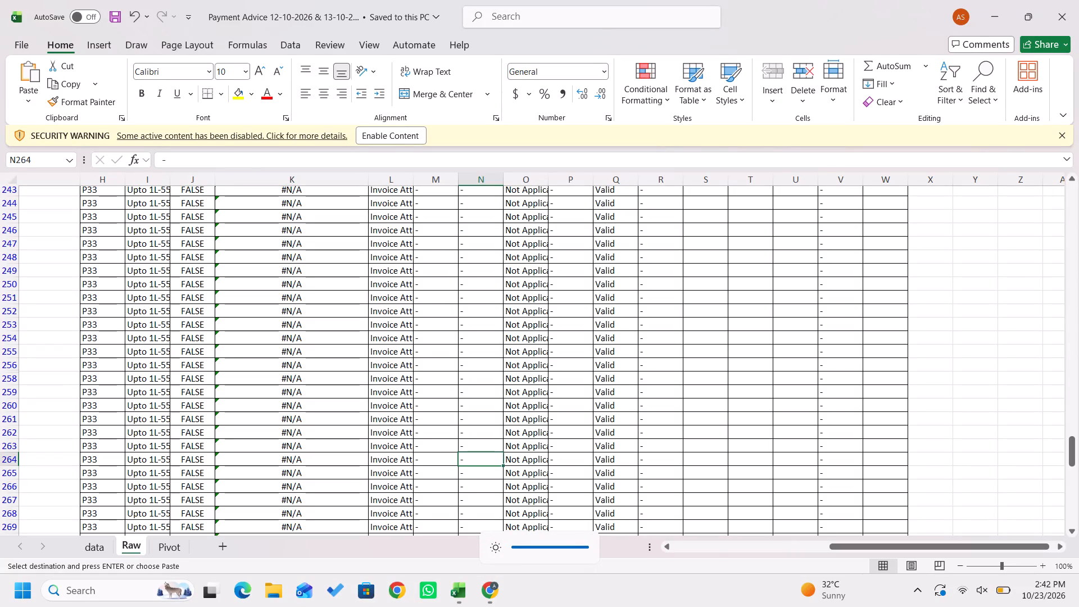
key("Right")
key("Up")
key("ctrl+Up")
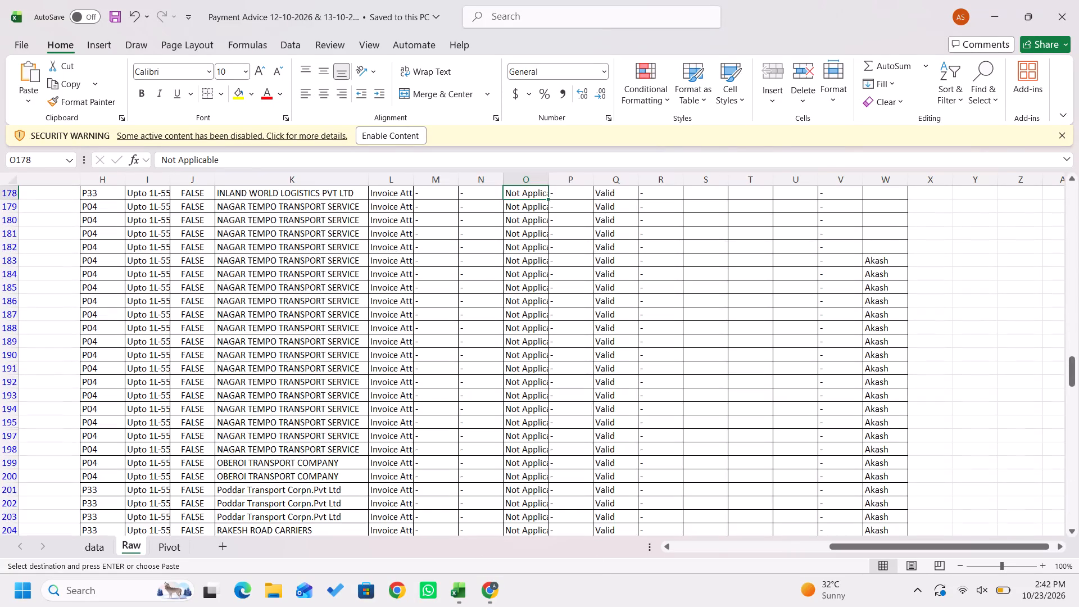
key("Up")
key("Up")
key("Up")
key("Up")
key("Up")
key("Up")
key("Up")
key("Up")
key("Up")
key("Up")
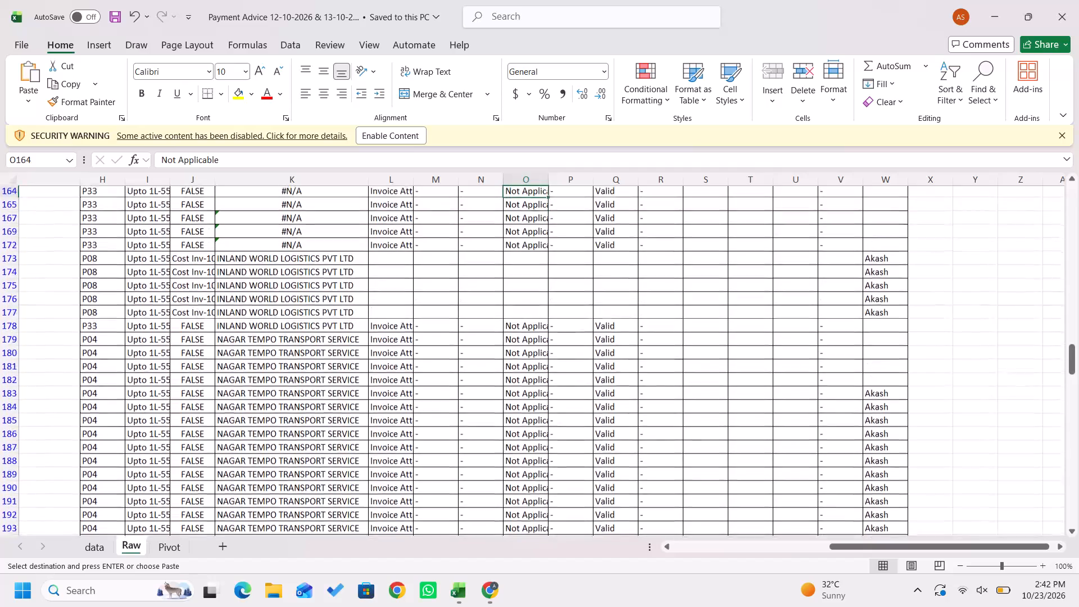
key("Up")
key("Up")
key("Right")
key("Right")
key("ctrl+Up")
key("Up")
key("ctrl+Up")
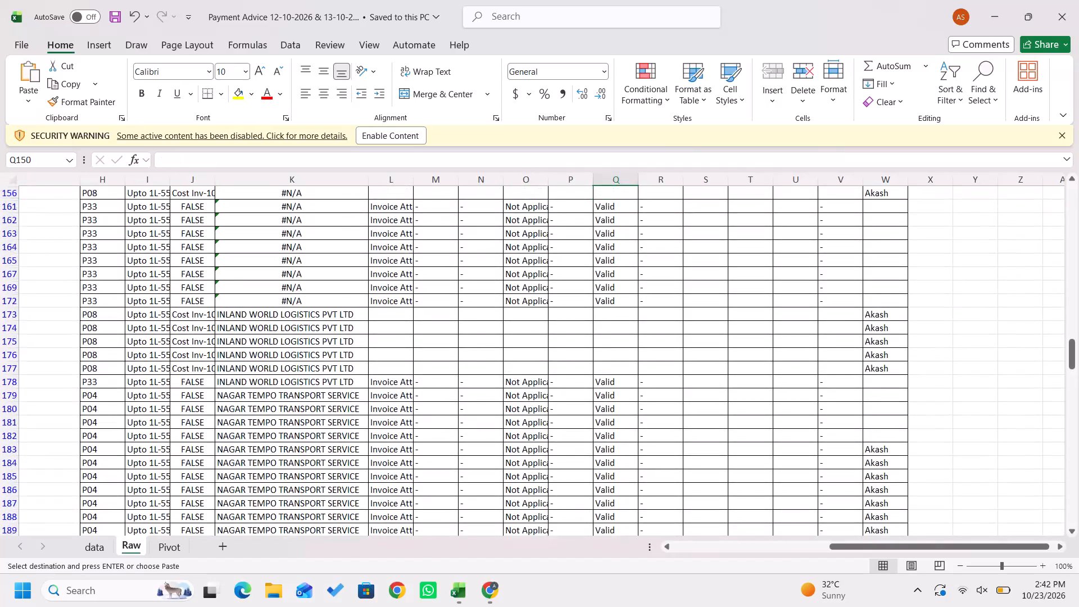
key("ctrl+Up")
key("ctrl+Right")
key("ctrl+Up")
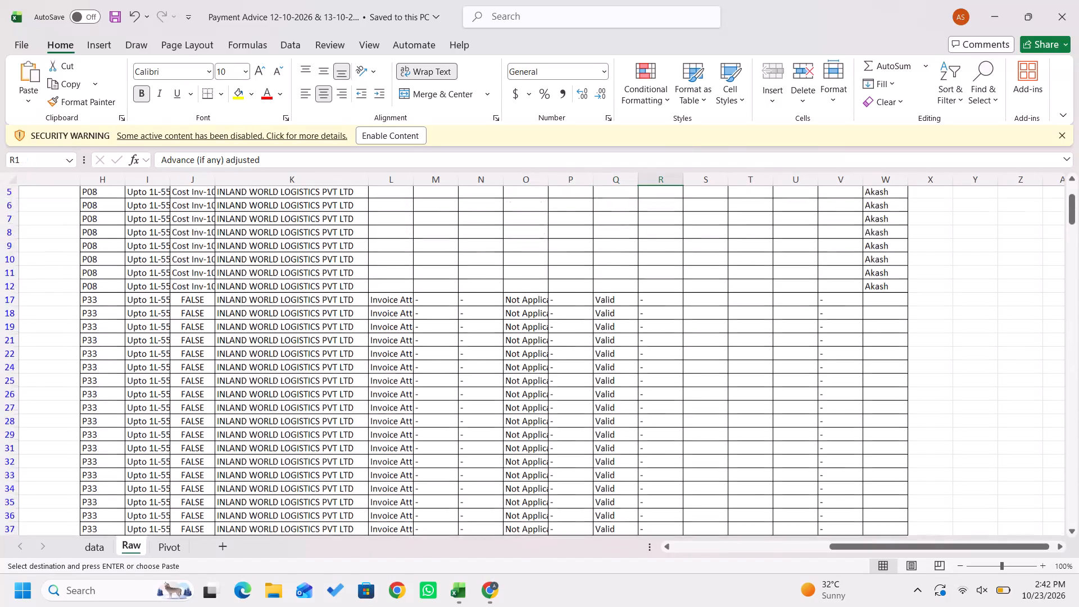
Filter the Auditor column to show only Akash's rows, excluding blanks.
key("ctrl+Up")
key("Down")
key("Down")
key("Right")
key("Right")
key("Right")
key("Right")
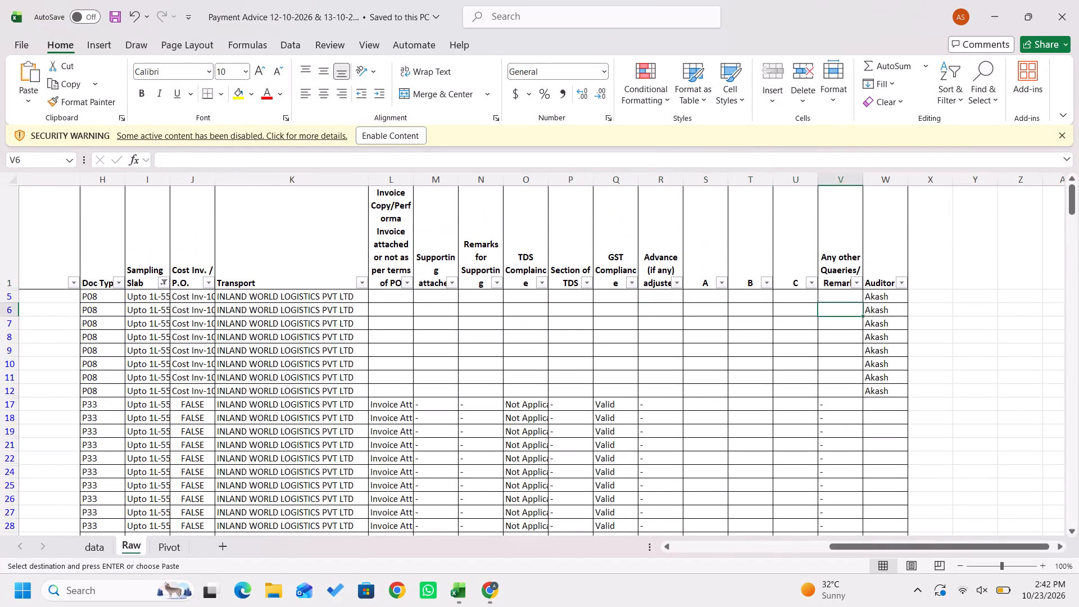
key("Right")
key("Up")
key("Up")
key("alt+Down")
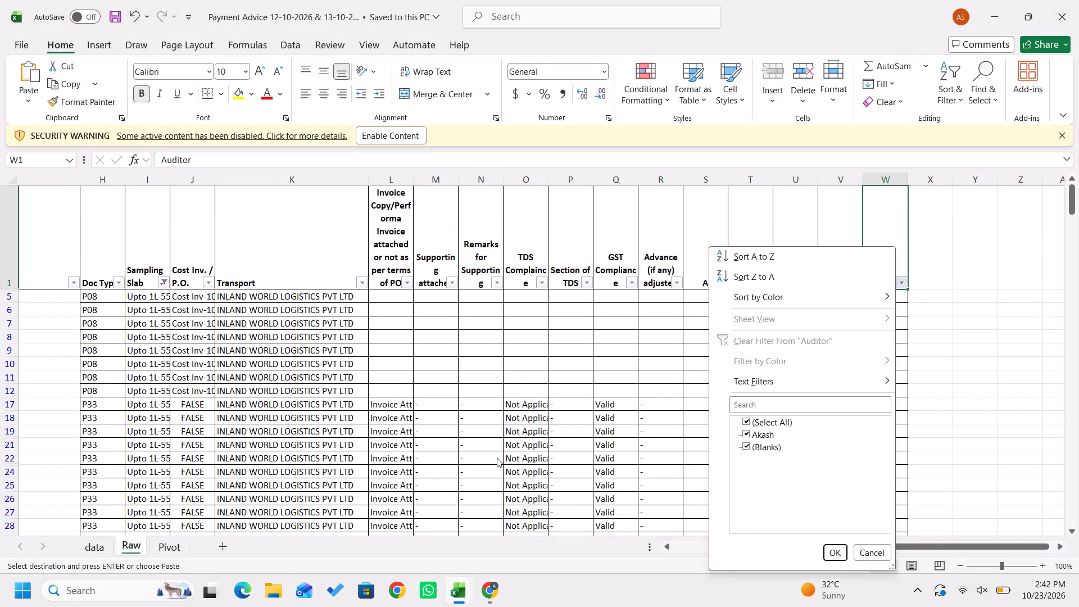
key("Down")
key("Down")
key("Down")
key("Down")
key("Down")
key("Down")
key("Down")
key("Down")
key("Down")
key("Down")
key("Down")
key("space")
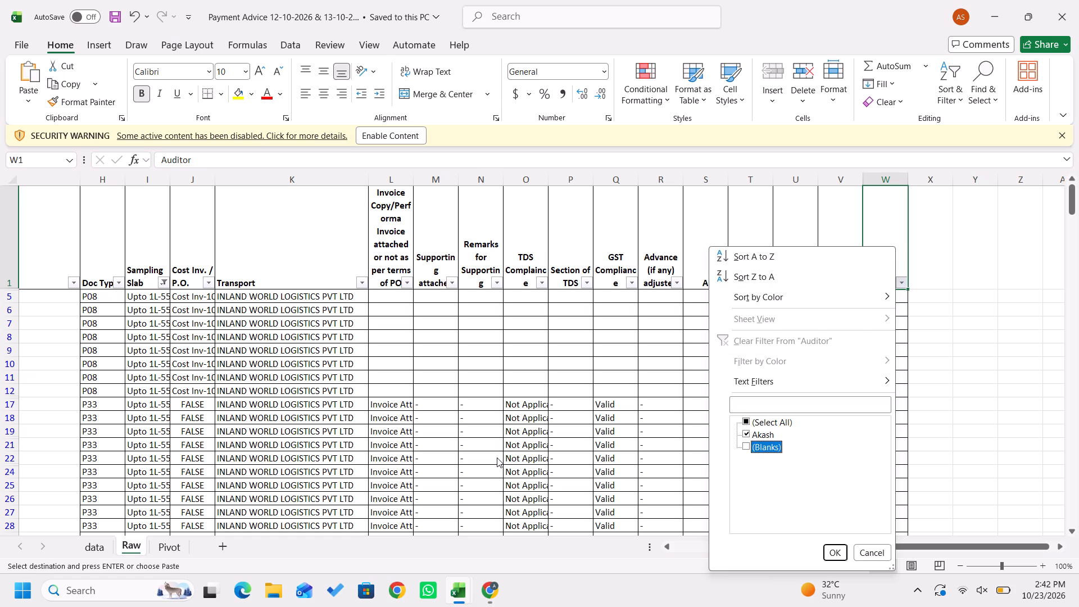
key("Return")
Select the filtered Auditor entries from row 5 downward to check how many rows are assigned to Akash.
key("Down")
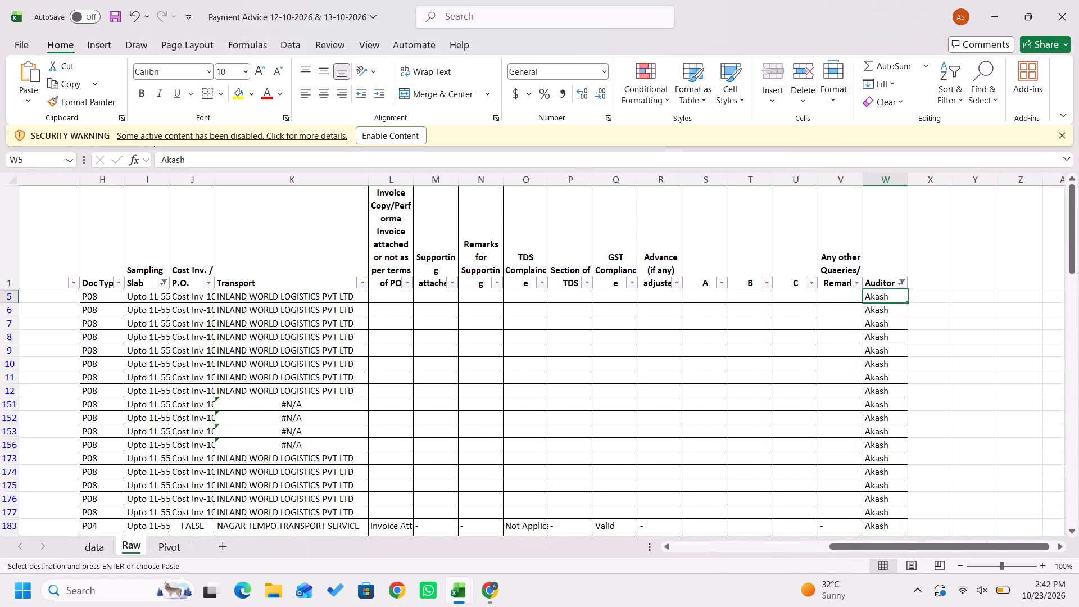
key("ctrl+shift+Down")
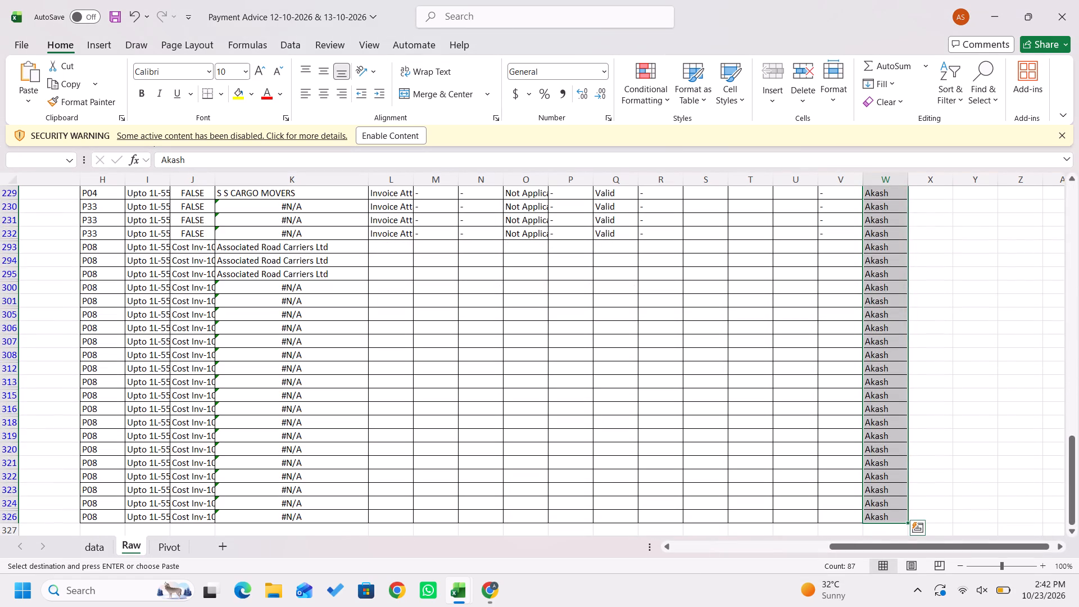
key("Up")
key("Down")
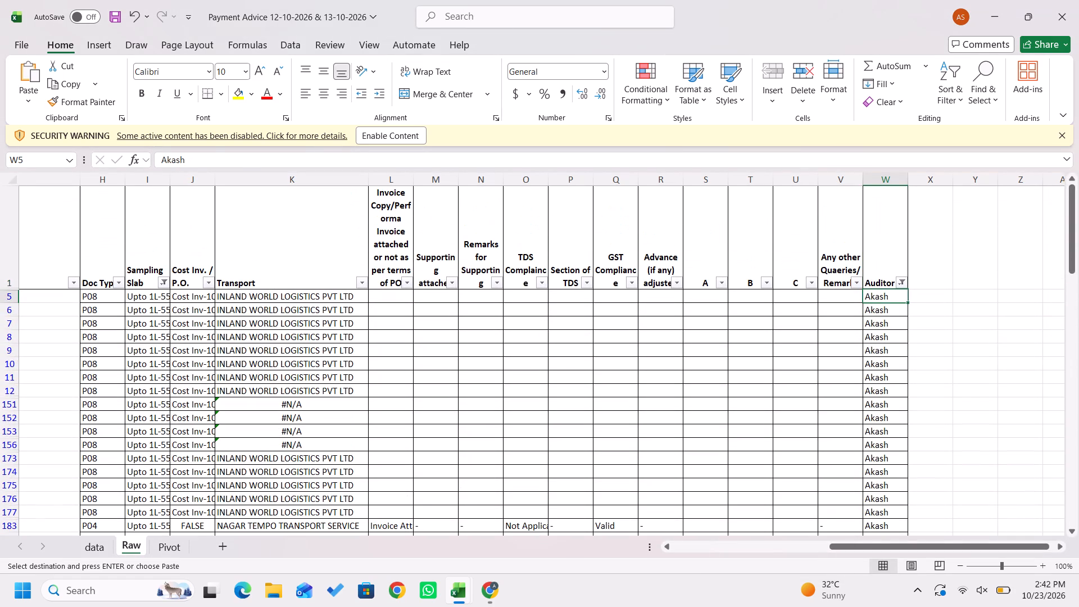
Filter the Cost Inv. / P.O. column to show only Cost Inv-100% rows, excluding FALSE.
key("Left")
key("Left")
key("Left")
key("Left")
key("Left")
key("Left")
key("Left")
key("Left")
key("Left")
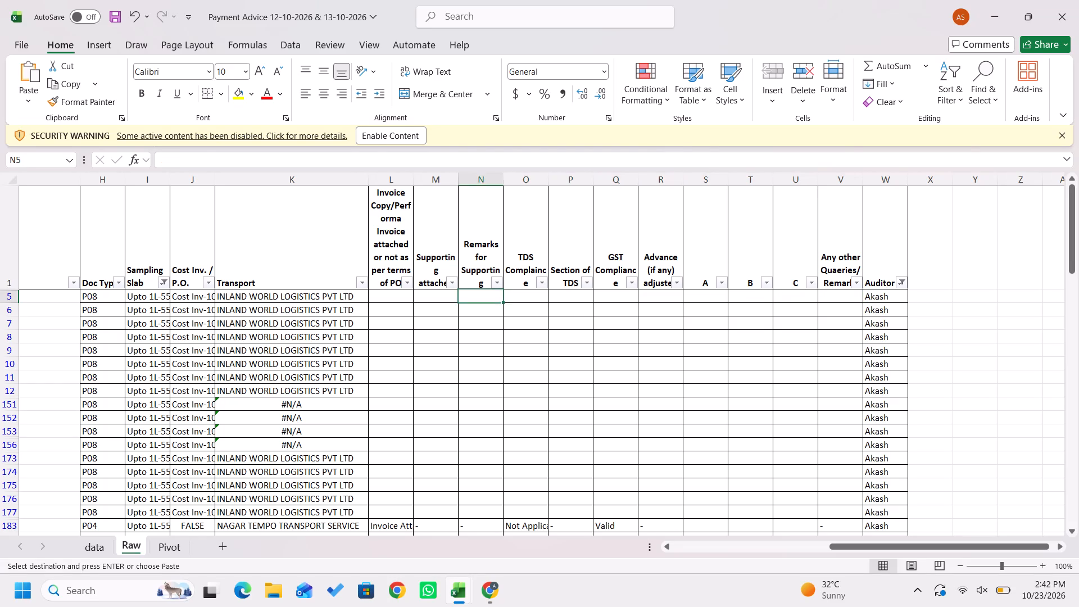
key("Left")
key("Left")
key("Left")
key("Left")
key("Up")
key("alt+Down")
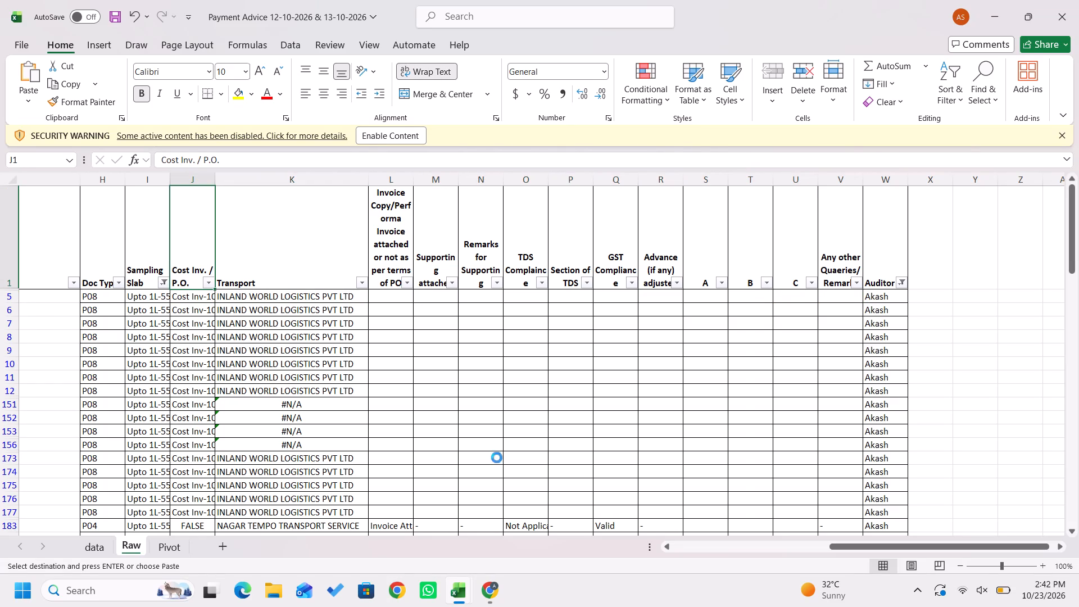
key("Down")
key("Down")
key("Down")
key("Down")
key("Down")
key("Down")
key("Down")
key("Down")
key("Down")
key("Down")
key("Down")
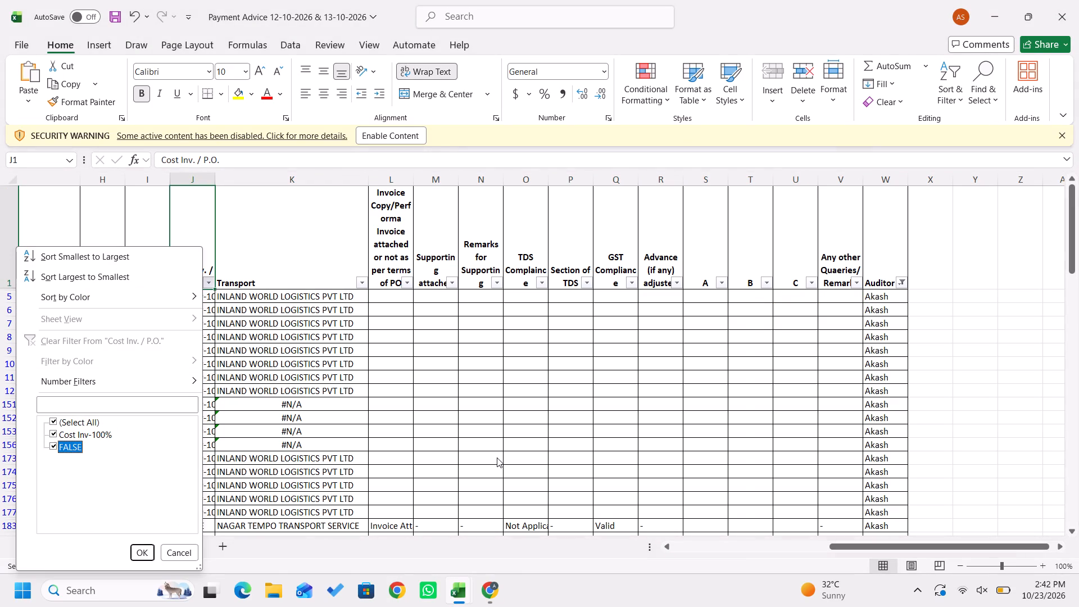
key("space")
key("Return")
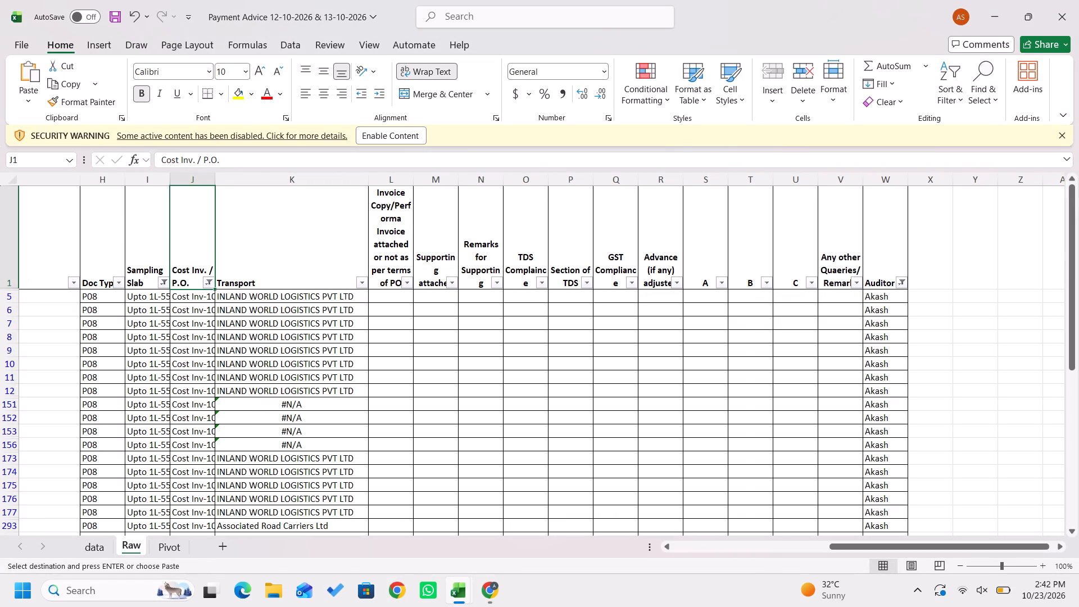
Examine the Transport lookup values for the filtered cost invoice rows from row 5 to row 151.
key("Down")
key("Right")
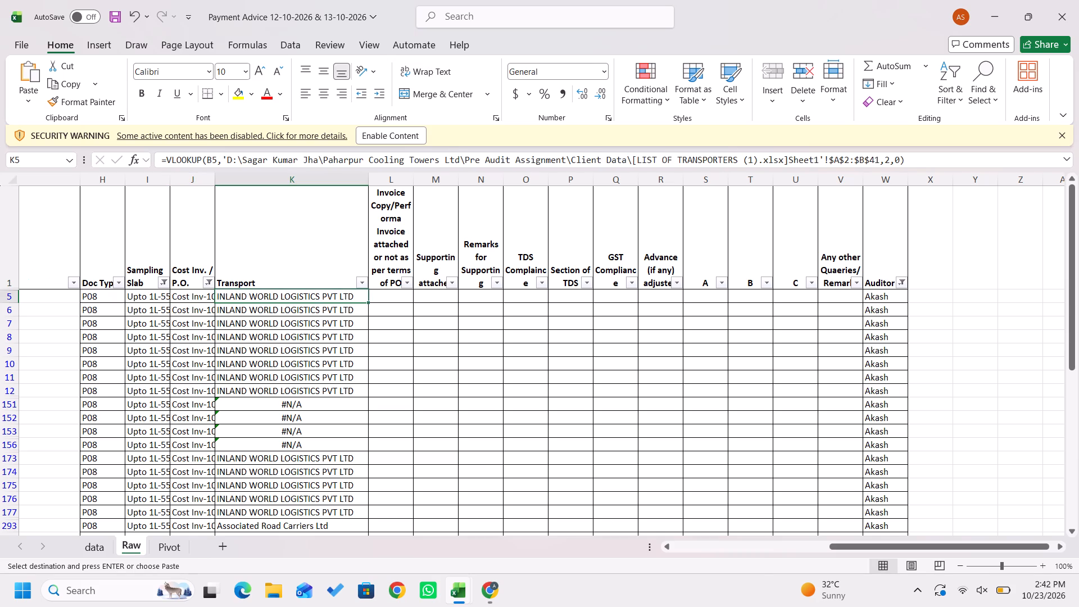
key("Down")
key("Down")
key("Down")
key("Down")
key("Down")
key("Down")
key("Down")
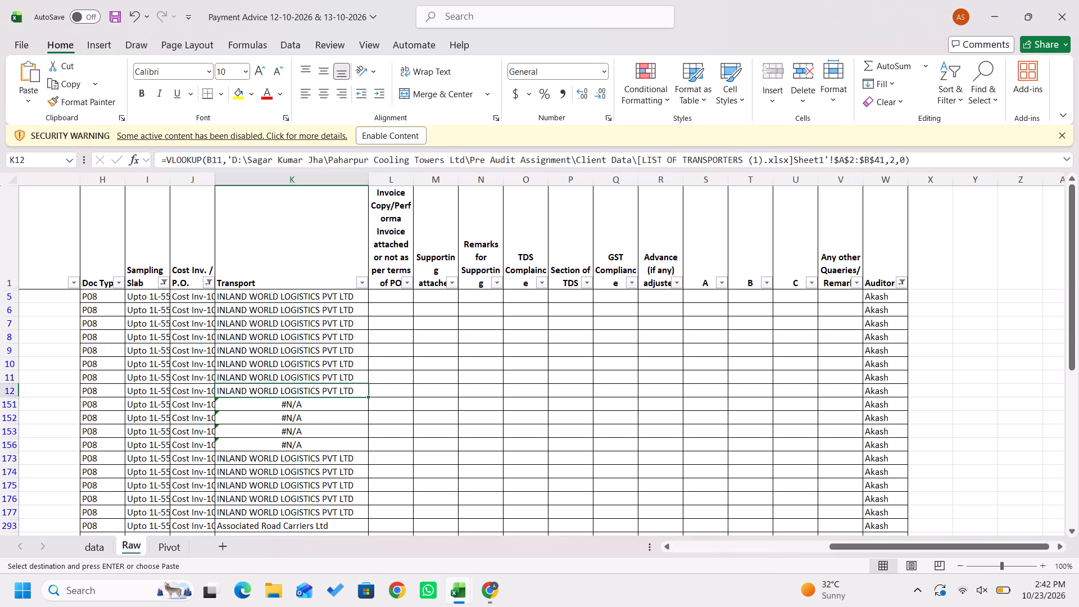
key("Down")
Examine row 151's payment document, supplier and invoice details along with its compliance check columns.
key("Left")
key("Left")
key("Left")
key("Left")
key("Left")
key("Left")
key("Left")
key("Left")
key("Left")
key("Left")
key("Left")
key("Left")
key("Left")
key("Left")
key("Left")
key("Left")
key("Left")
key("Left")
key("Left")
key("Left")
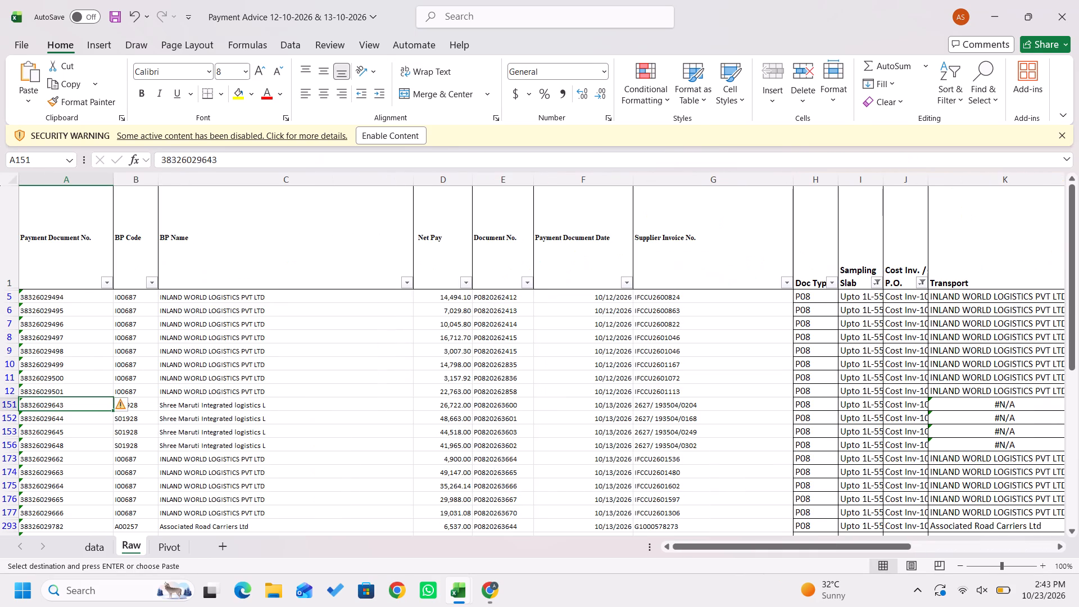
key("Right")
key("Right")
key("Right")
key("Left")
key("Left")
key("Right")
key("Right")
key("Right")
key("Right")
key("Right")
key("Right")
key("Right")
key("Right")
key("Right")
key("Right")
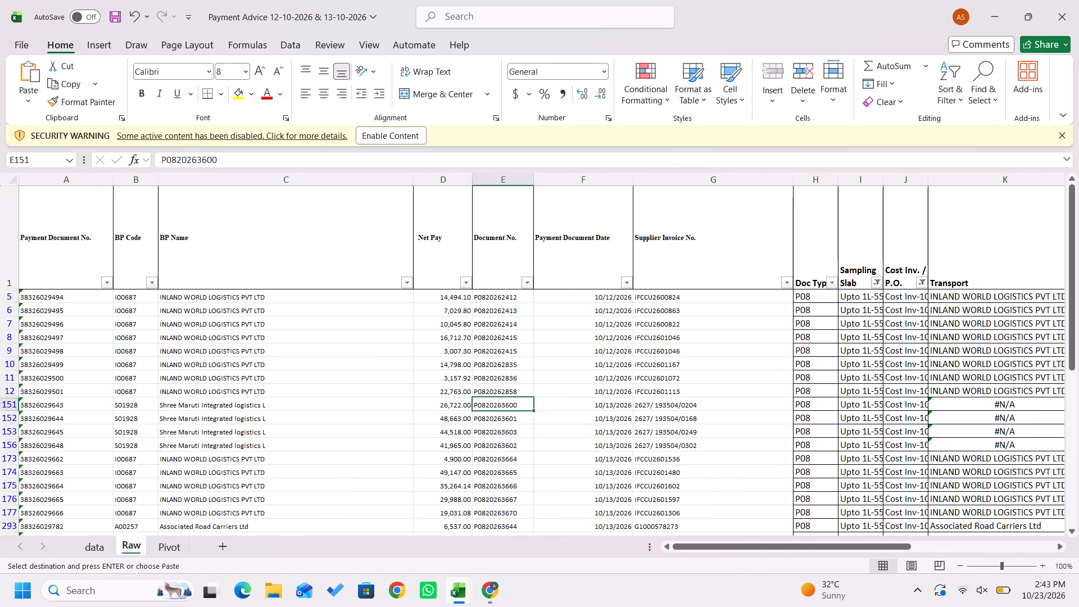
key("Right")
key("Right")
key("Right")
key("Right")
key("Right")
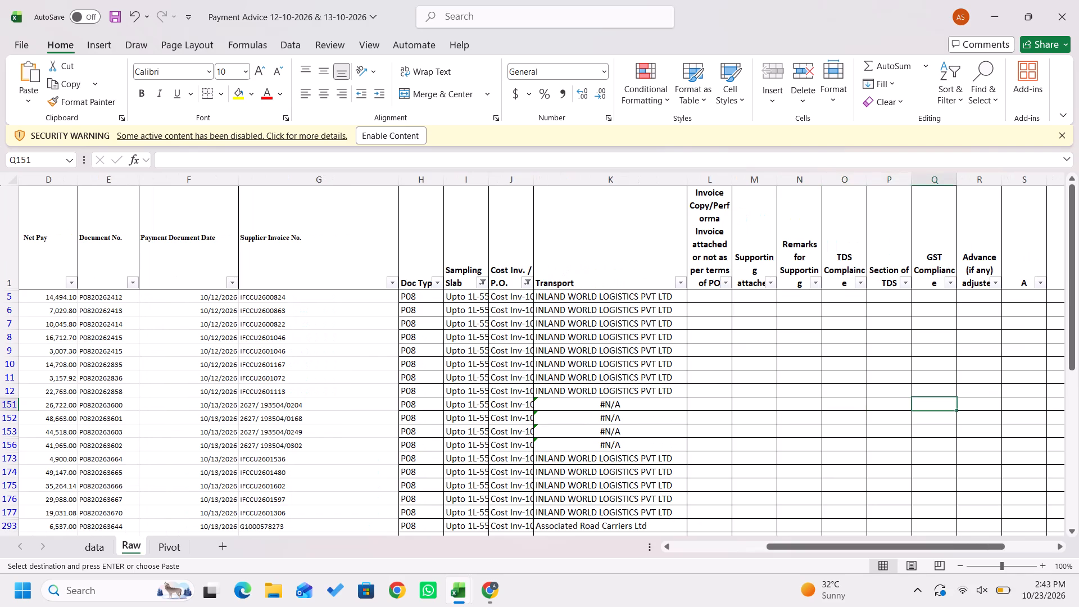
key("Right")
key("Left")
key("Left")
key("Left")
key("Left")
key("Left")
key("Left")
key("Left")
key("Left")
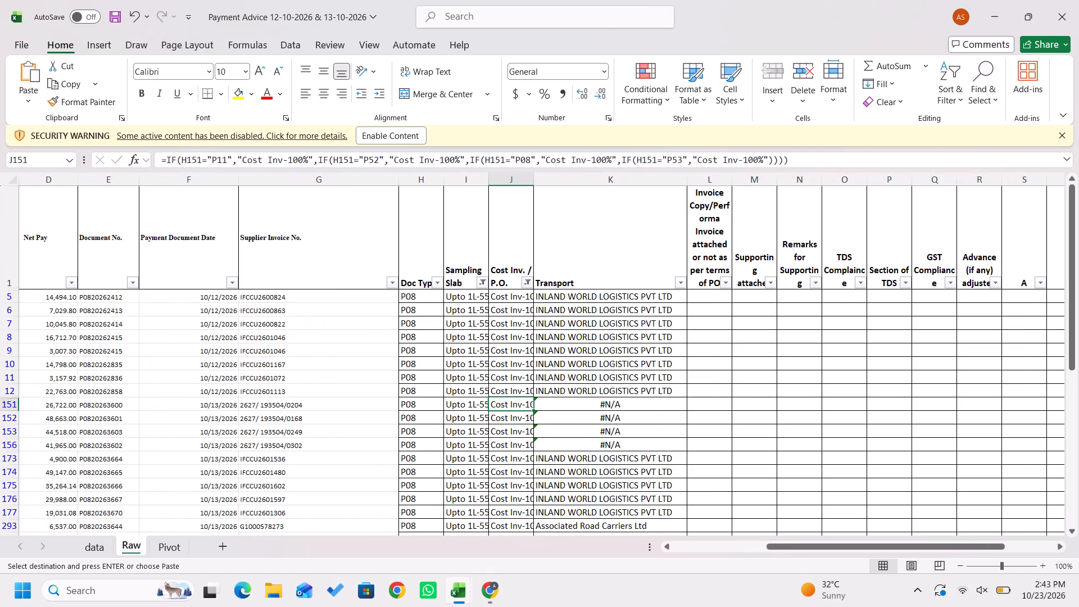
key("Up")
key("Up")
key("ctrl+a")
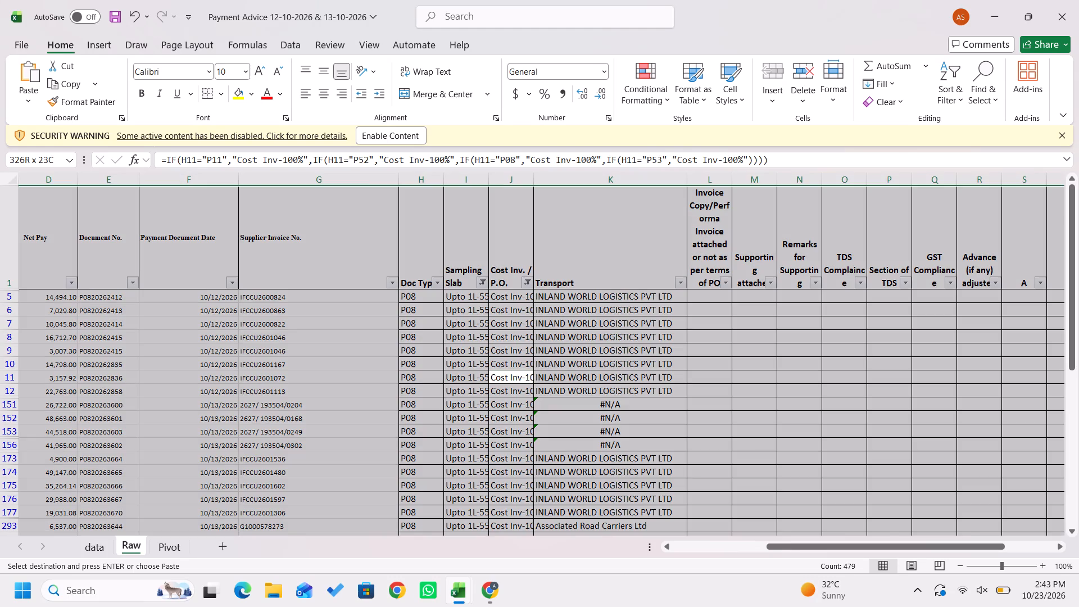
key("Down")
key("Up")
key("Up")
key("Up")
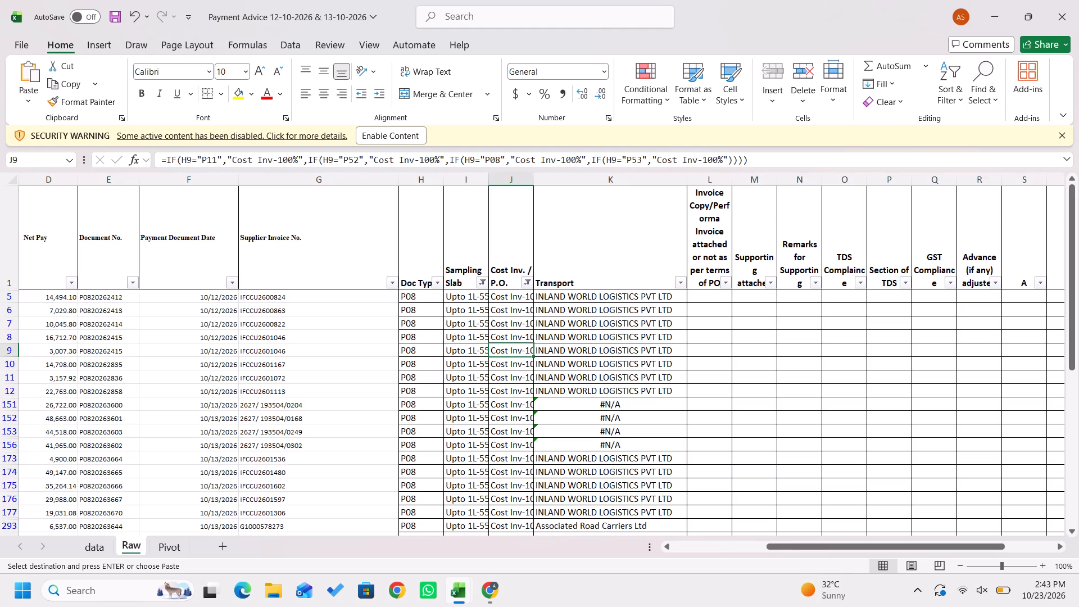
Autofit the column widths on the Raw sheet to the contents of row 5, from Payment Document No. across.
key("Up")
key("Left")
key("Left")
key("Left")
key("Left")
key("Left")
key("Left")
key("Left")
key("Left")
key("Left")
key("Left")
key("Left")
key("Left")
key("Up")
key("Up")
key("Left")
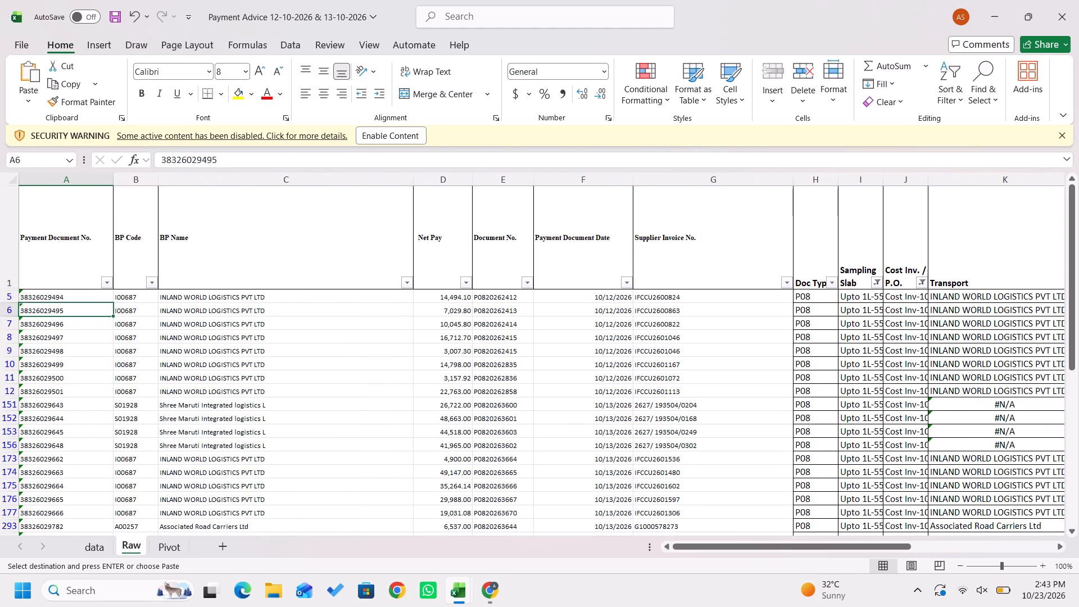
key("Up")
key("ctrl+shift+Right")
key("ctrl+shift+Right")
key("ctrl+shift+Right")
key("ctrl+shift+Right")
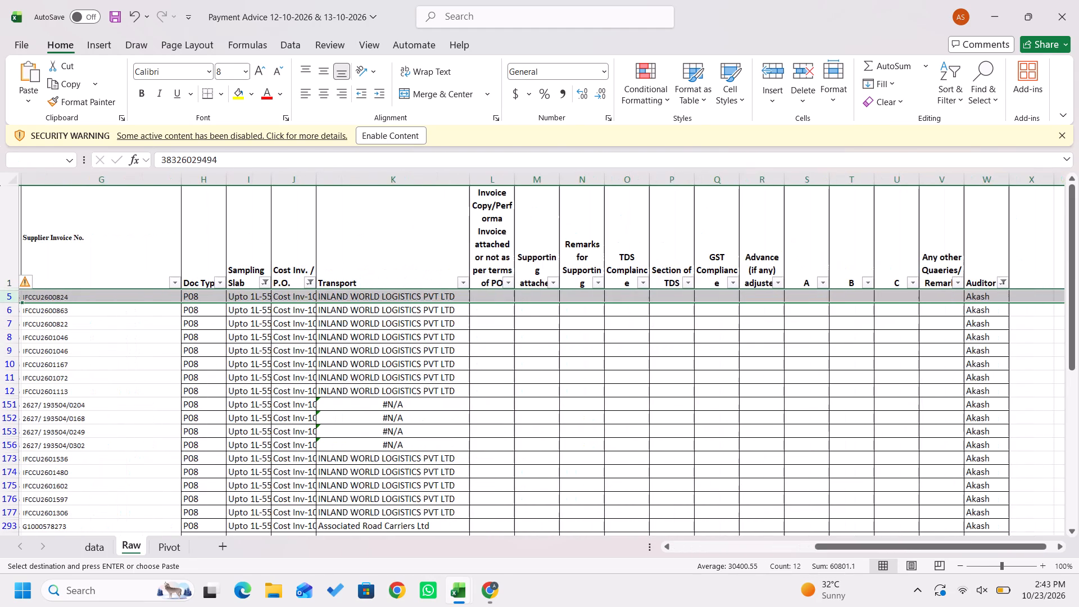
type("oca")
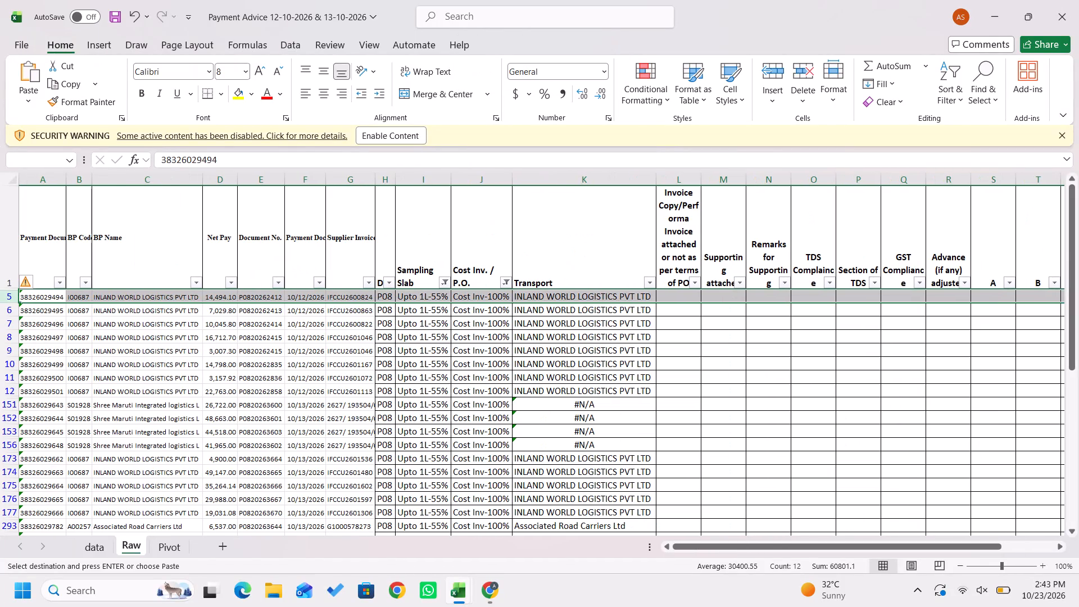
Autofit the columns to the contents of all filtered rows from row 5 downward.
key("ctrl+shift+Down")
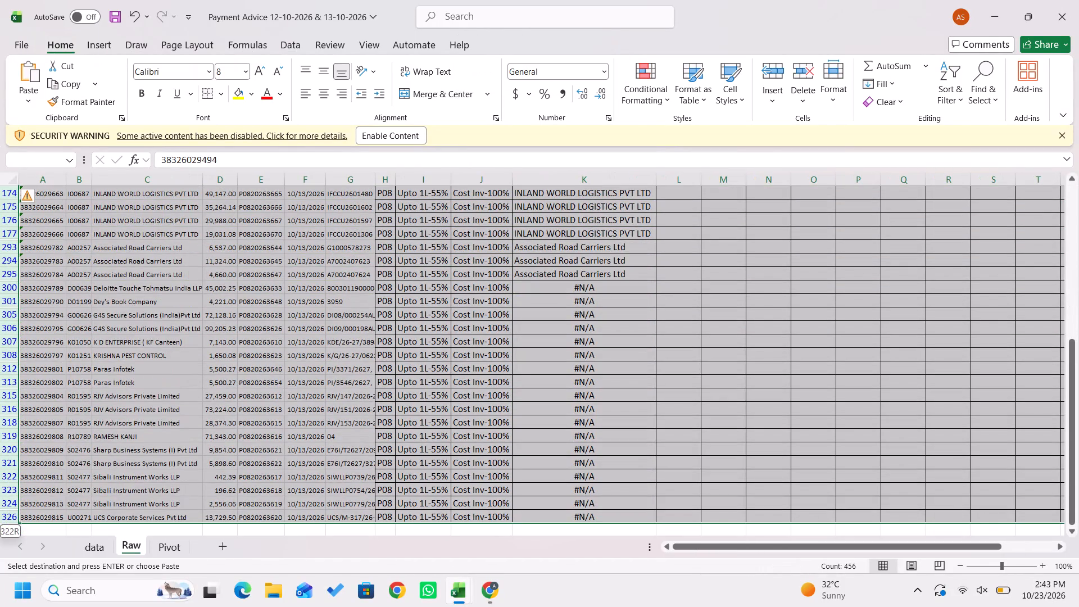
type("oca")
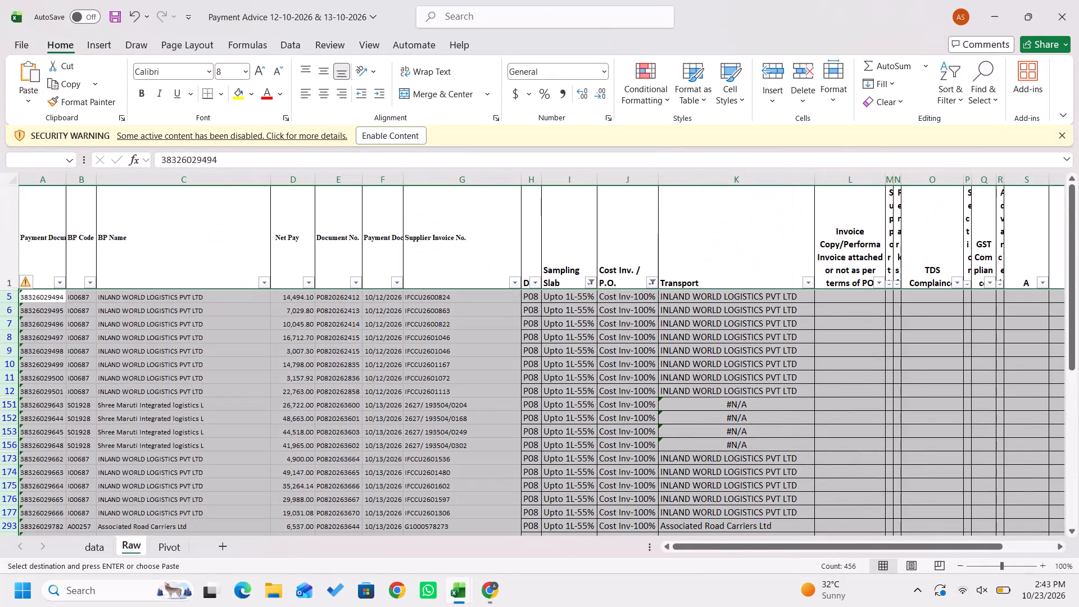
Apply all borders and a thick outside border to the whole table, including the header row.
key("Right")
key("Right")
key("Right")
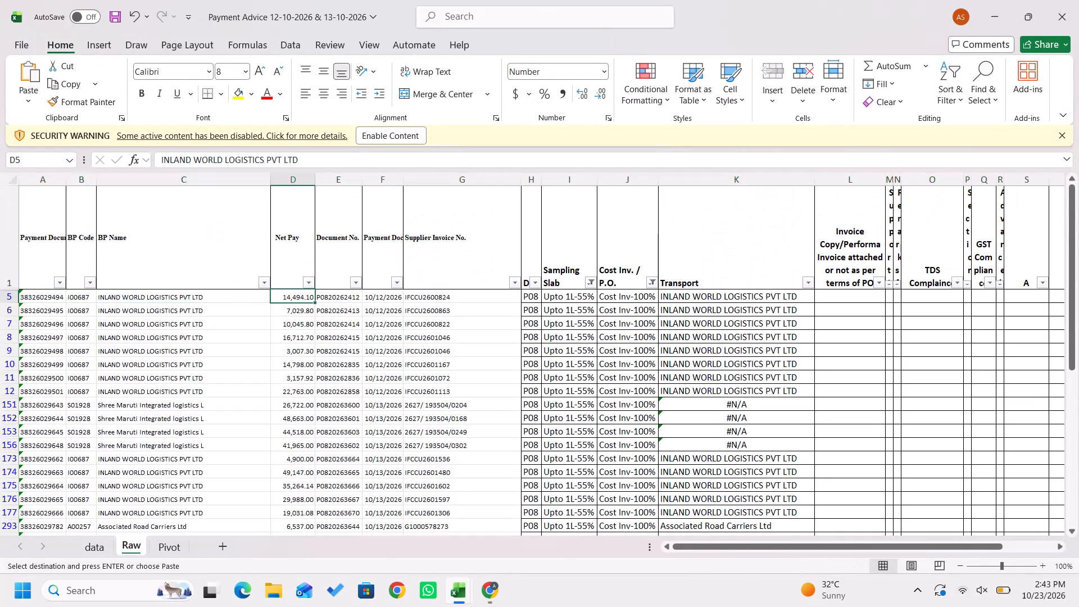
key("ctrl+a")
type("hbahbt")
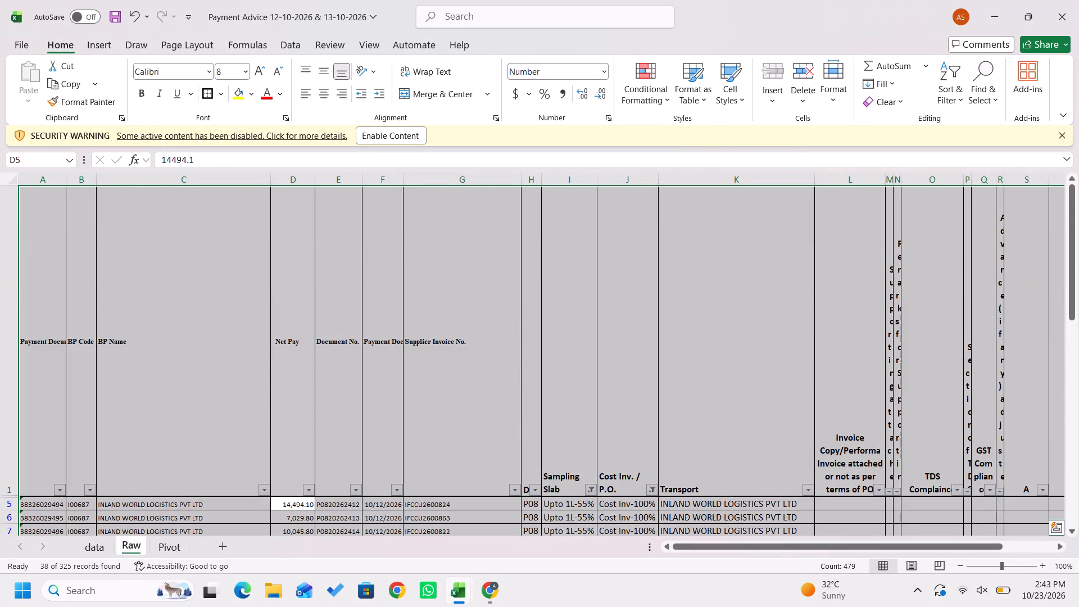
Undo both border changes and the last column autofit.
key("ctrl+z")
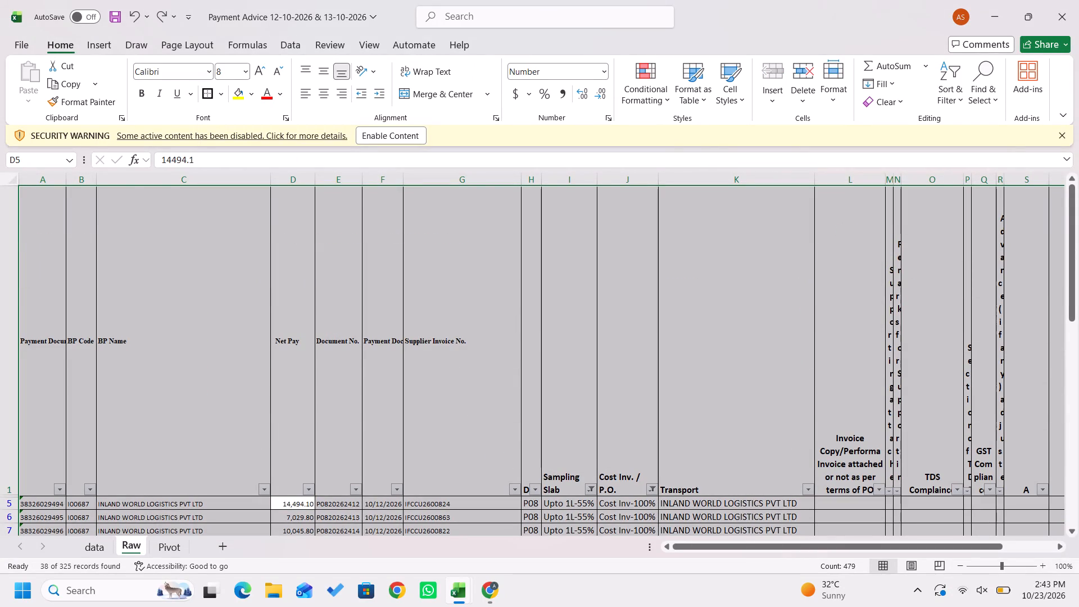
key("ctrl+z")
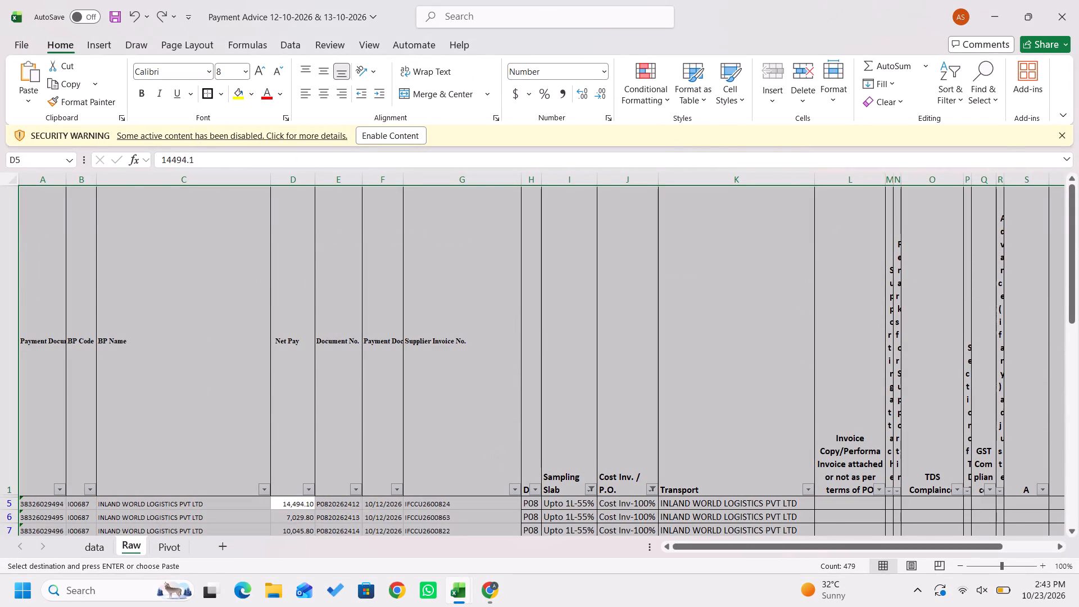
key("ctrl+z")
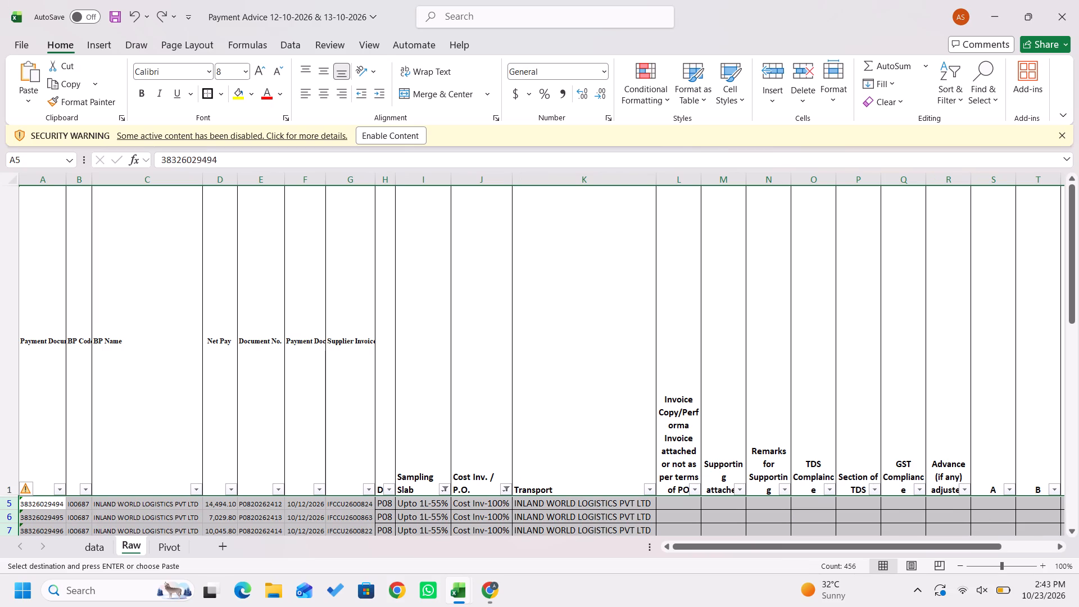
Apply all borders and a thick outside border to the filtered table from the A1 header through the Auditor column.
key("Up")
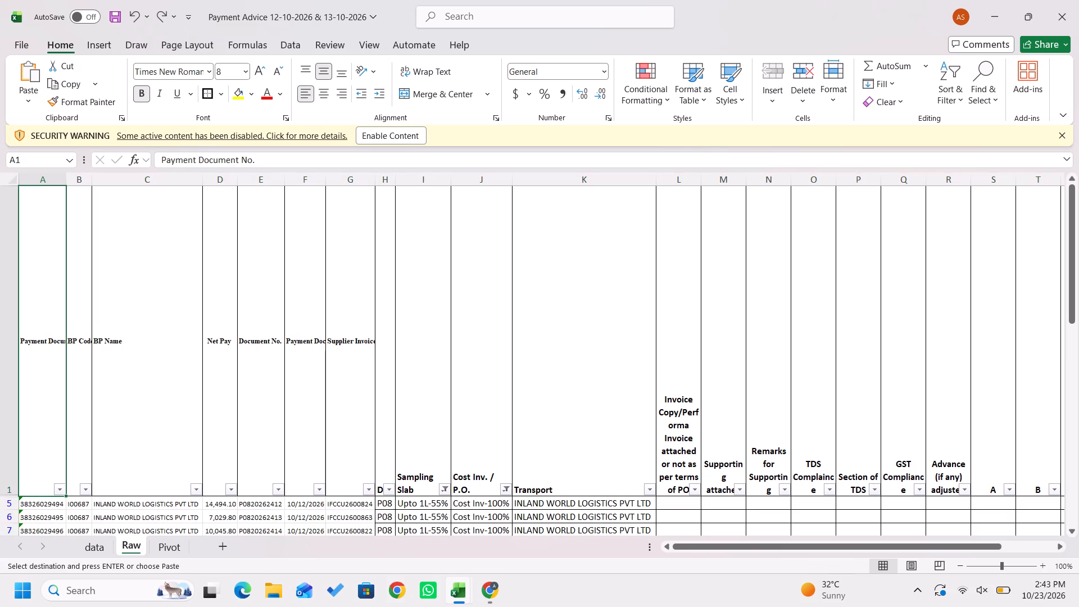
key("ctrl+shift+Right")
key("shift+Down")
key("ctrl+shift+Down")
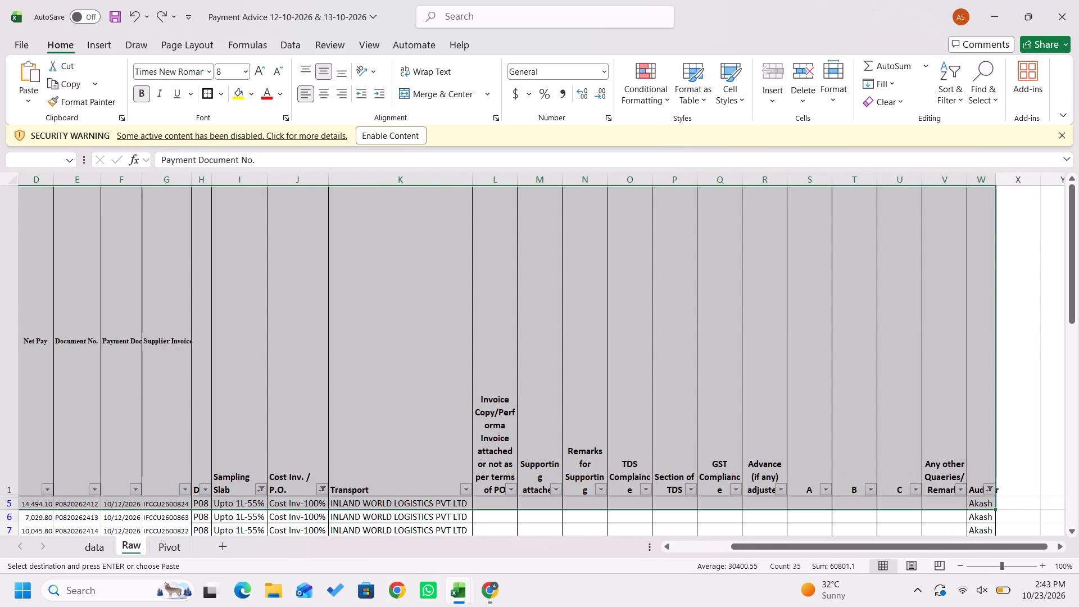
type("hba")
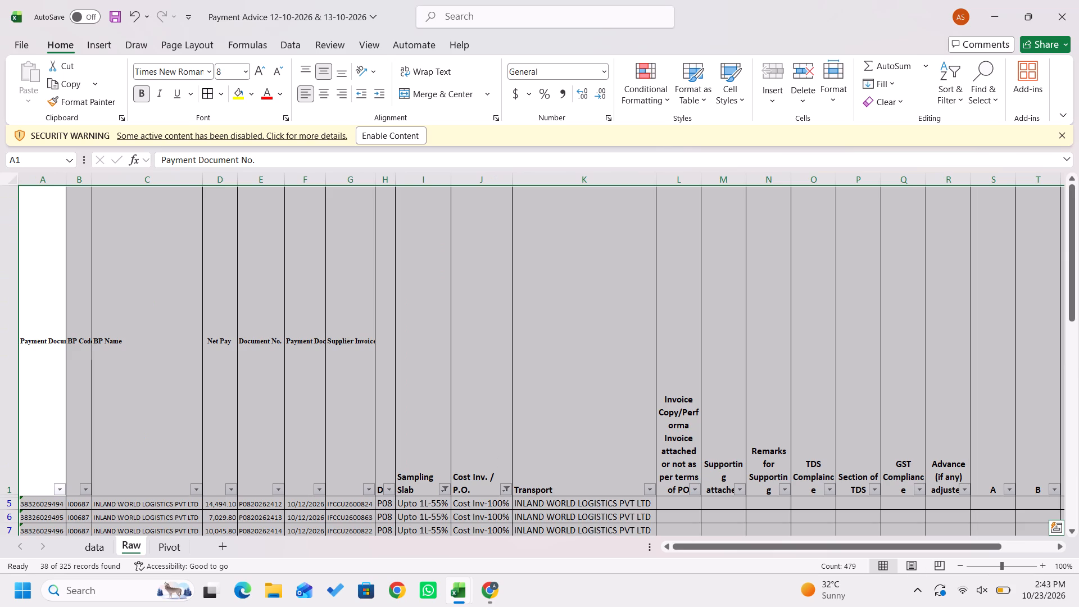
type("hbt")
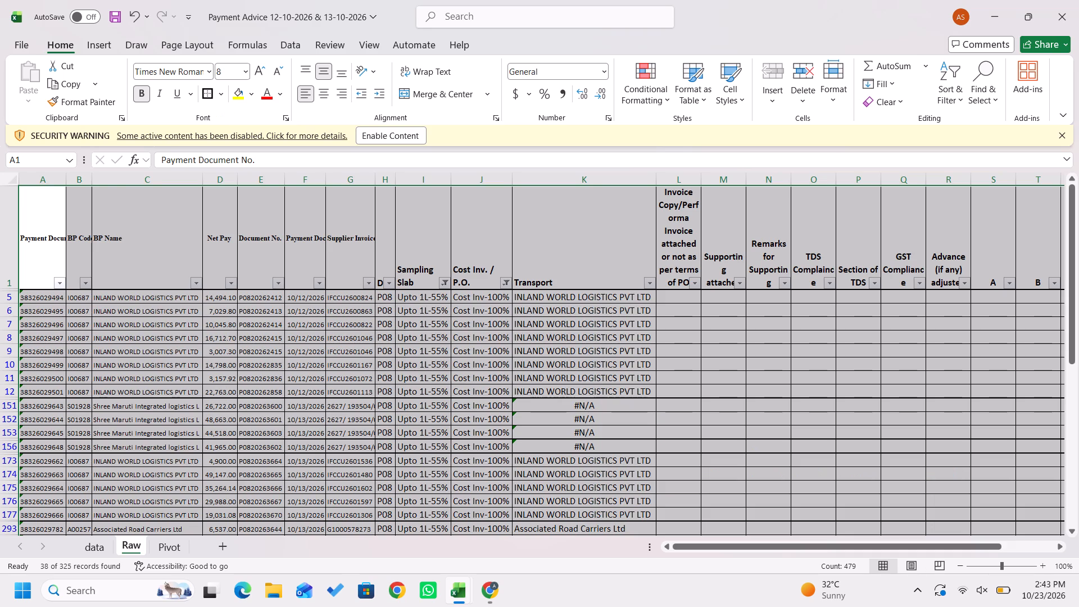
Examine the Transport, invoice copy and Sampling Slab columns across the first filtered rows, from row 5 to row 8.
key("Right")
key("Right")
key("Right")
key("Right")
key("Right")
key("Right")
key("Right")
key("Right")
key("Right")
key("Right")
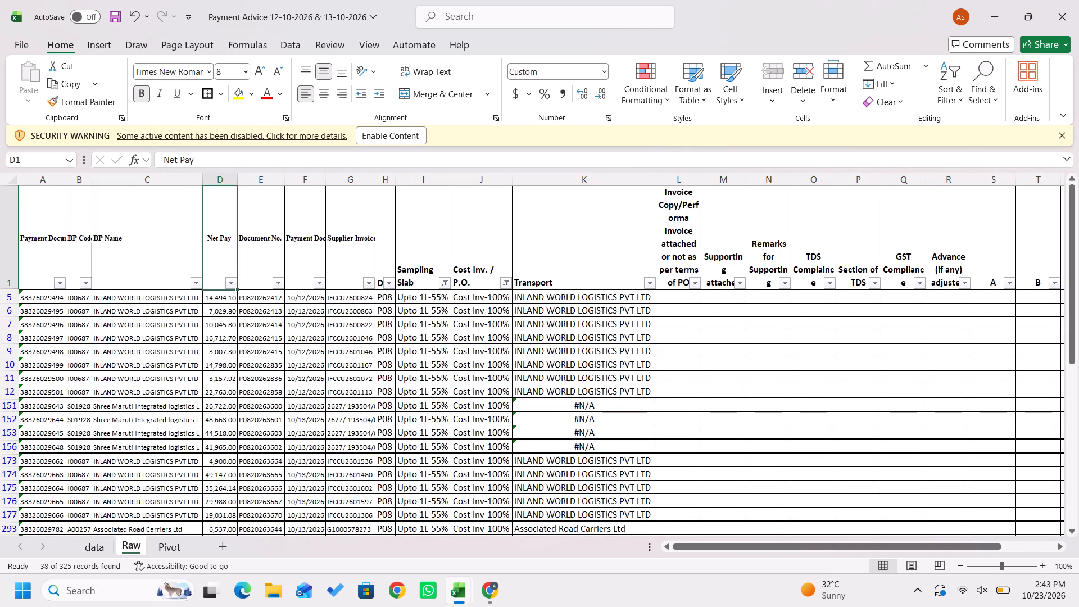
key("Down")
key("Down")
key("Down")
key("Down")
key("Right")
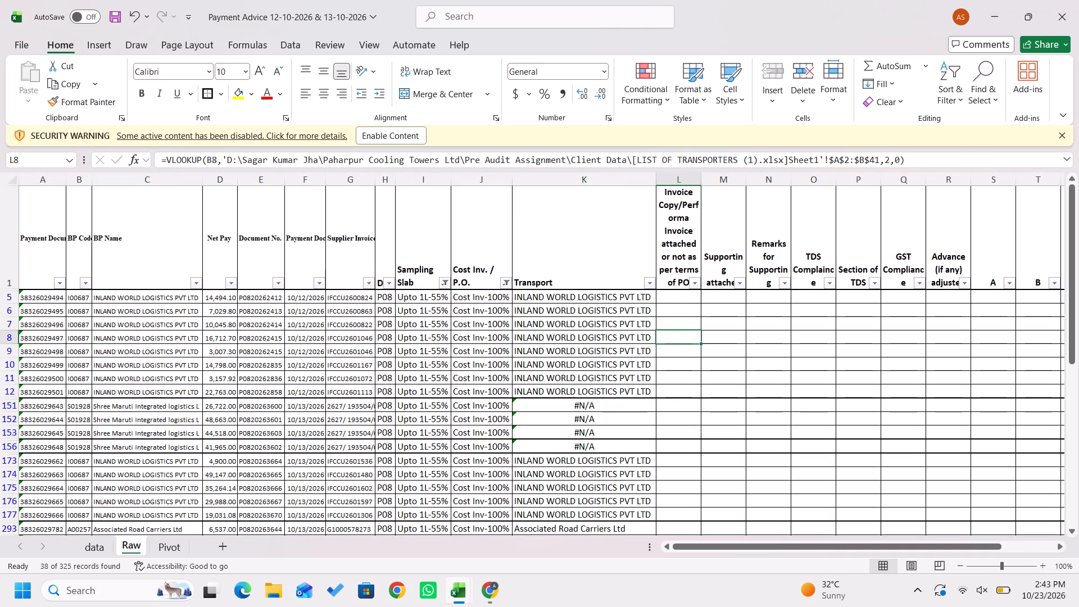
key("Right")
key("Up")
key("Left")
key("Up")
key("Up")
key("Up")
key("Down")
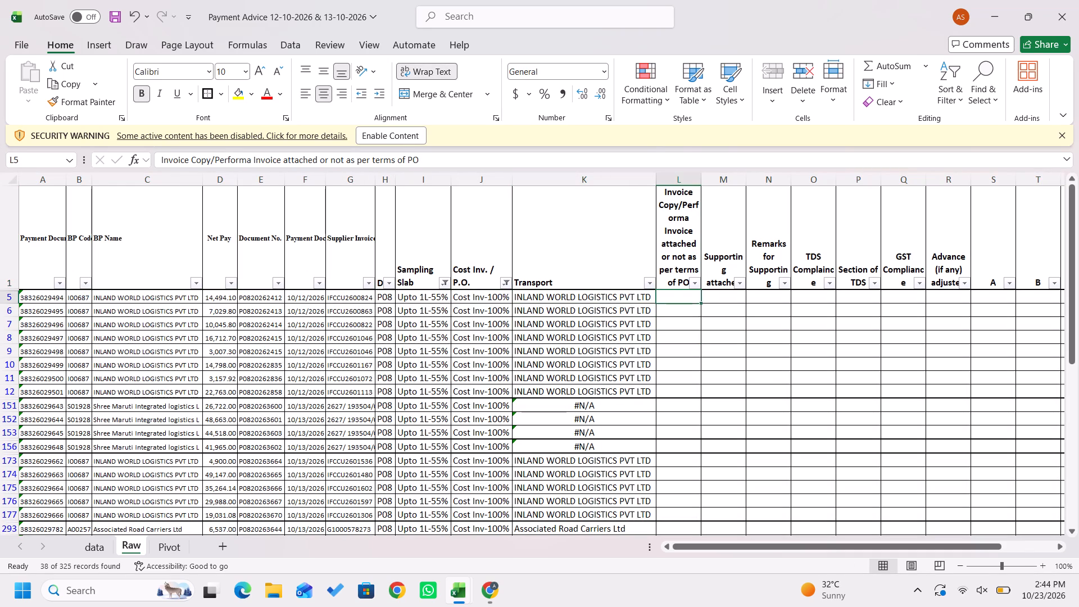
key("Down")
key("Down")
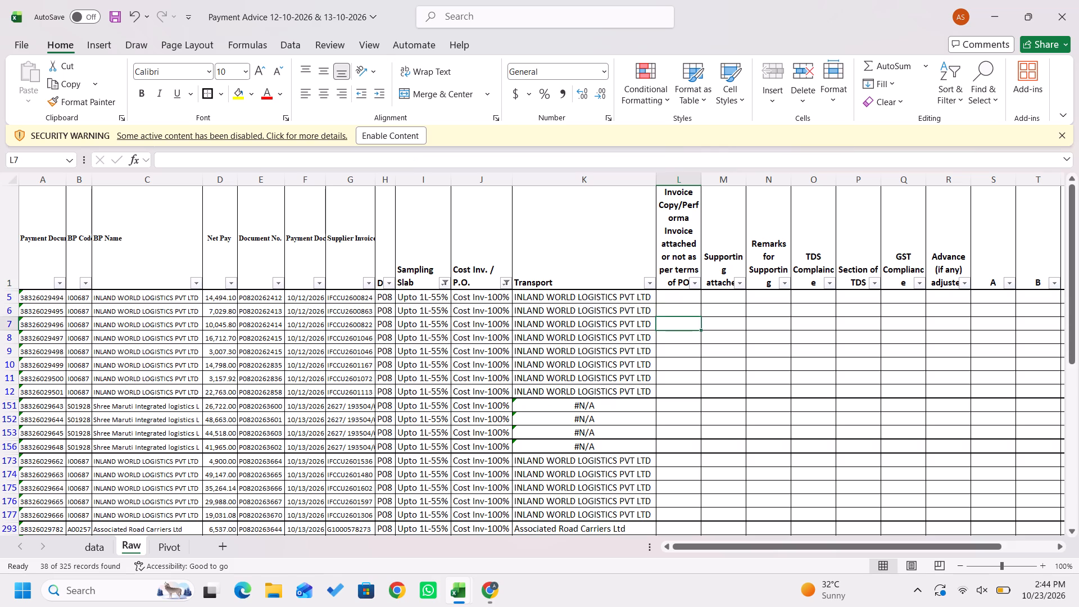
key("Up")
key("Left")
key("Left")
key("Left")
key("Up")
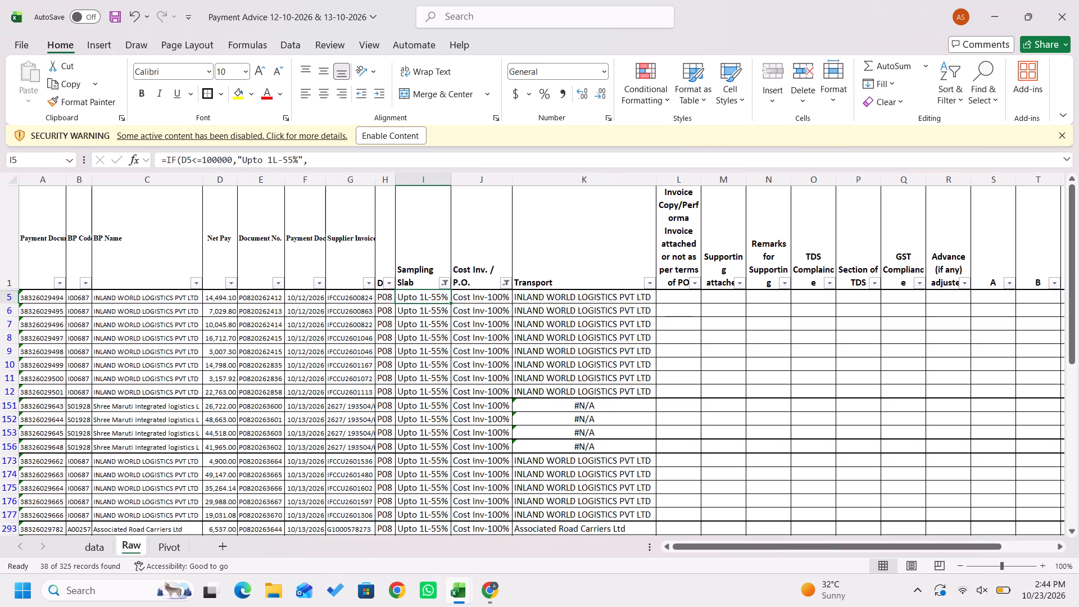
Select the Cost Inv. / P.O. entries from row 5 downward to count the filtered cost invoice rows.
key("Down")
key("Right")
key("Up")
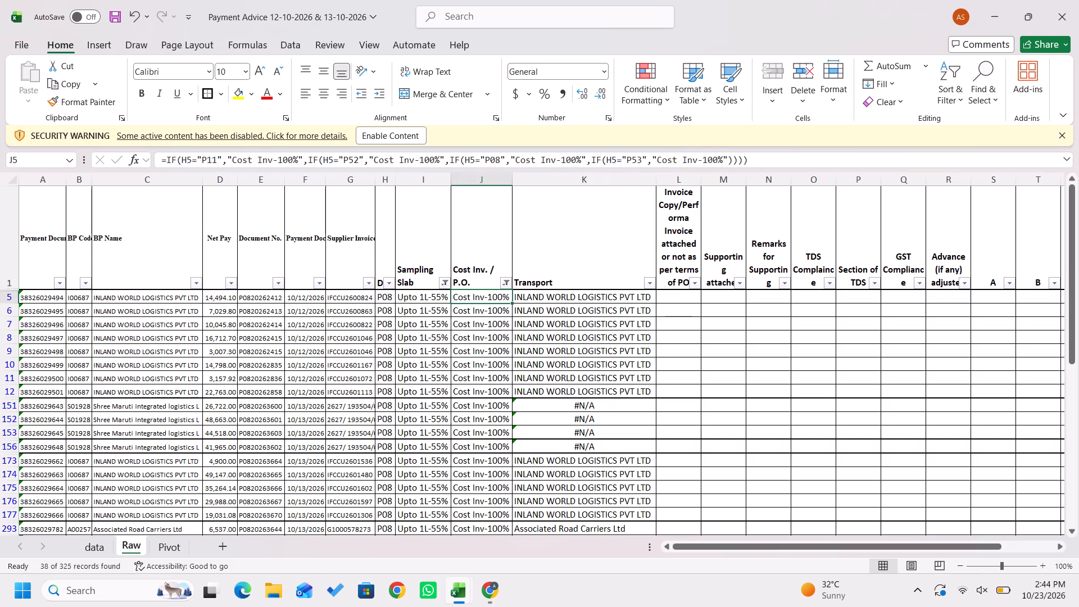
key("ctrl+shift+Down")
key("shift+Down")
key("shift+Up")
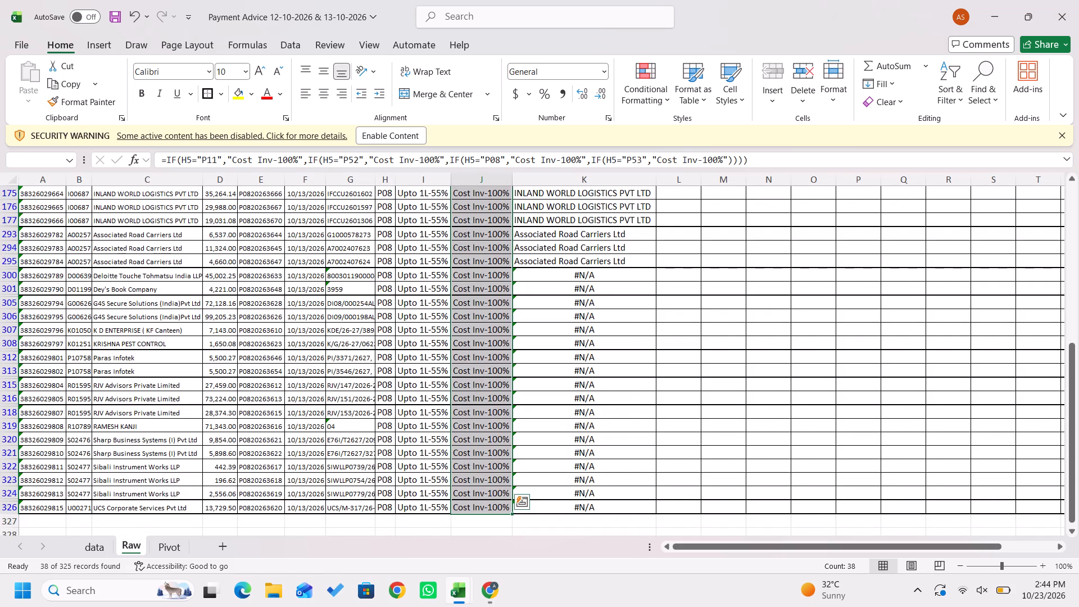
Examine the Supplier Invoice No. entries in the first filtered rows, from row 5 to row 7.
key("Left")
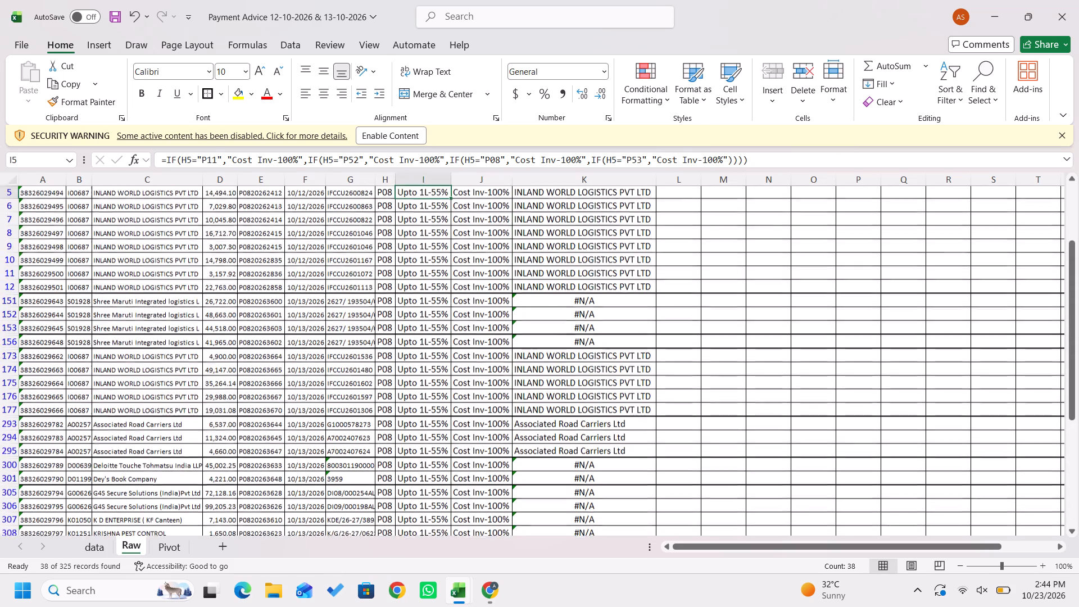
key("Left")
key("Left")
key("Up")
key("Down")
key("Down")
key("Down")
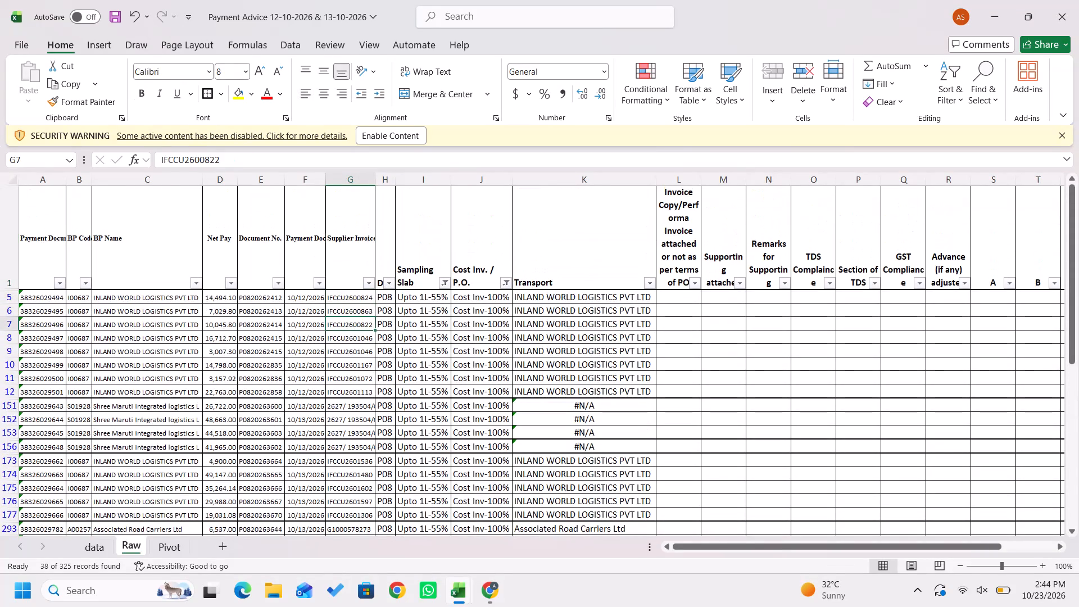
key("Up")
key("Up")
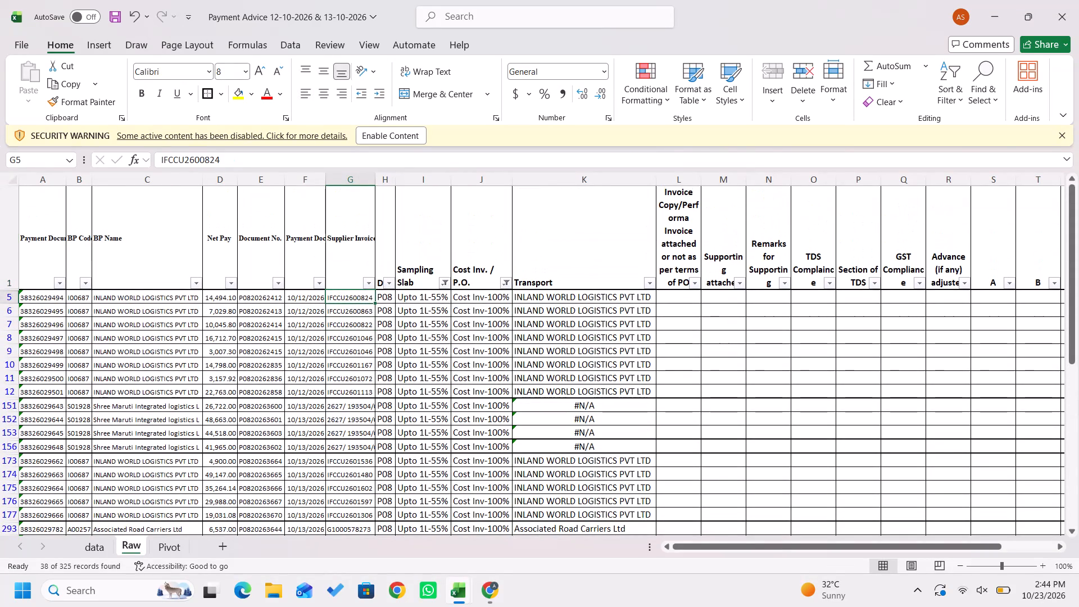
Create a new blank workbook and make cell A3 the active cell.
key("ctrl+n")
key("Down")
key("Down")
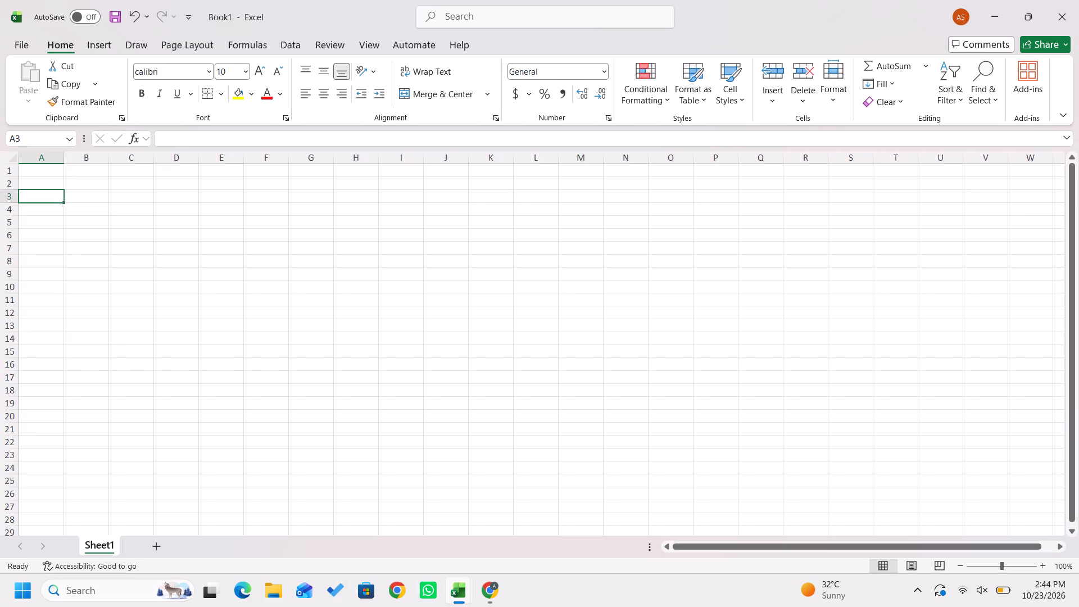
Copy the filtered Raw table with its header, columns A to W, and paste it at A3 of the new workbook.
key("alt+Tab")
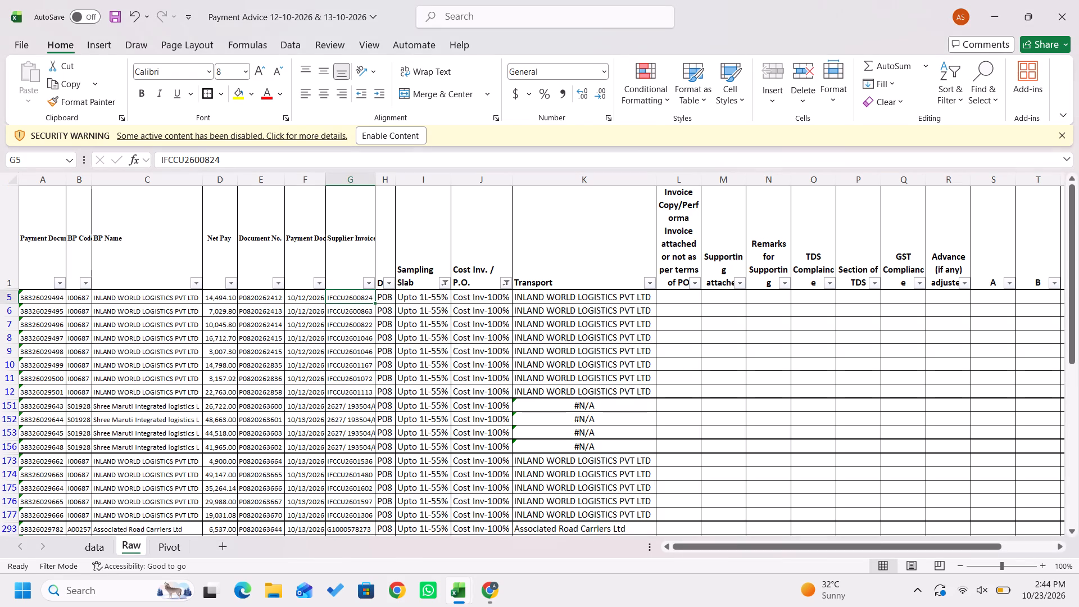
key("ctrl+Up")
key("Left")
key("Left")
key("Left")
key("Left")
key("Left")
key("Left")
key("Left")
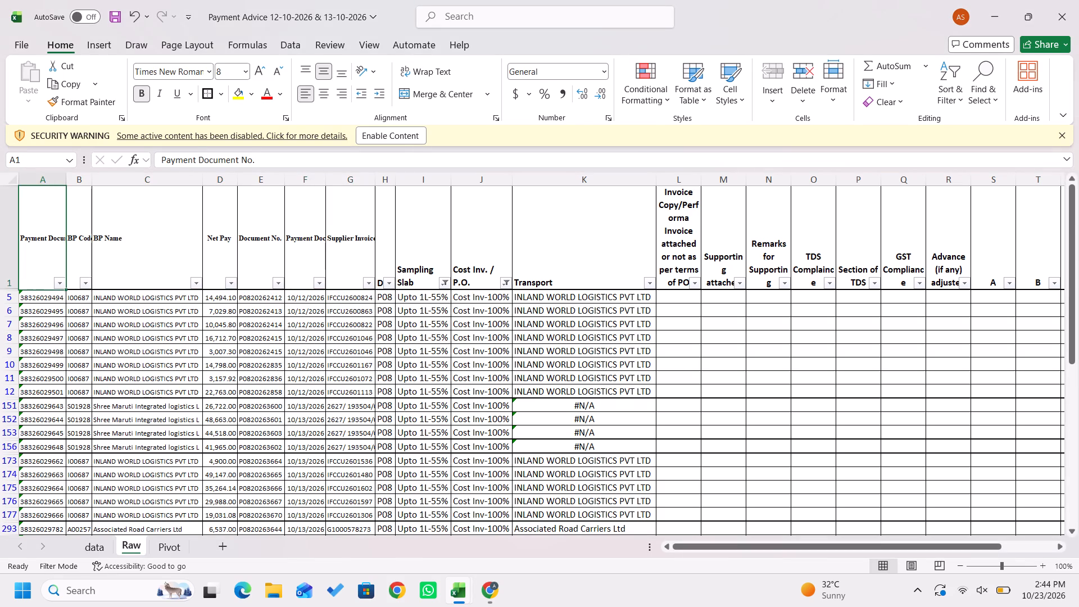
key("Right")
key("Left")
key("ctrl+shift+Right")
key("ctrl+shift+Down")
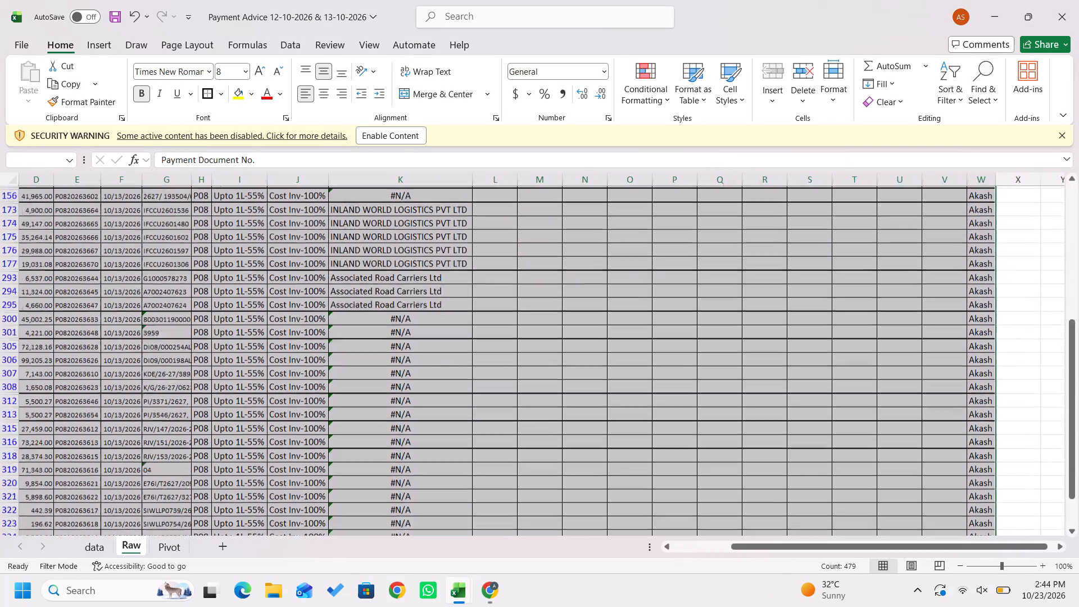
key("ctrl+c")
key("alt+Tab")
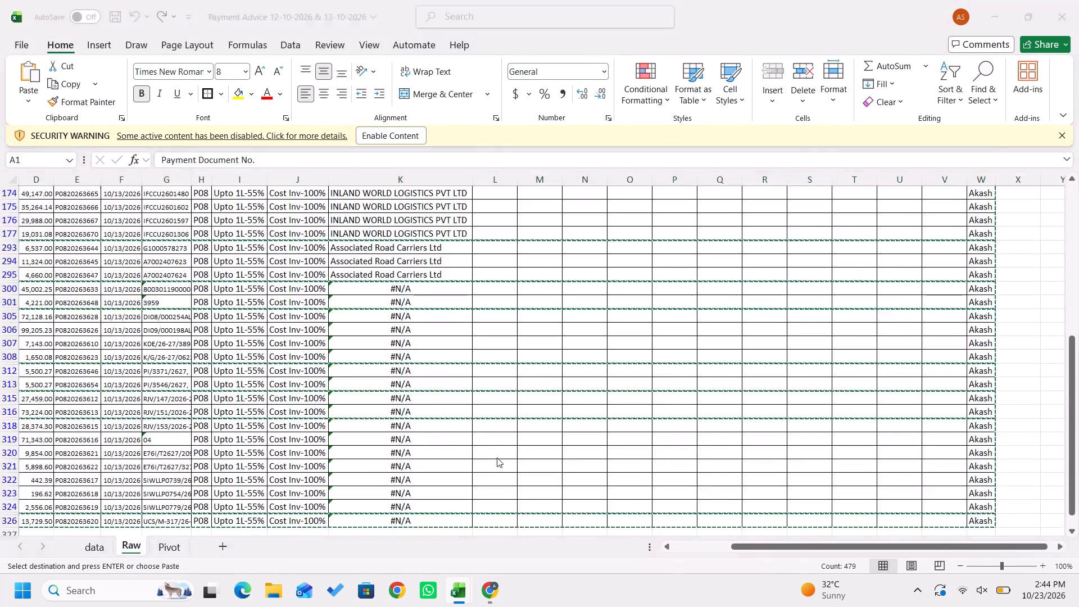
key("Up")
key("Down")
key("Return")
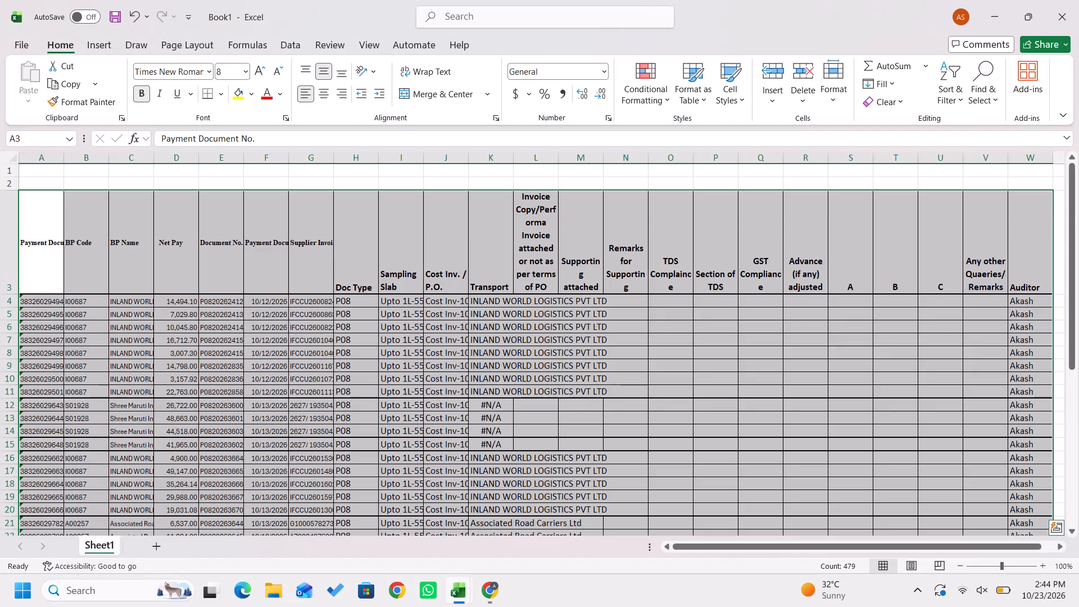
Compare the number of Payment Document No. entries in the new workbook with those in the filtered Raw sheet.
key("Down")
key("Up")
key("ctrl+shift+Down")
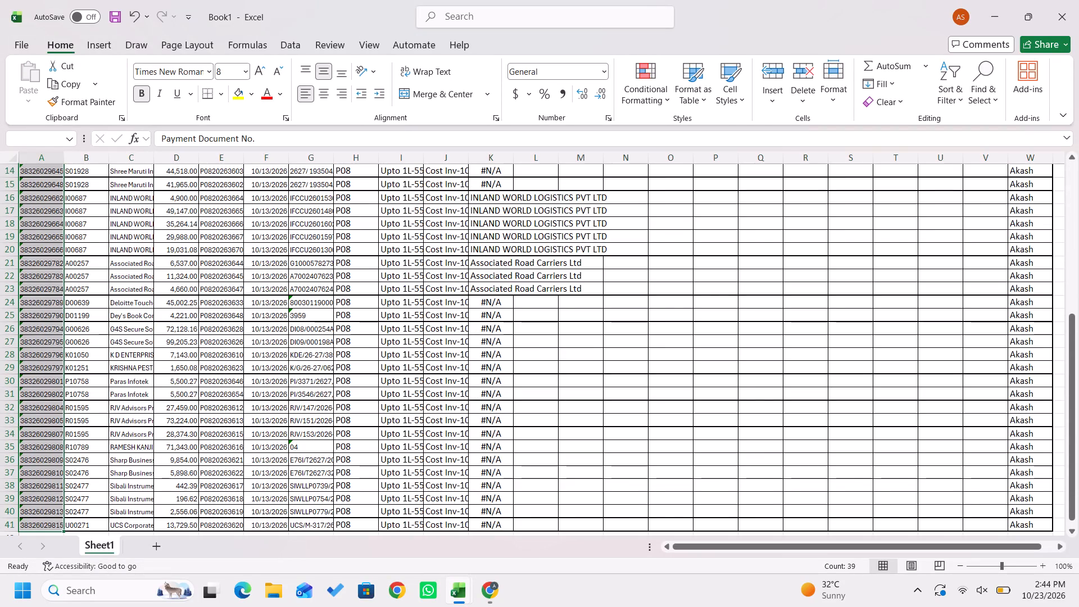
key("alt+Tab")
key("Down")
key("Right")
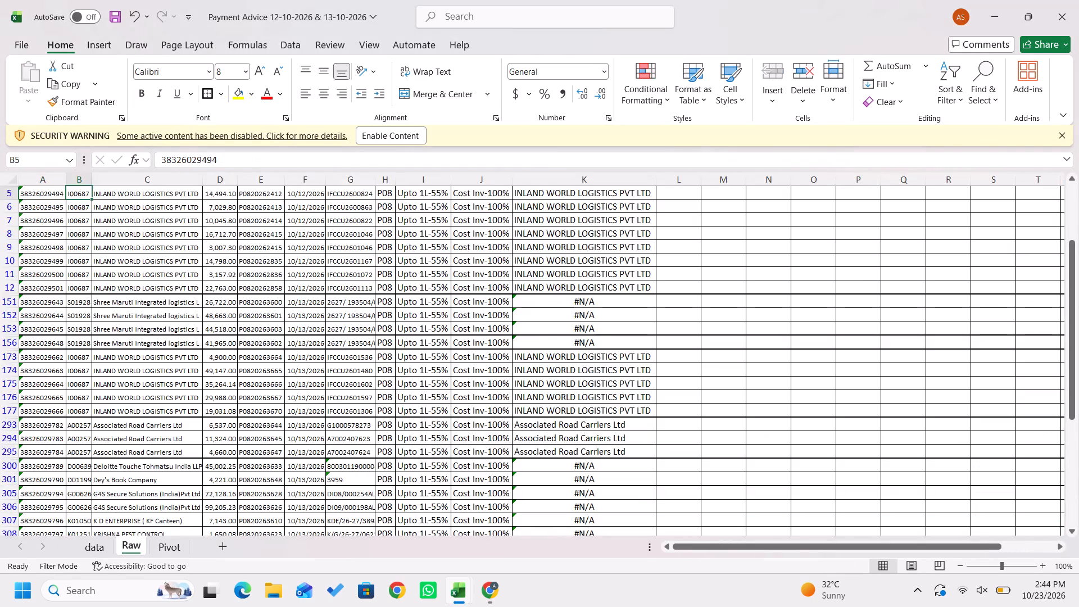
key("Up")
key("Left")
key("Down")
key("ctrl+shift+Down")
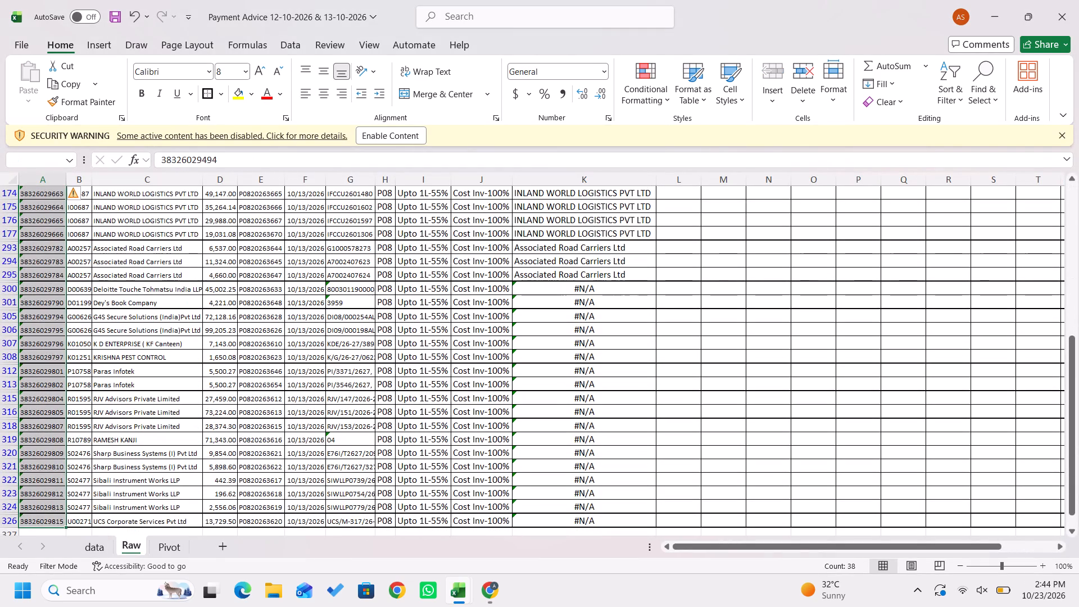
key("alt+Tab")
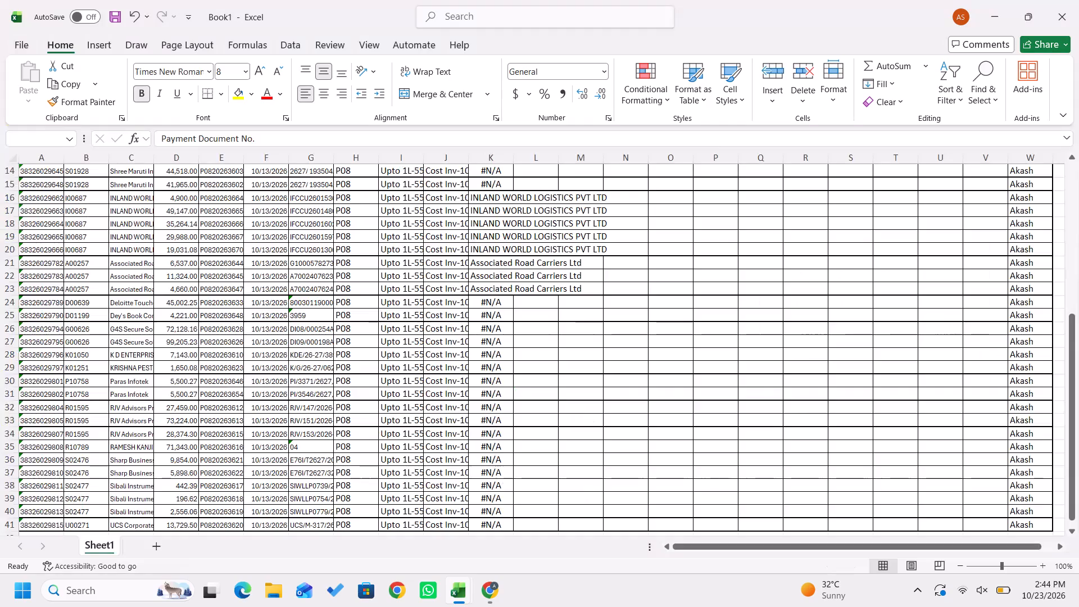
key("Down")
key("Up")
key("Up")
key("Down")
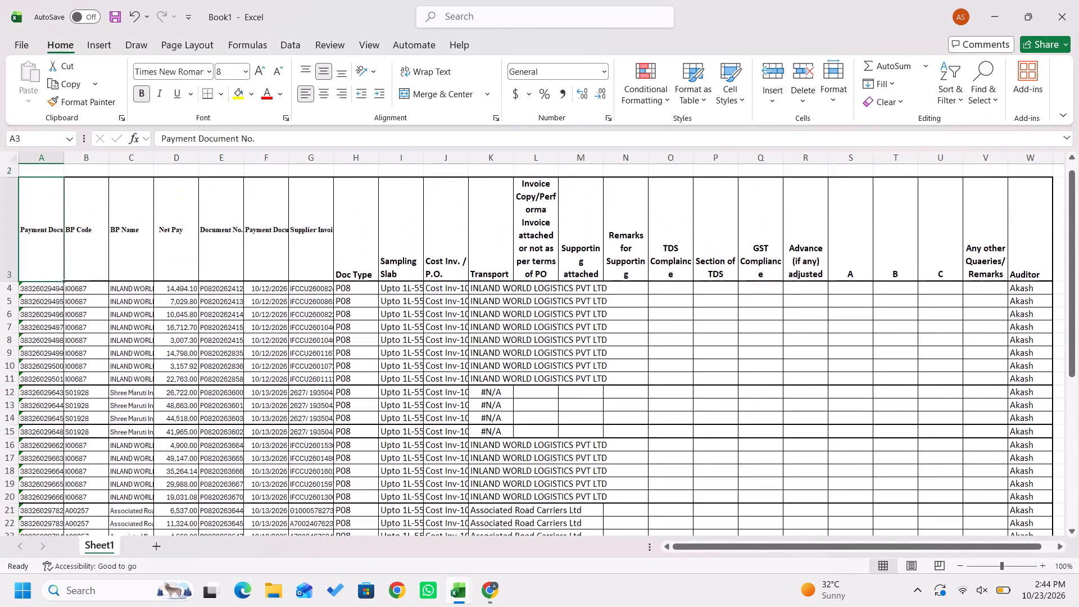
Check how many Payment Document No. entries were pasted below the header in the new workbook.
key("Down")
key("ctrl+shift+Down")
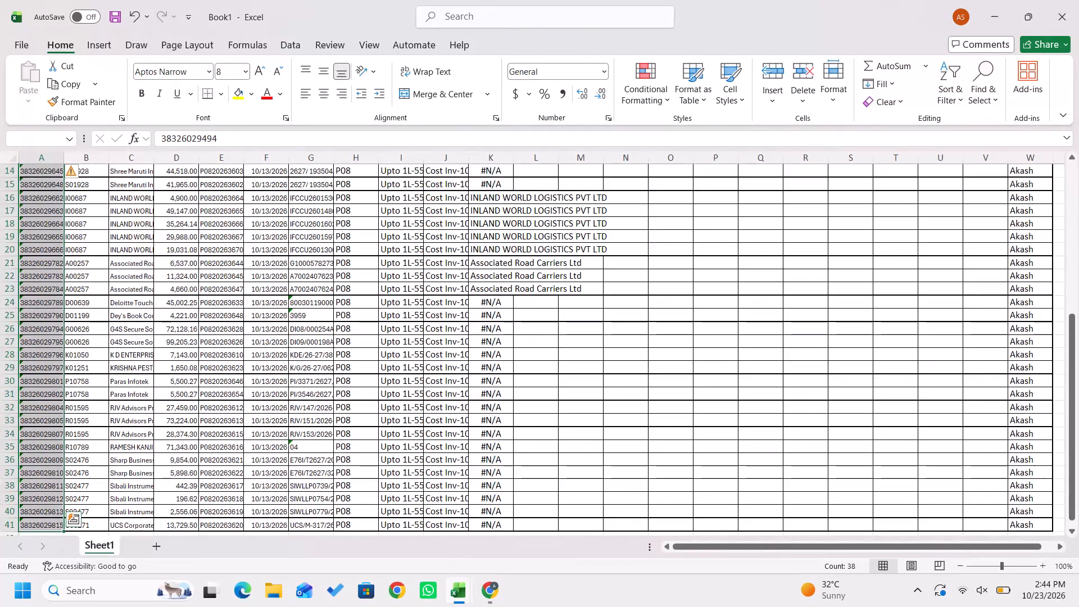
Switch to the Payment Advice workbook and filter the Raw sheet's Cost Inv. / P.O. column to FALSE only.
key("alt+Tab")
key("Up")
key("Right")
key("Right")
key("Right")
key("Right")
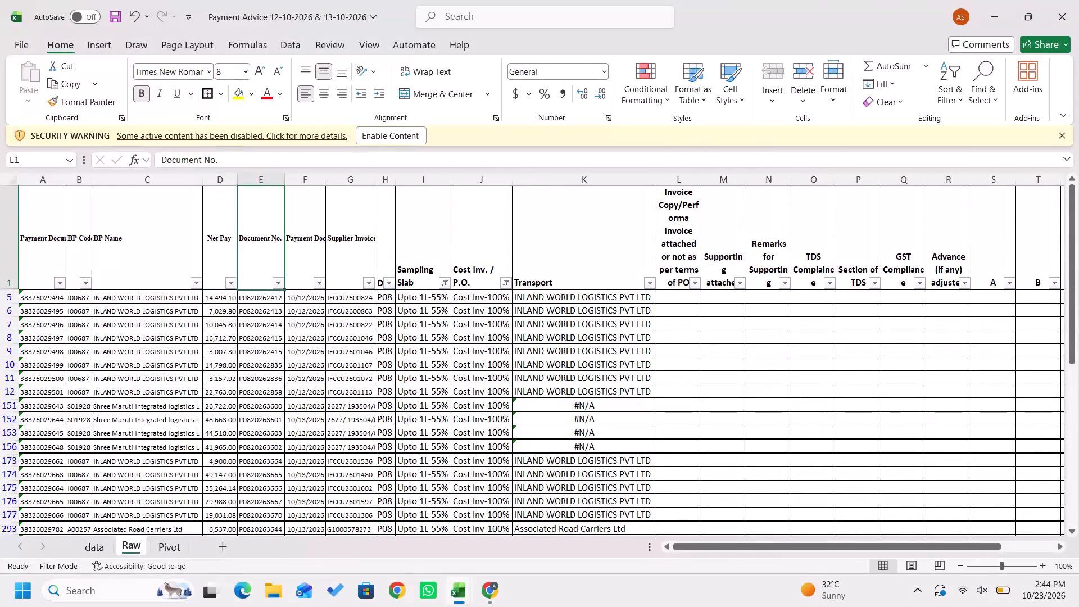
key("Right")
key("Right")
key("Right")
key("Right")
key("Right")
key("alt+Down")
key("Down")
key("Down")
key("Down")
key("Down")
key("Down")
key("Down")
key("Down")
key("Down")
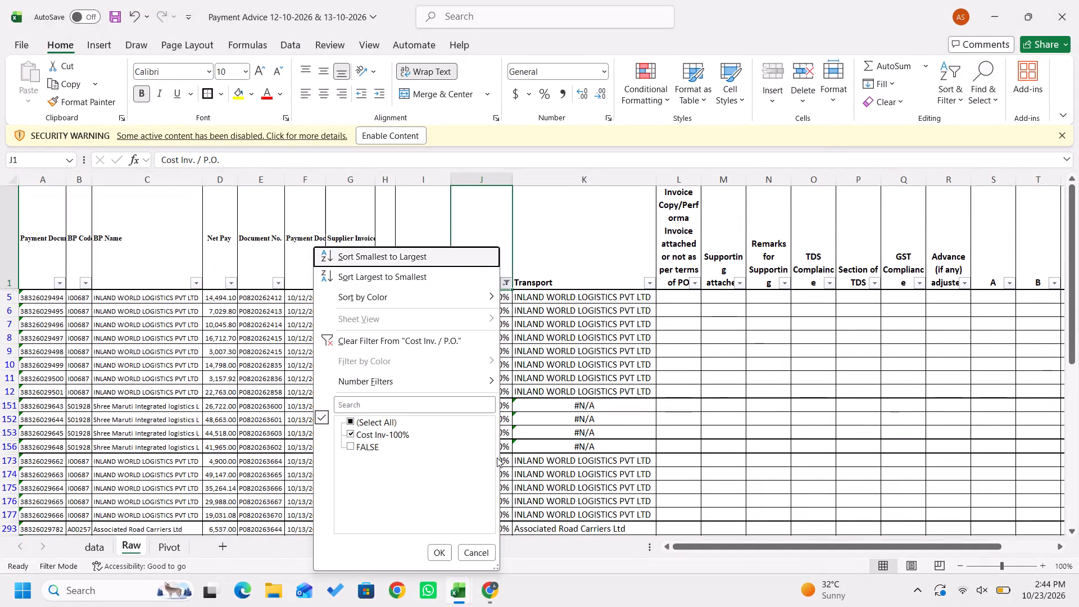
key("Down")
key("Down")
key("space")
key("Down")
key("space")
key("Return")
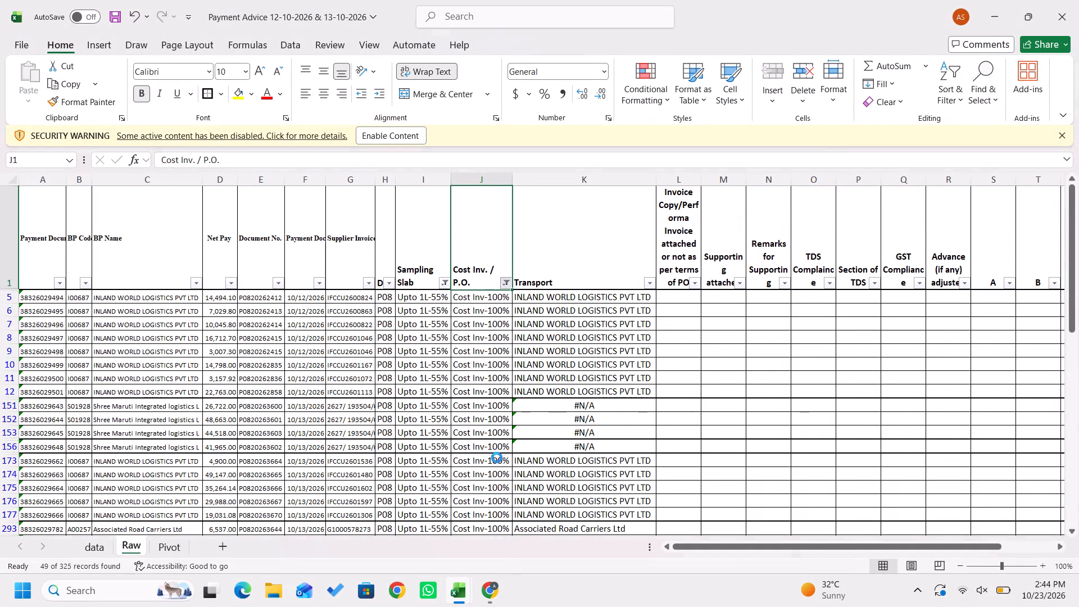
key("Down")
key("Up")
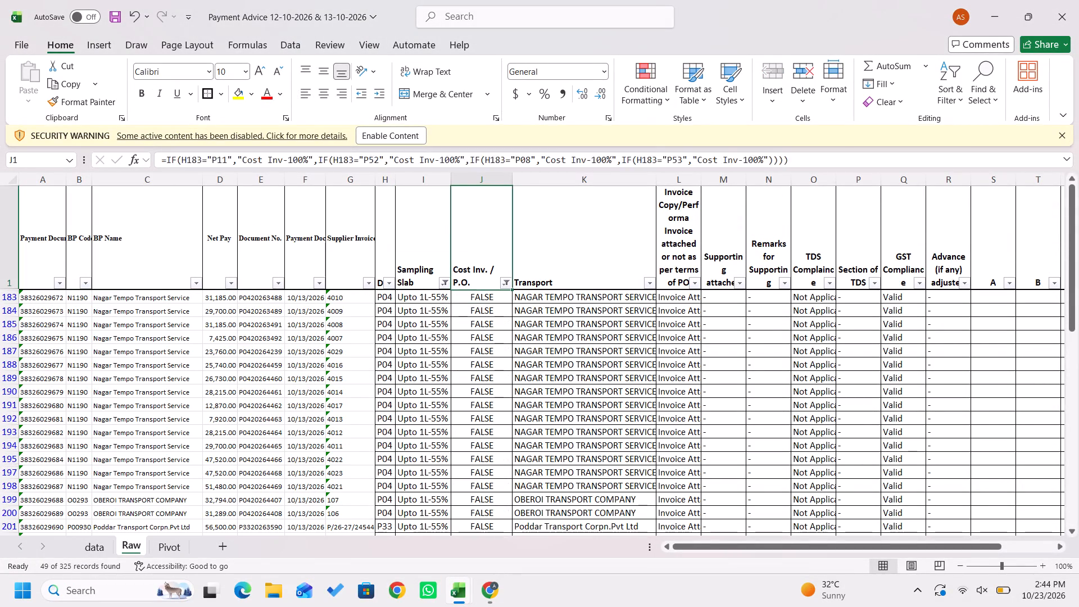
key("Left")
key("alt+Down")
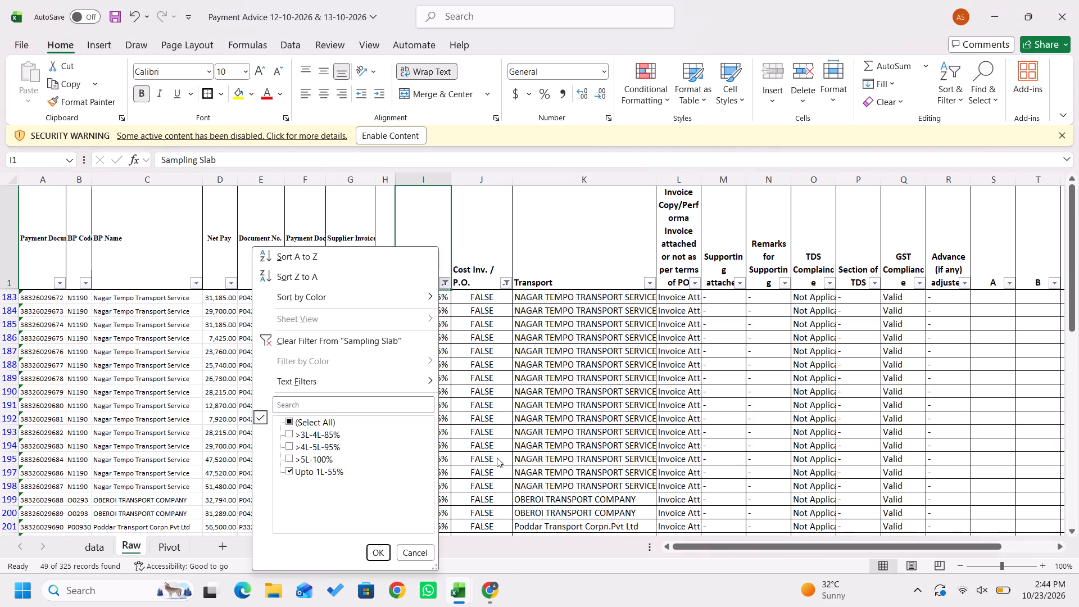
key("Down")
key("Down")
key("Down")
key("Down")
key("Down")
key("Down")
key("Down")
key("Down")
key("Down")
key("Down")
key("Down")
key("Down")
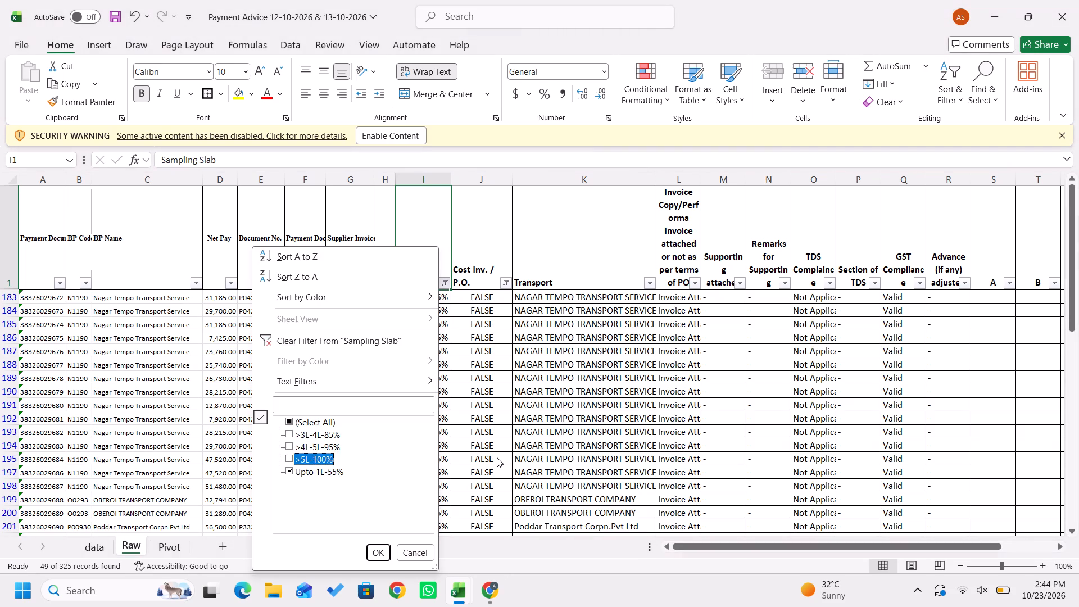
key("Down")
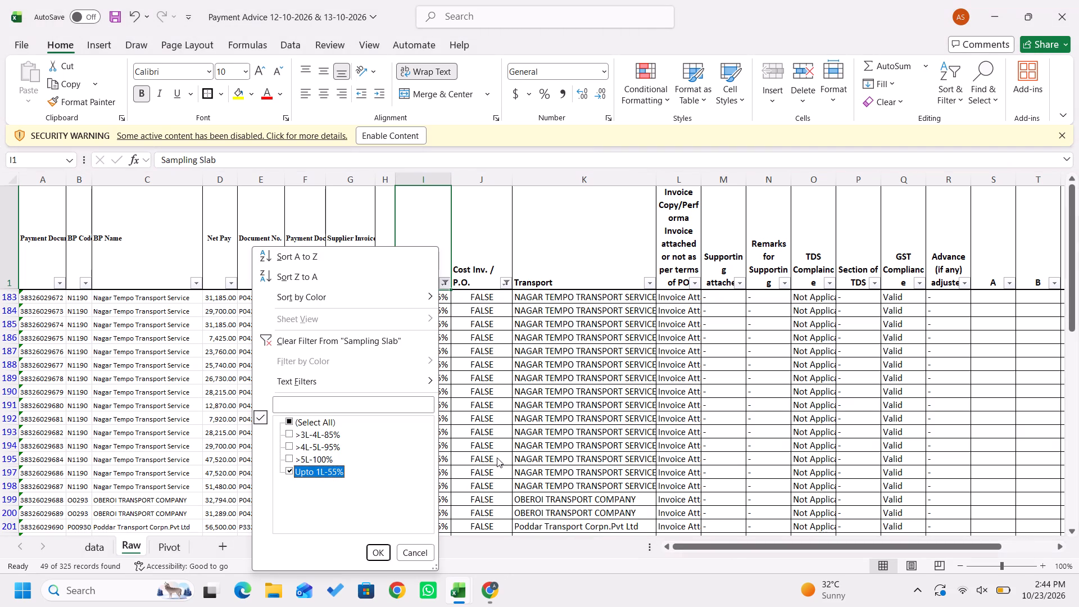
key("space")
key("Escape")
Clear all filters on the Raw sheet and make the Cost Inv. / P.O. header the active cell.
type("dfs")
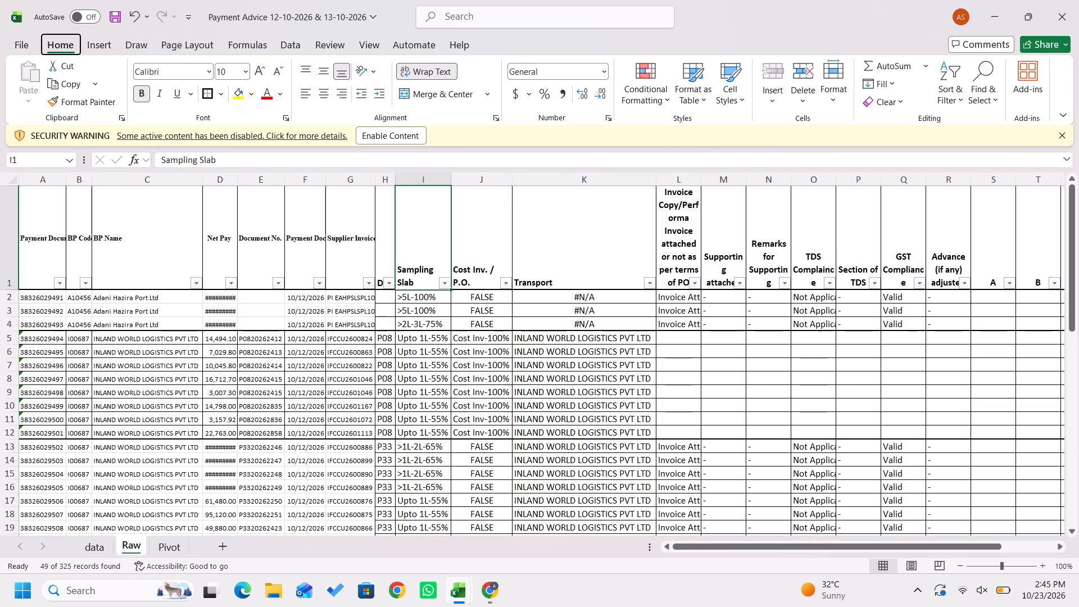
key("Right")
key("Down")
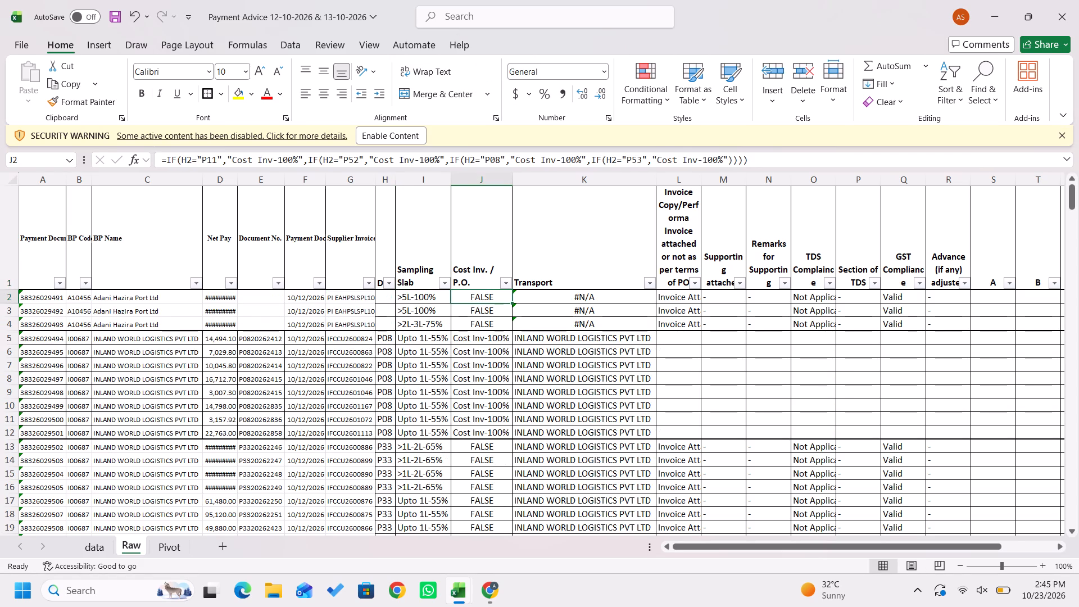
key("Up")
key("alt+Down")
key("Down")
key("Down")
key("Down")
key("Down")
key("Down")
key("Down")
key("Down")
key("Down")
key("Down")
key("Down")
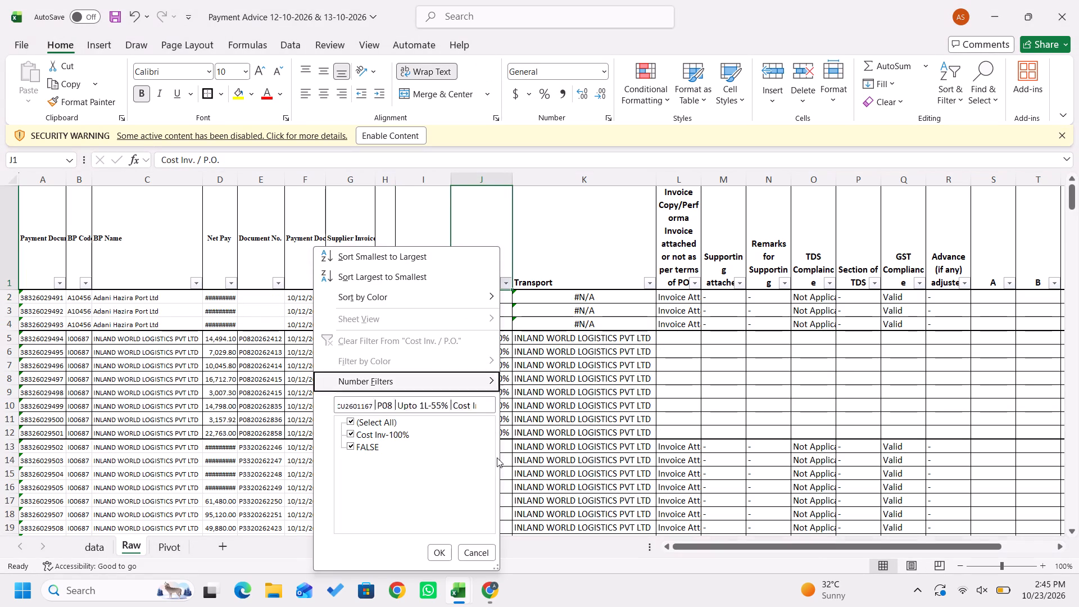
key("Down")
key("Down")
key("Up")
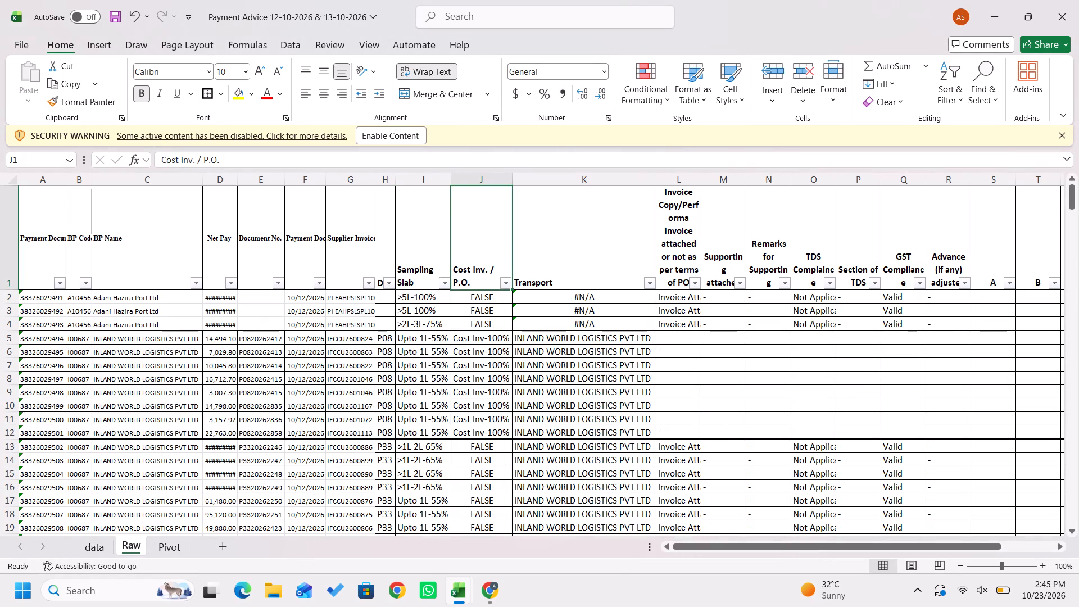
Filter the Cost Inv. / P.O. column to Cost Inv-100% by excluding FALSE, and check the count of matching rows.
key("alt+Down")
key("Down")
key("Down")
key("Down")
key("Down")
key("Down")
key("Down")
key("Down")
key("Down")
key("Down")
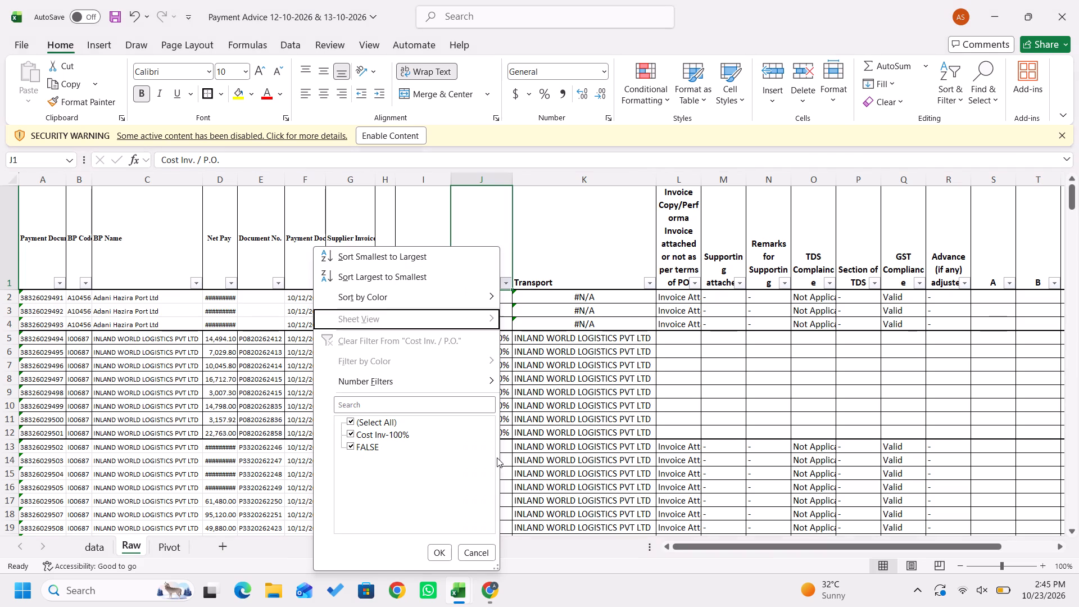
key("Down")
key("Down")
key("space")
key("Return")
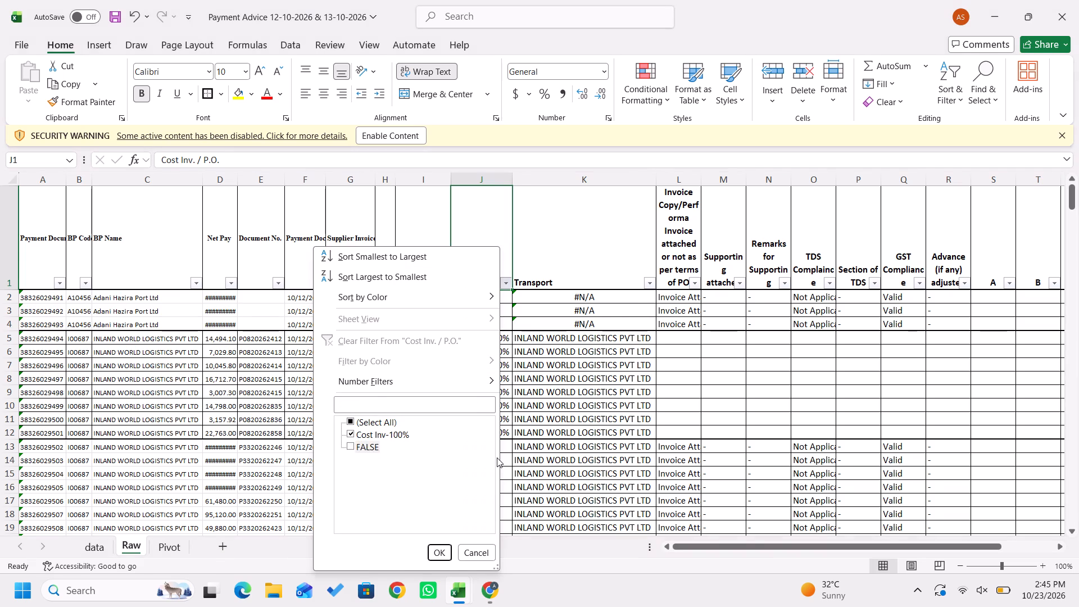
key("Down")
key("ctrl+shift+Down")
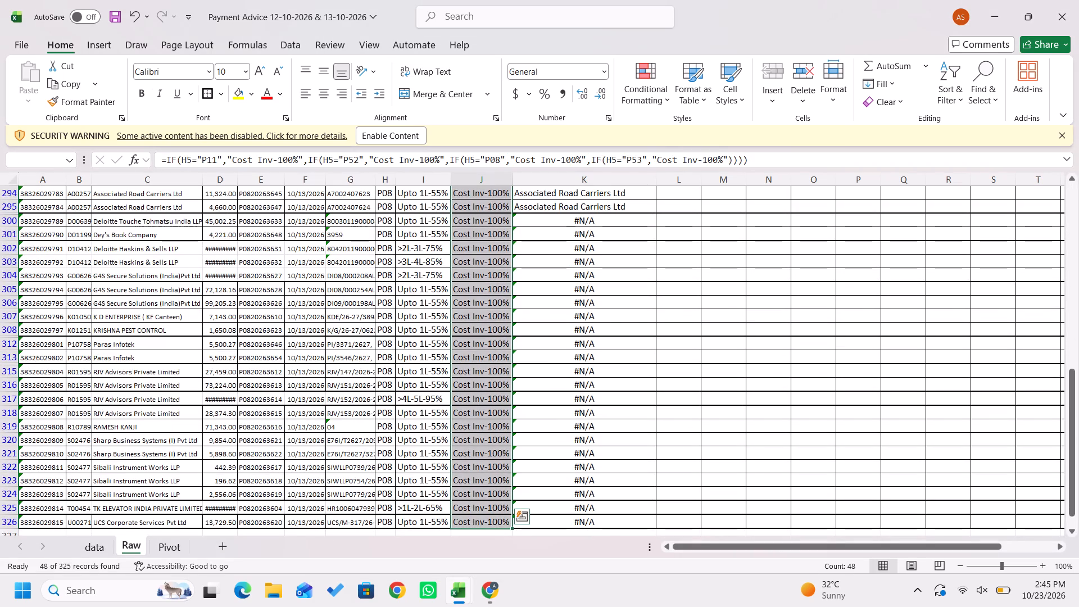
Copy all filtered Raw data rows without the header, columns A to W, and paste them over the existing rows from A4 in the new workbook.
key("Left")
key("Up")
key("Left")
key("Left")
key("Left")
key("Down")
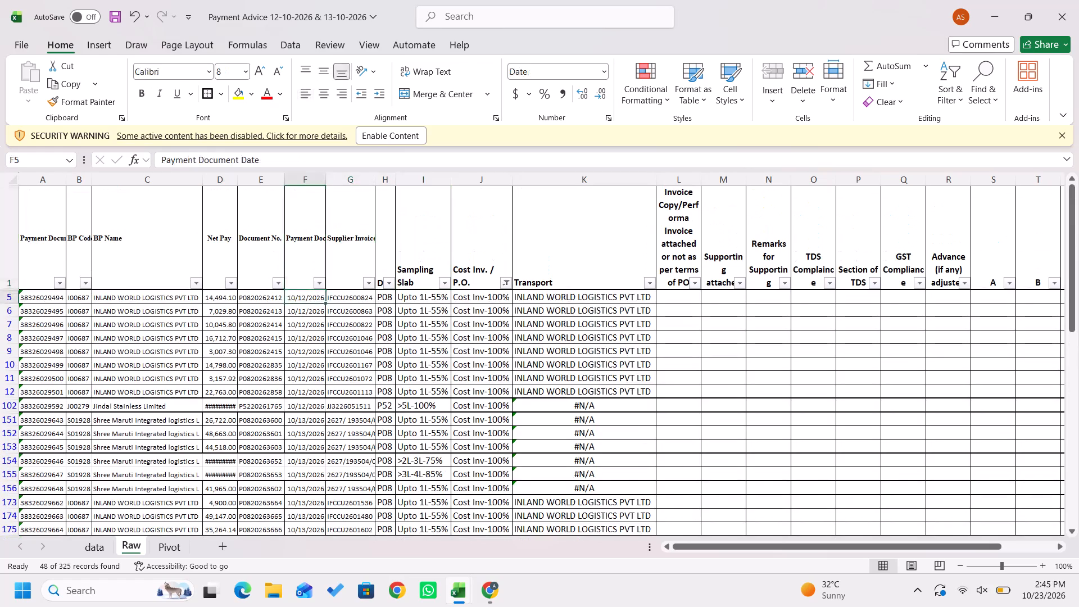
key("Down")
key("Up")
key("ctrl+Left")
key("ctrl+shift+Right")
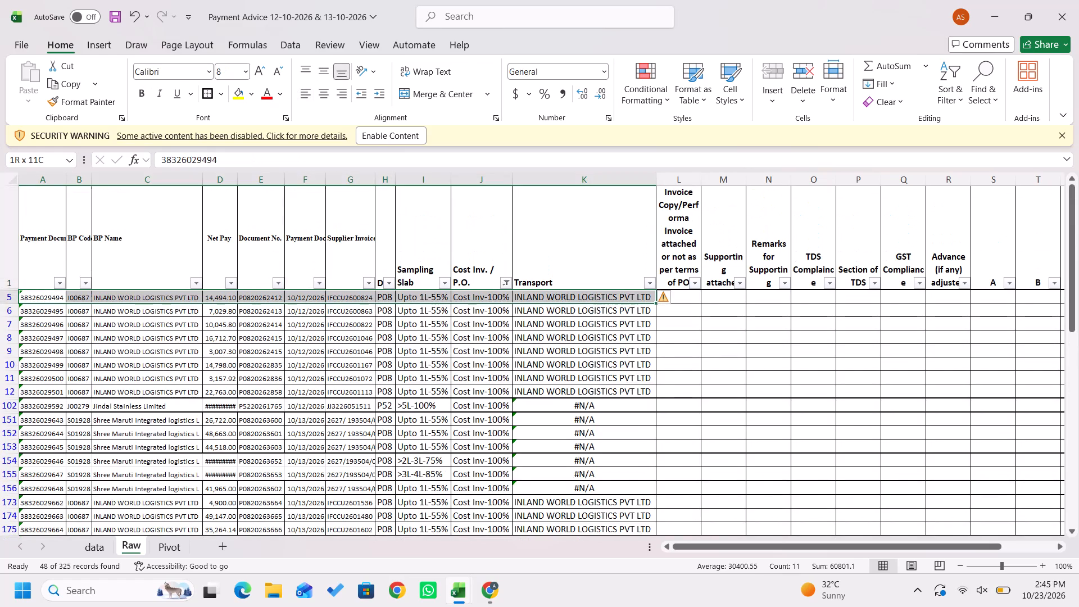
key("ctrl+shift+Down")
key("ctrl+shift+Right")
key("shift+Right")
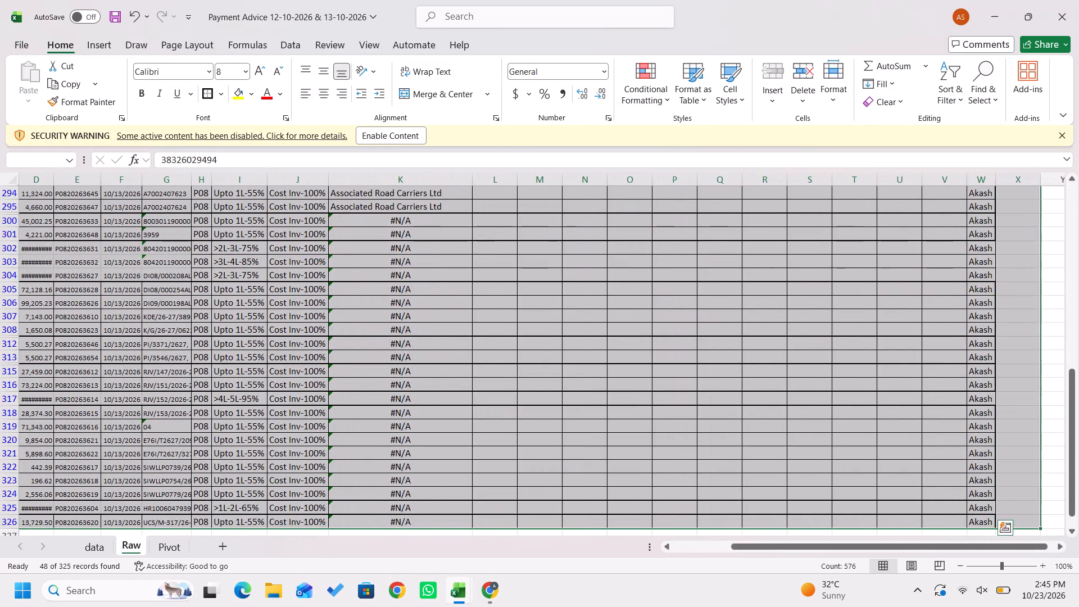
key("shift+Left")
key("ctrl+c")
key("alt+Tab")
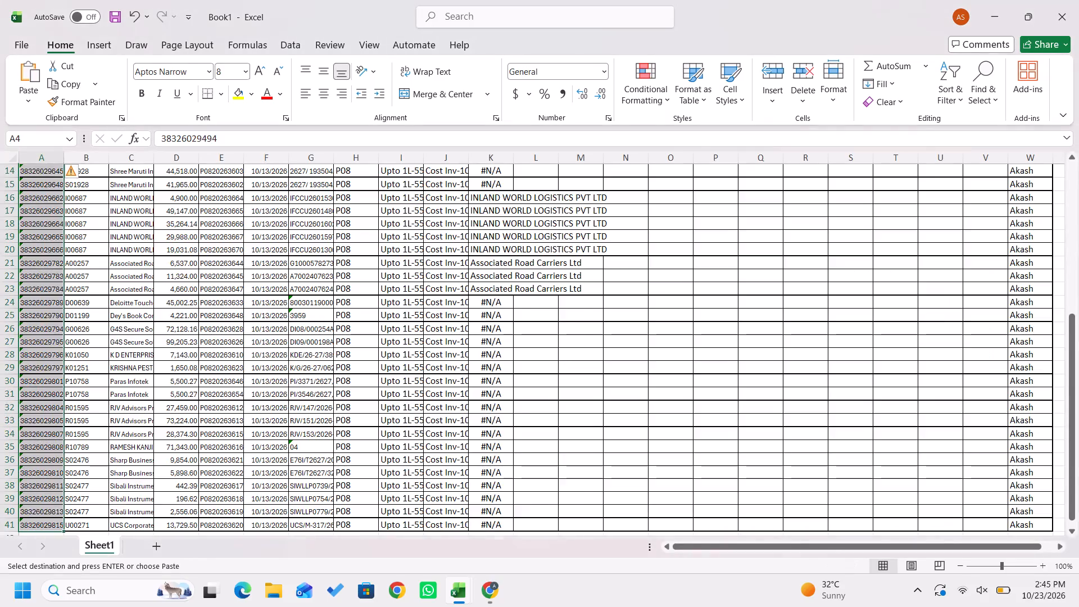
key("Up")
key("Down")
key("Return")
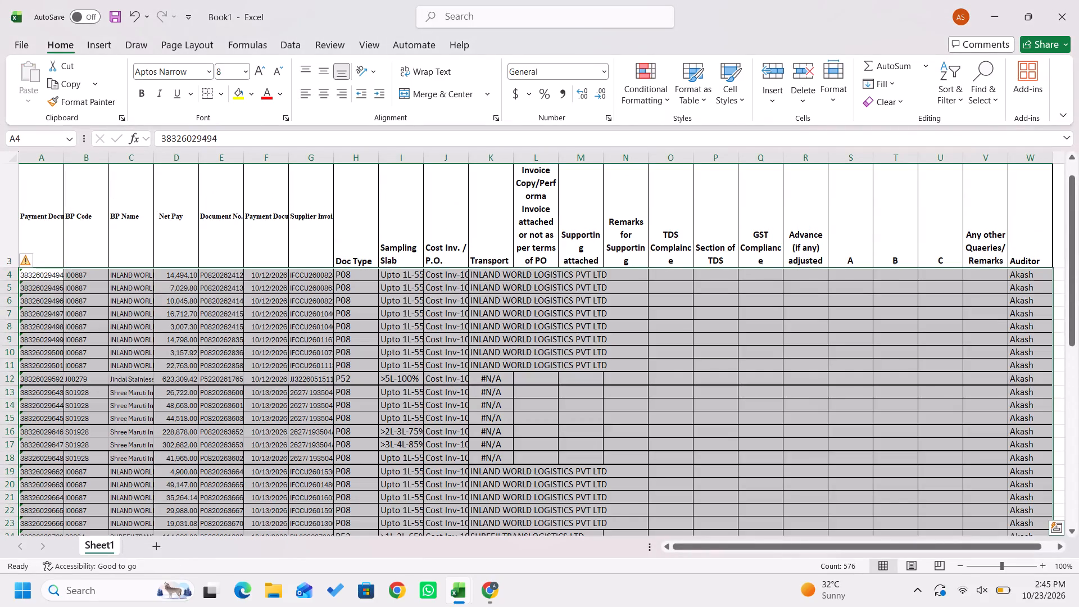
Make A52, the first empty cell below the pasted records in the new workbook, the active cell.
key("Down")
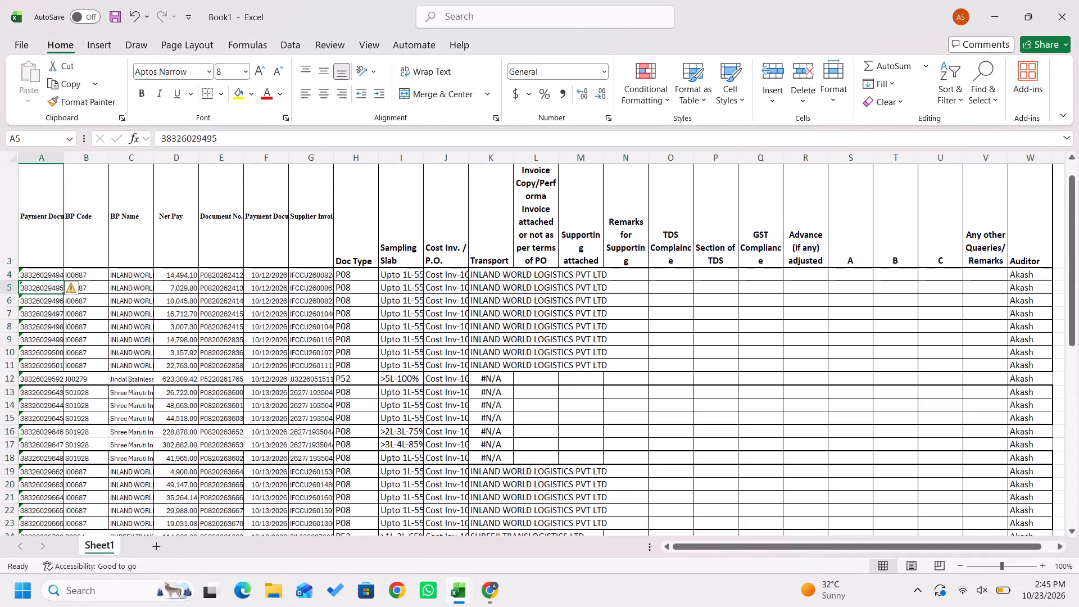
key("ctrl+Down")
key("Down")
key("Down")
key("Up")
Return to the Payment Advice workbook and filter the Raw sheet's Cost Inv. / P.O. column to FALSE only.
key("alt+Tab")
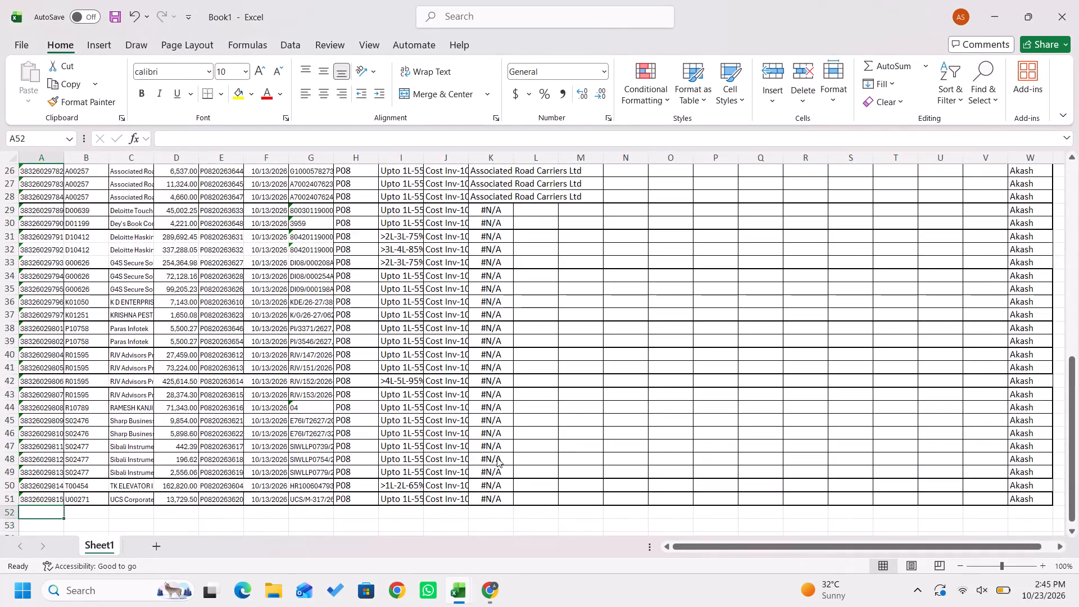
key("Up")
key("Right")
key("Right")
key("Right")
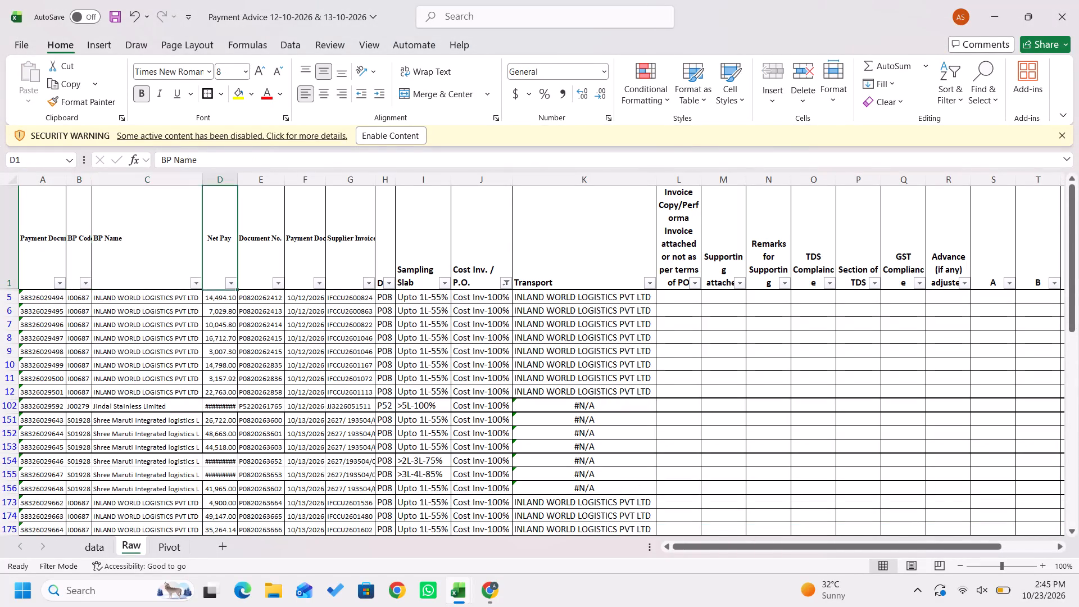
key("Right")
key("Right")
key("Right")
key("Right")
key("Right")
key("Right")
key("super+Down")
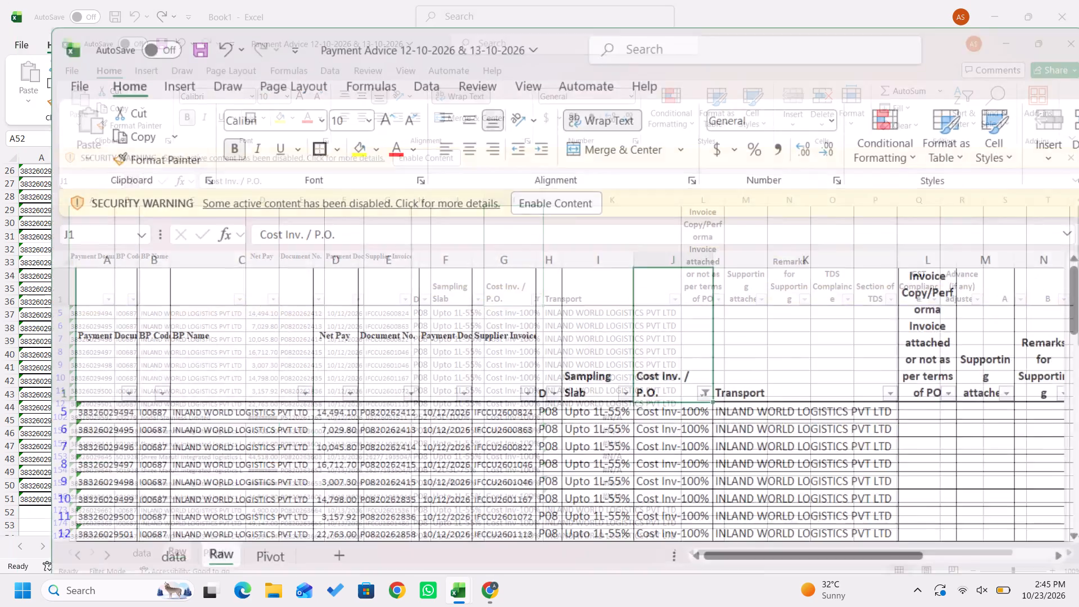
key("Down")
key("super+Up")
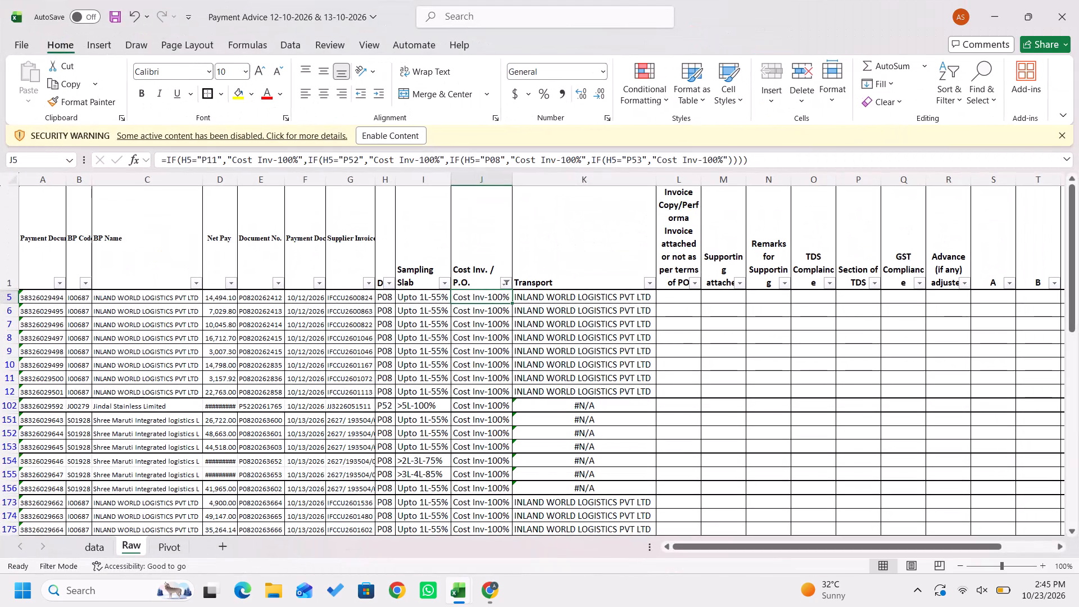
key("Right")
key("Left")
key("Up")
key("alt+Down")
key("Down")
key("Down")
key("Down")
key("Down")
key("Down")
key("Down")
key("Down")
key("Down")
key("Down")
key("Down")
key("Down")
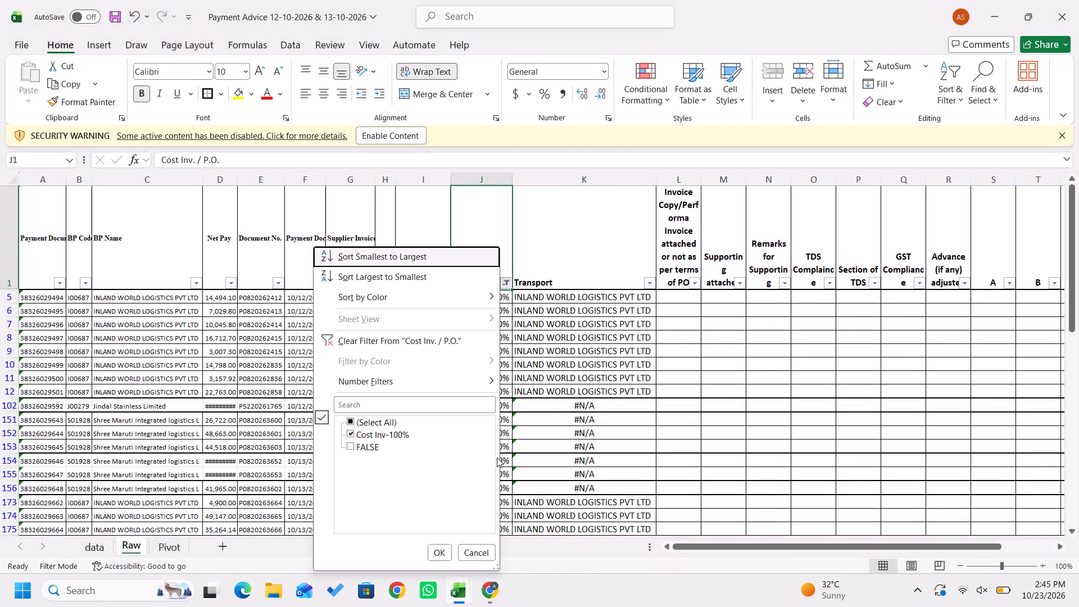
key("Up")
key("space")
key("Down")
key("space")
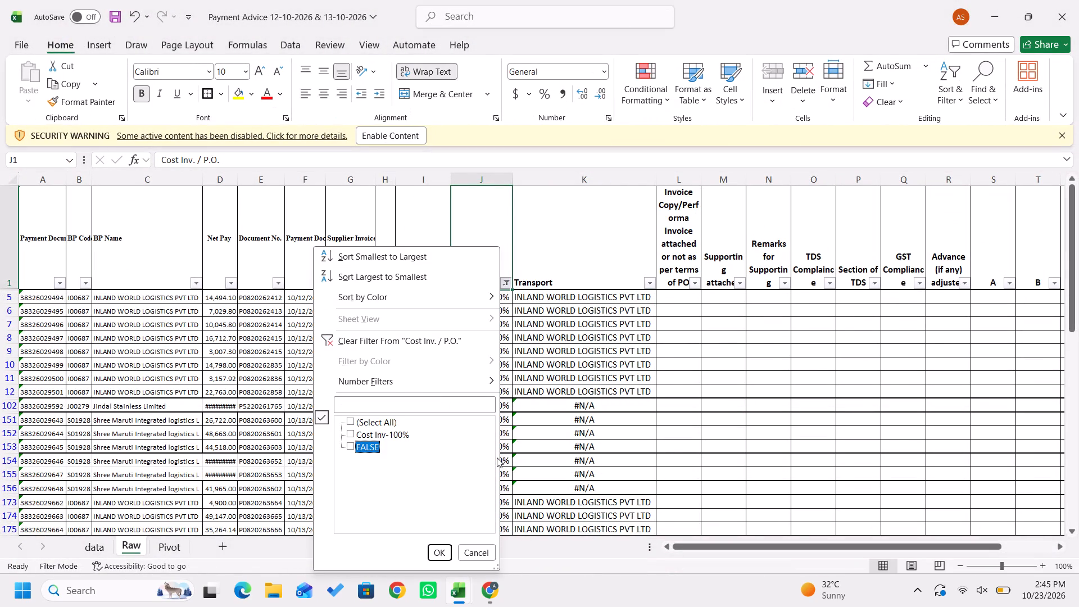
key("Return")
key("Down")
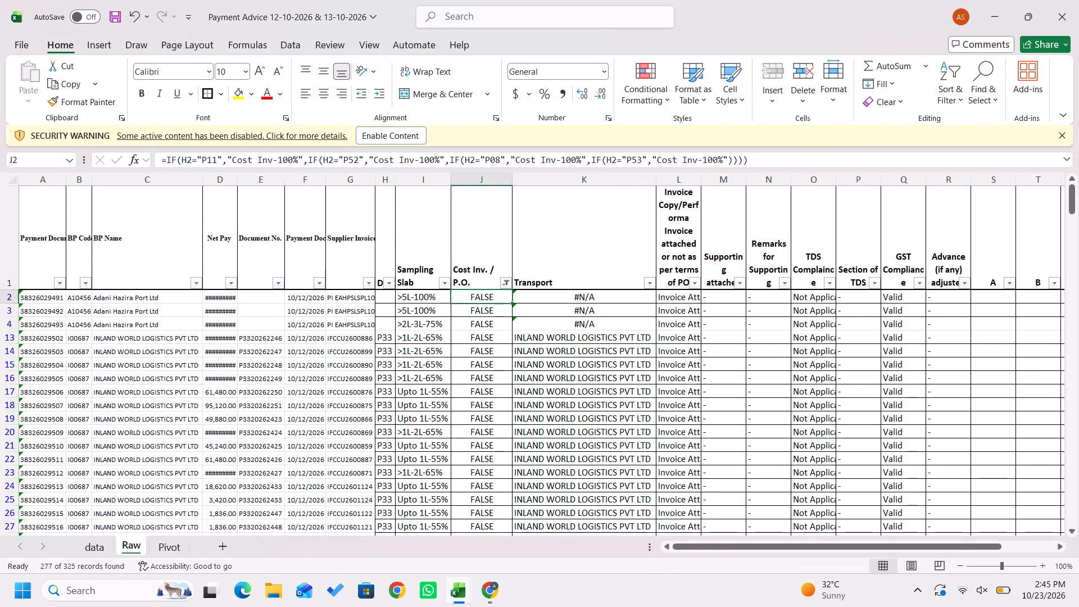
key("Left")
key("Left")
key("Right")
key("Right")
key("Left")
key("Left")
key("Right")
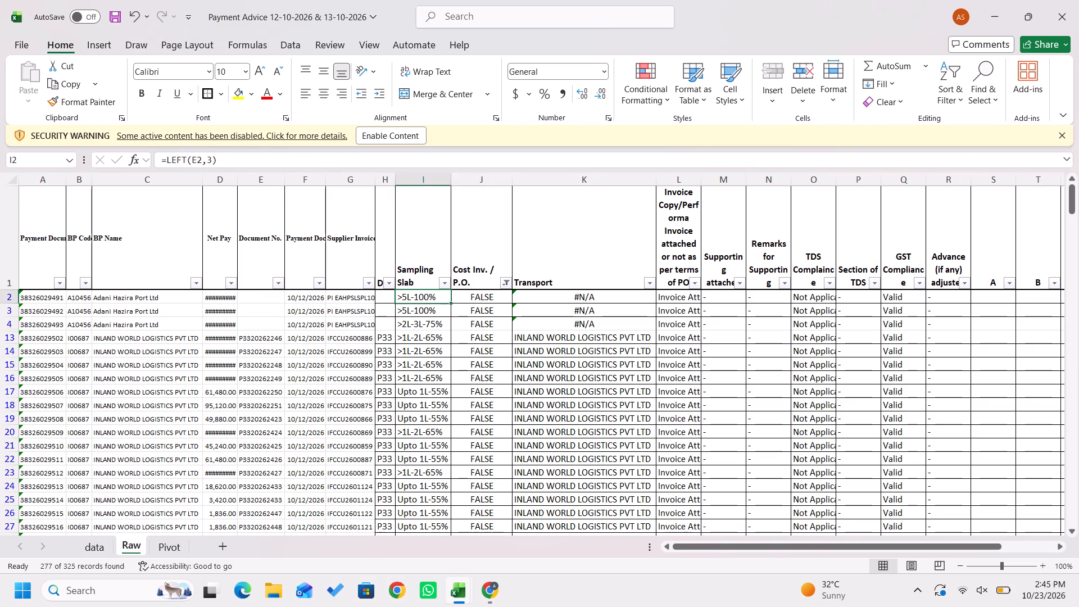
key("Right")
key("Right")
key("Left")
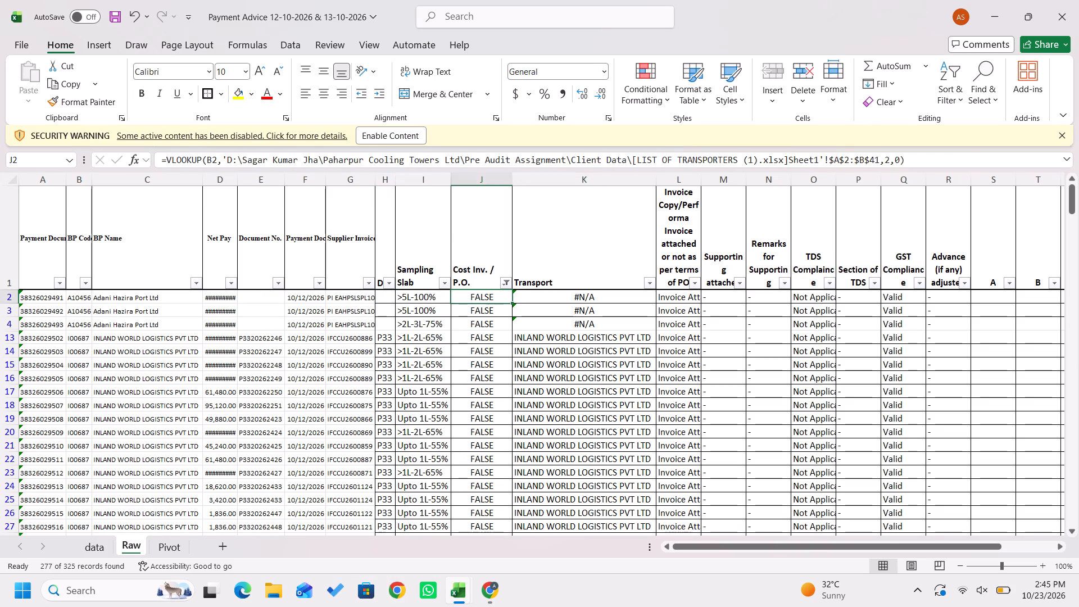
Filter the Raw sheet's Sampling Slab column to show only >5L-100%.
key("Left")
key("Up")
key("alt+Down")
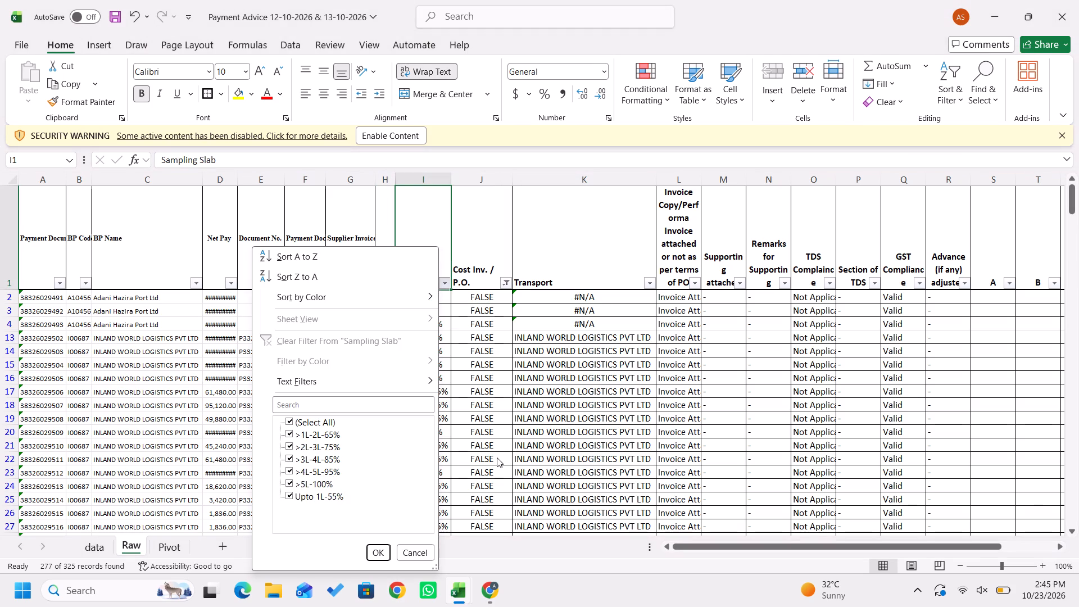
key("Down")
key("Down")
key("Down")
key("Down")
key("Down")
key("Down")
key("Down")
key("Down")
key("Down")
key("space")
key("Down")
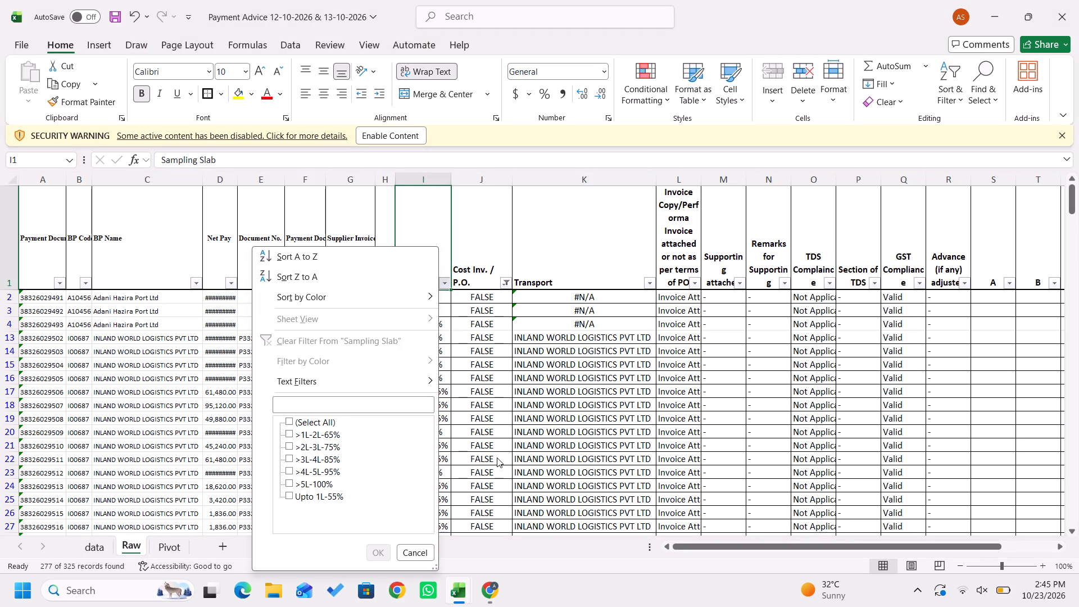
key("Down")
key("Down")
key("Down")
key("Down")
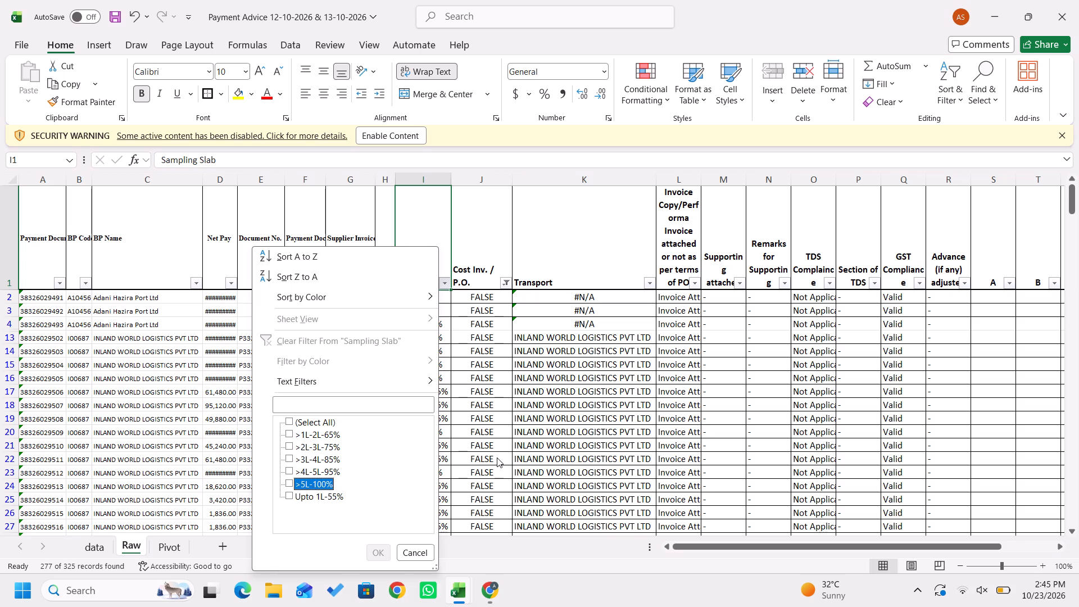
key("space")
key("Return")
Copy the filtered >5L-100% rows without the header, columns A to W, and paste them from A52 in the new workbook.
key("Down")
key("Left")
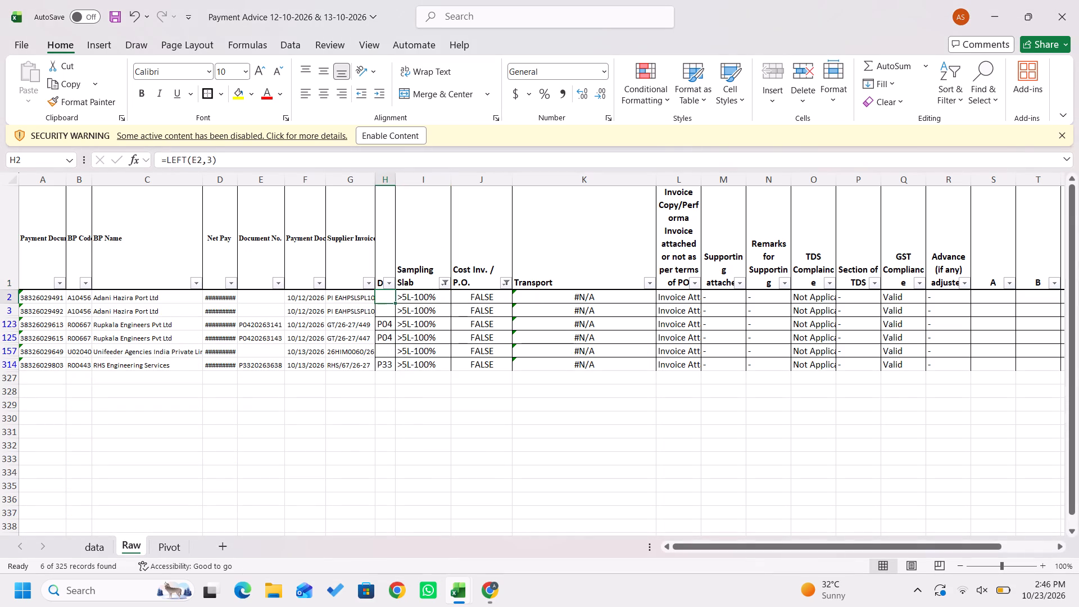
key("ctrl+Left")
key("ctrl+Left")
key("ctrl+shift+Right")
key("ctrl+shift+Right")
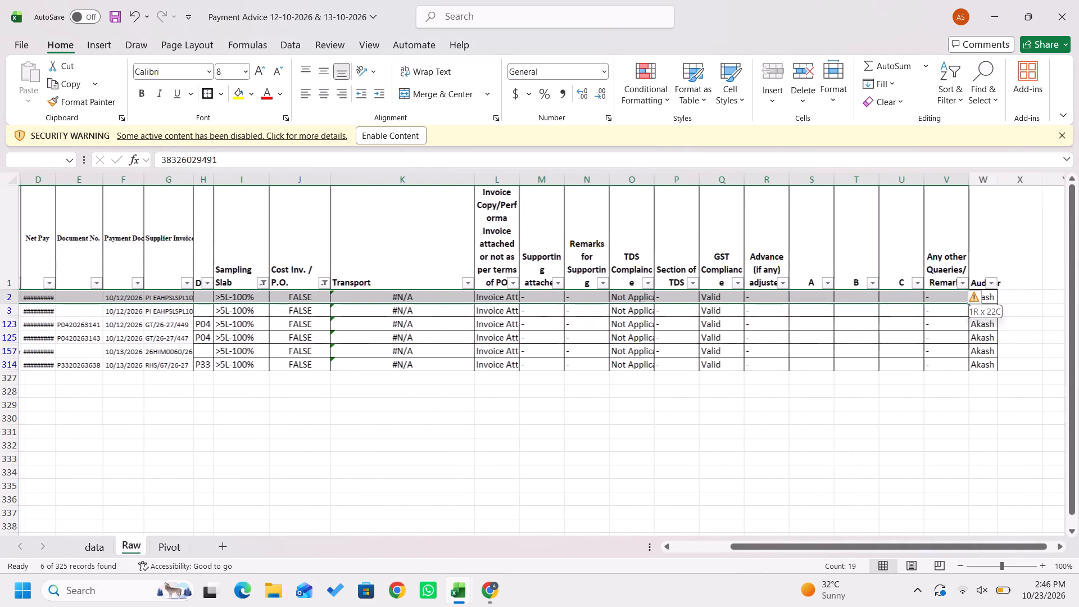
key("ctrl+shift+Down")
key("shift+Right")
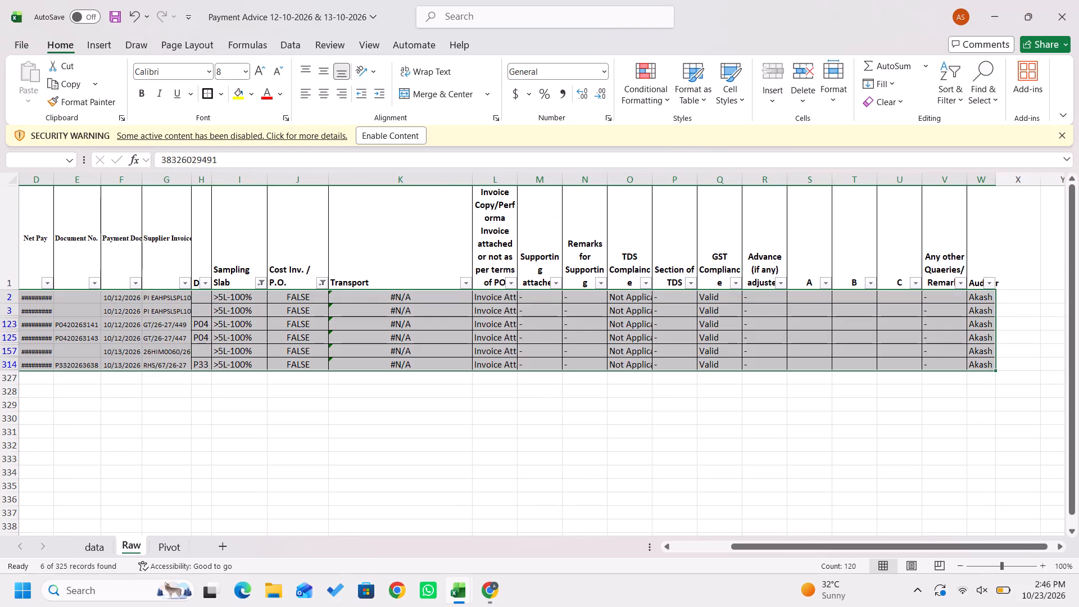
key("ctrl+c")
key("alt+Tab")
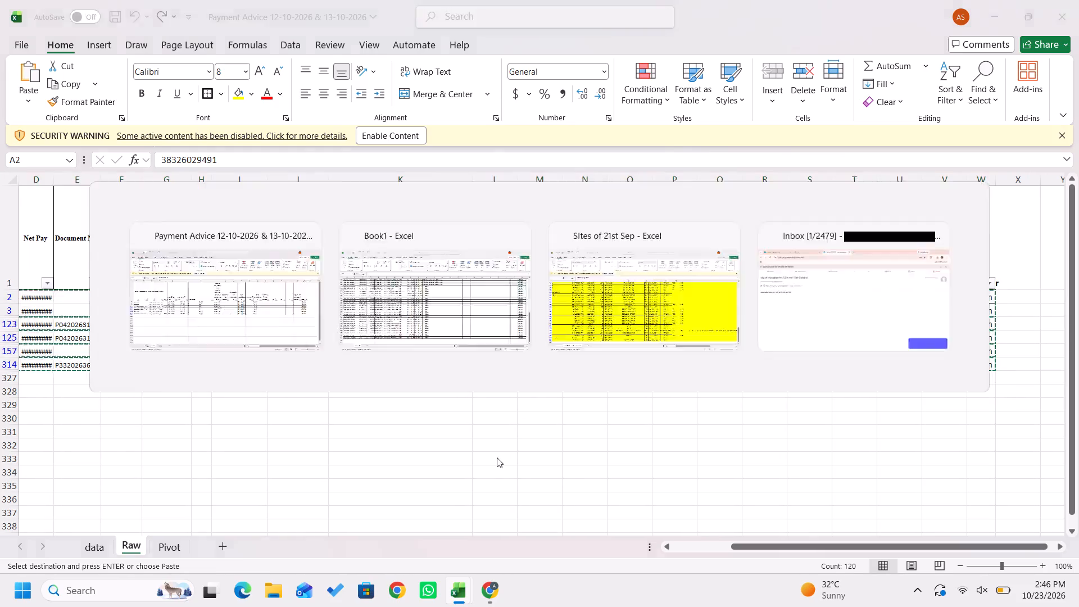
key("Return")
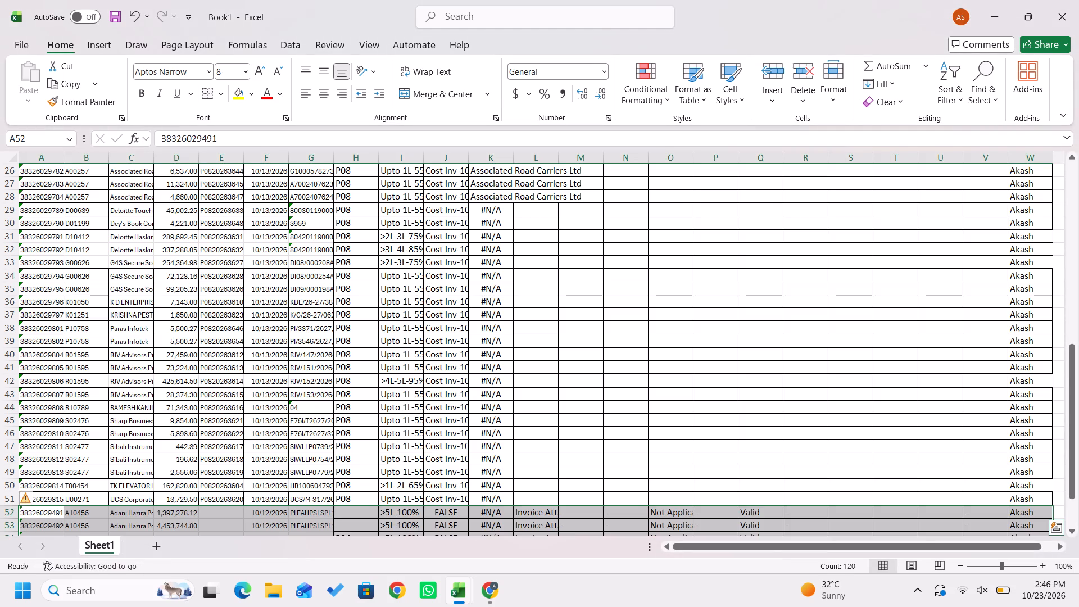
Examine the newly pasted >5L-100% rows in the new workbook across their columns and down to the last record.
key("Right")
key("Right")
key("Right")
key("Right")
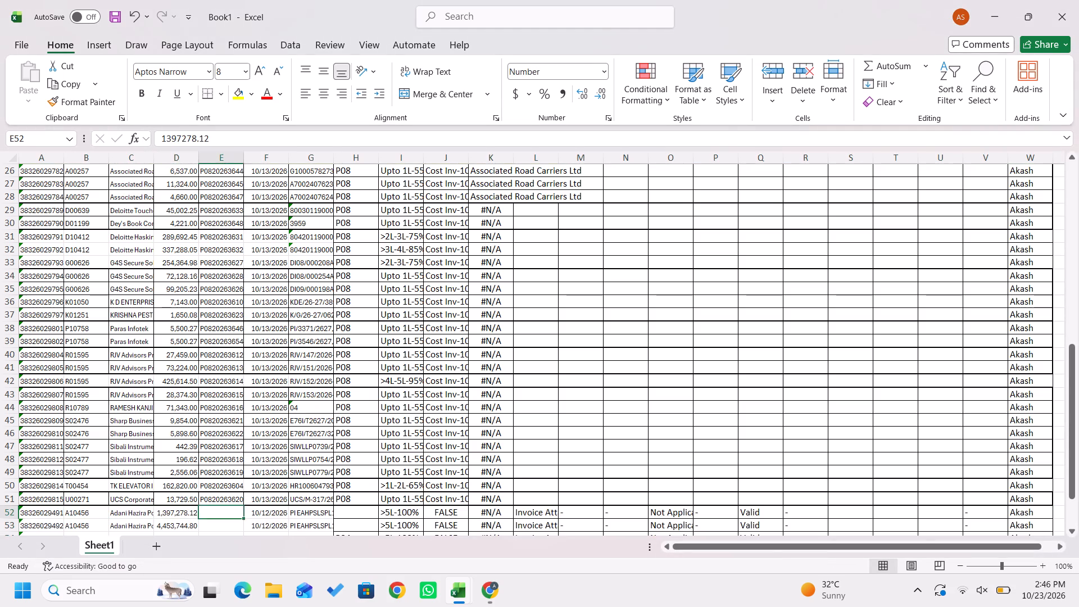
key("Right")
key("Right")
key("Right")
key("Right")
key("Right")
key("Right")
key("Right")
key("Right")
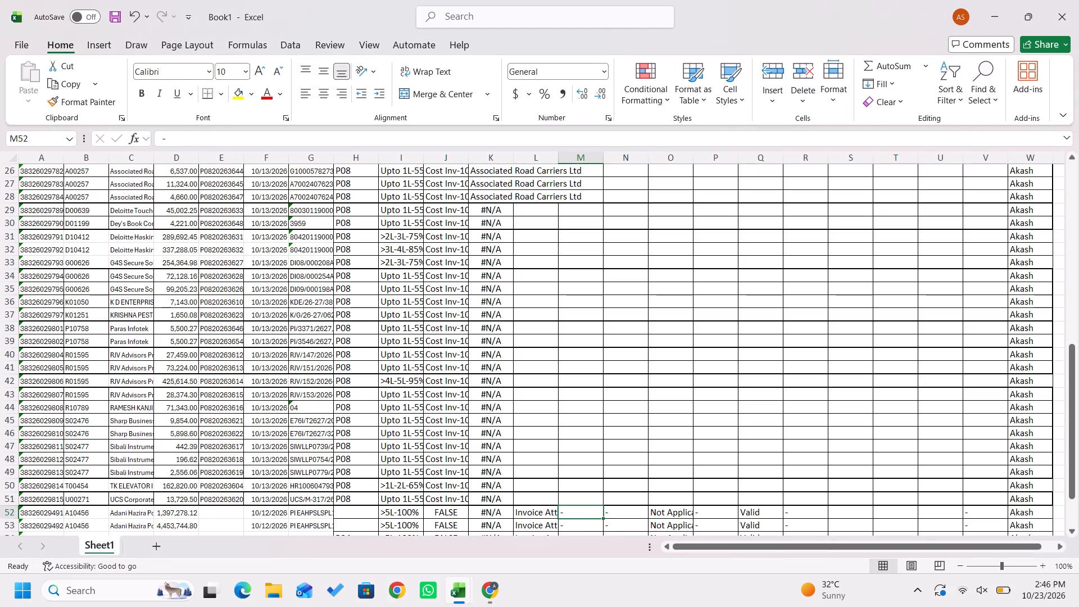
key("Right")
key("Right")
key("ctrl+Up")
key("Down")
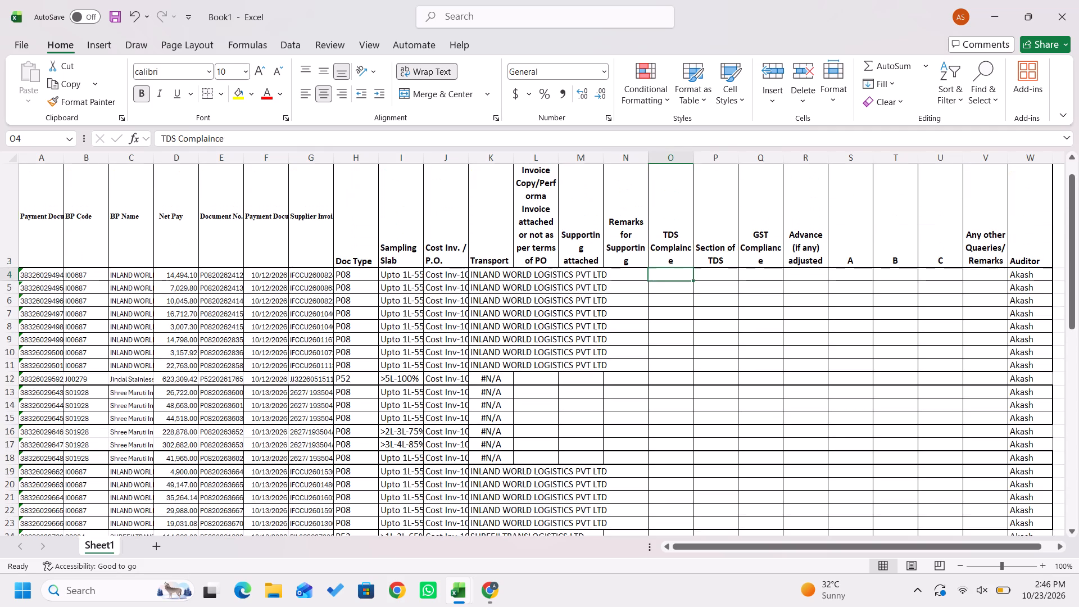
key("ctrl+Down")
key("Down")
key("Down")
key("Down")
key("Down")
key("Down")
key("Down")
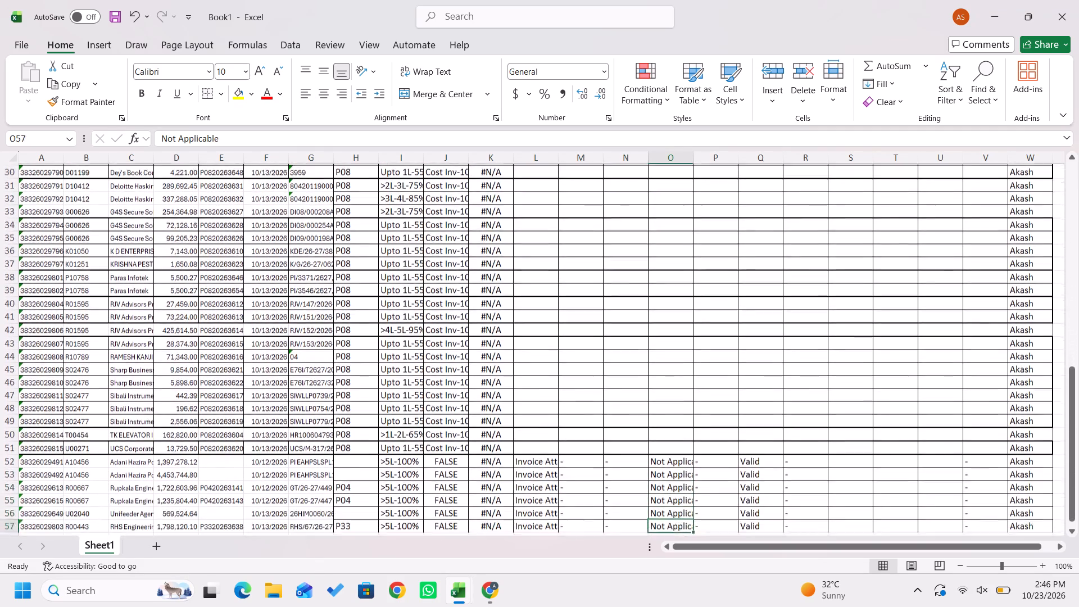
key("Down")
key("Down")
key("Down")
key("Up")
key("Up")
key("Up")
key("Up")
key("Down")
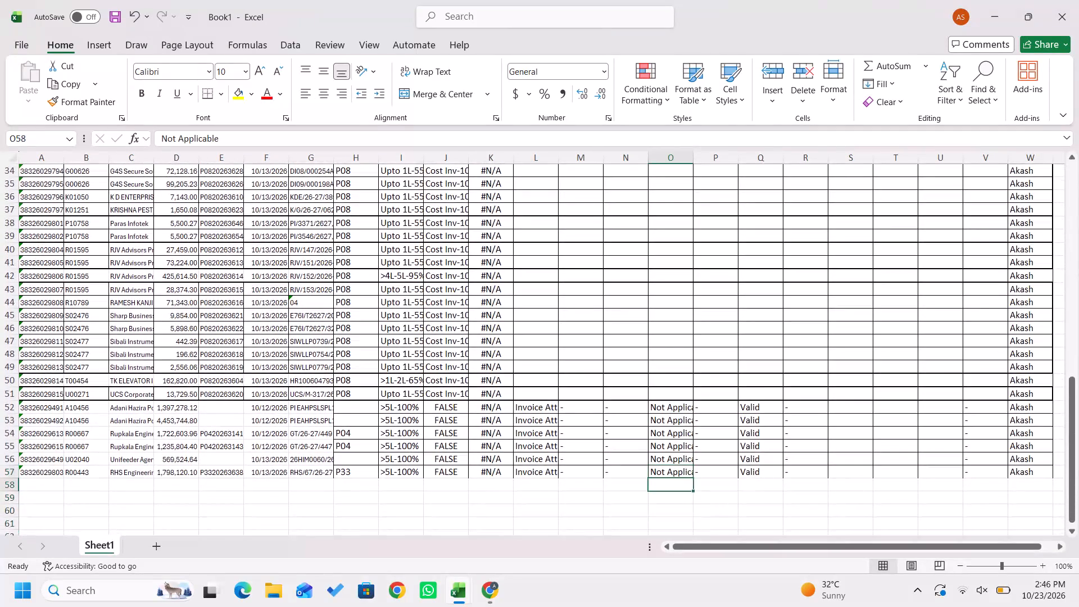
key("Up")
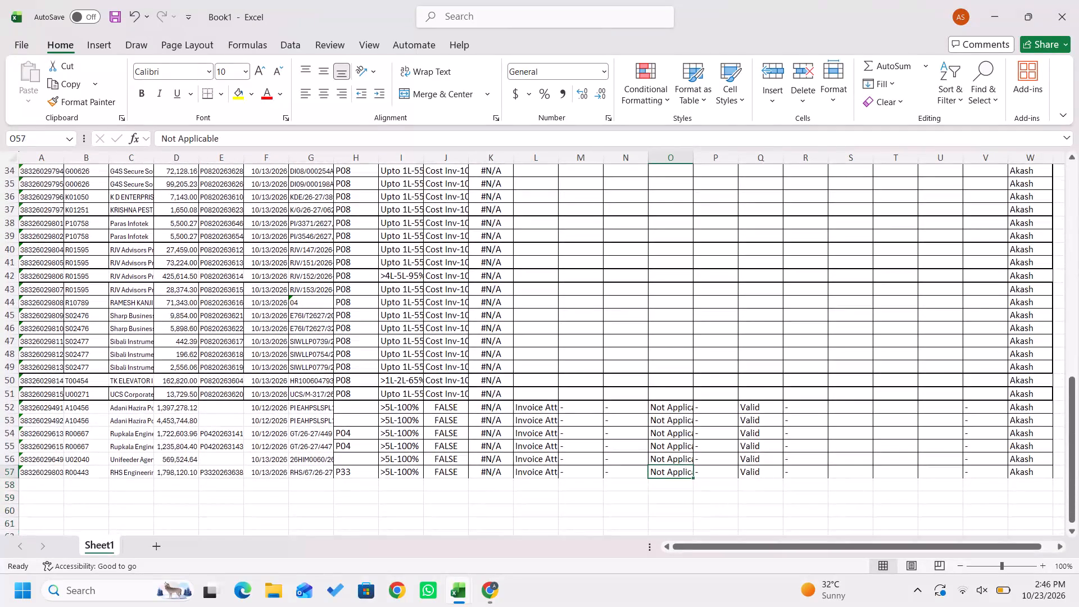
key("Down")
key("Up")
key("Down")
key("Left")
key("Left")
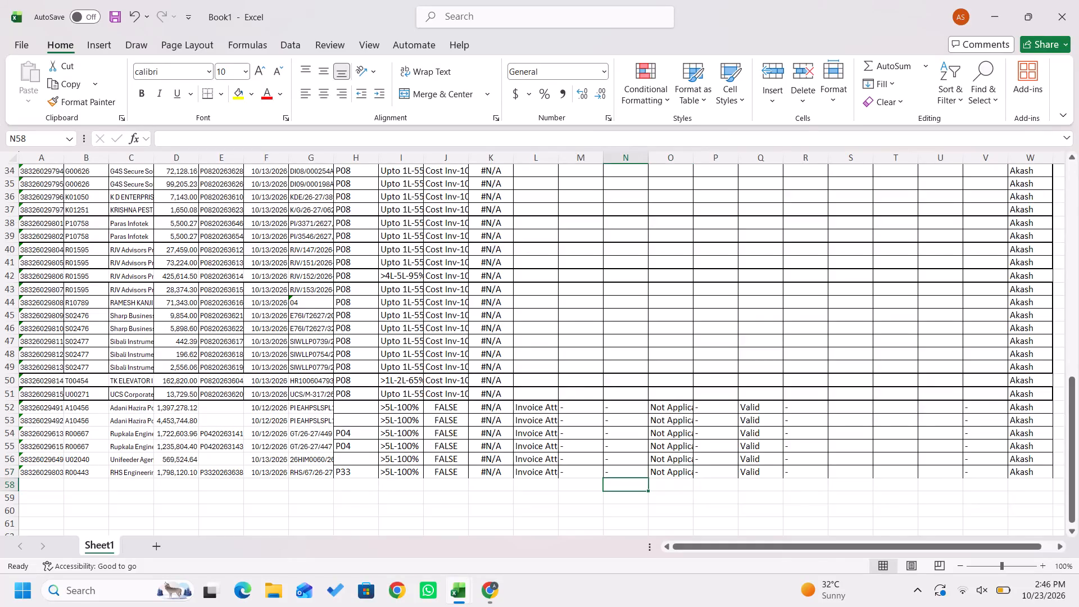
key("Up")
key("Left")
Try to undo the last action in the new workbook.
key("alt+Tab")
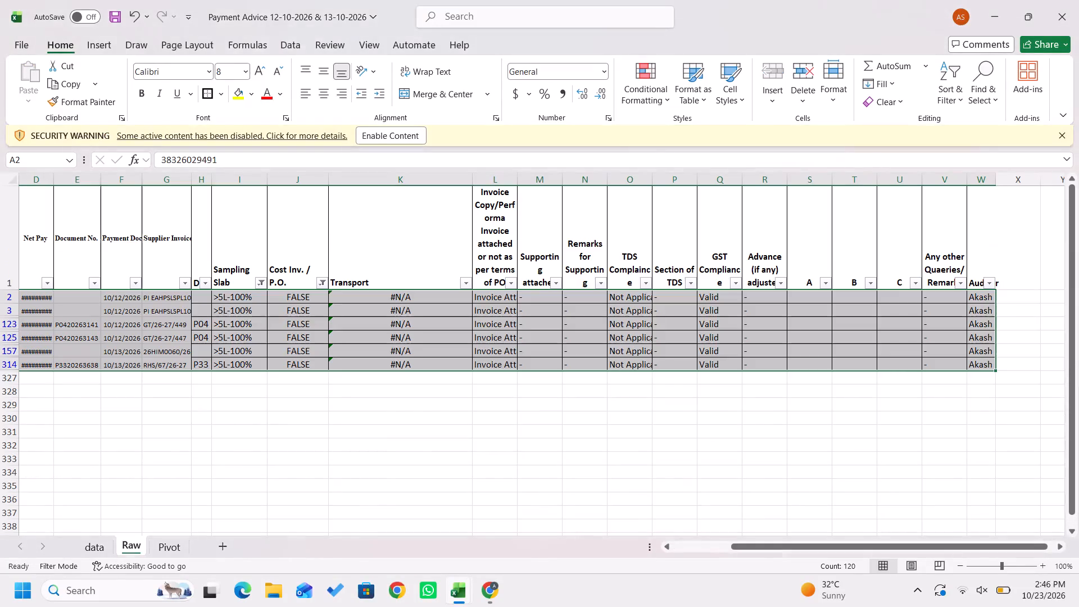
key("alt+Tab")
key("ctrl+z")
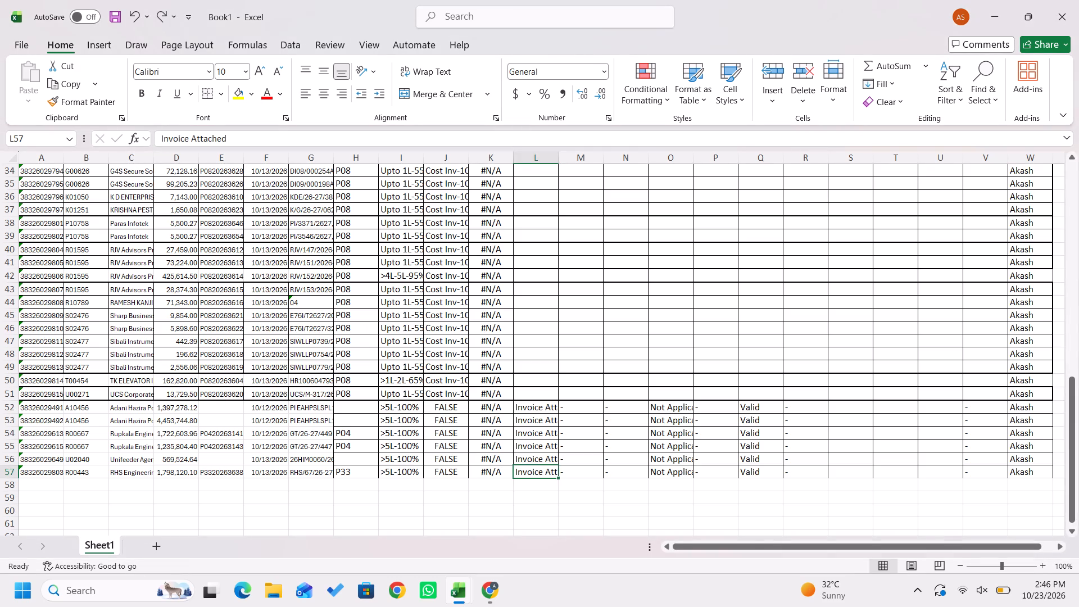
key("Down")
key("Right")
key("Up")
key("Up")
Return to the Payment Advice workbook and review the filtered >5L-100% rows across the Raw sheet's columns.
key("alt+Tab")
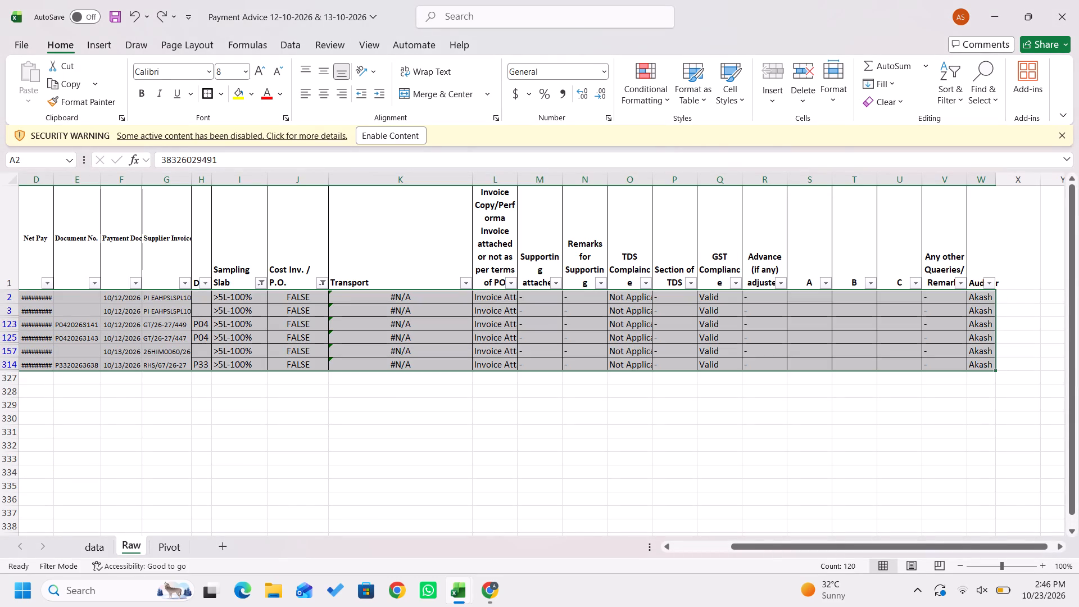
key("Down")
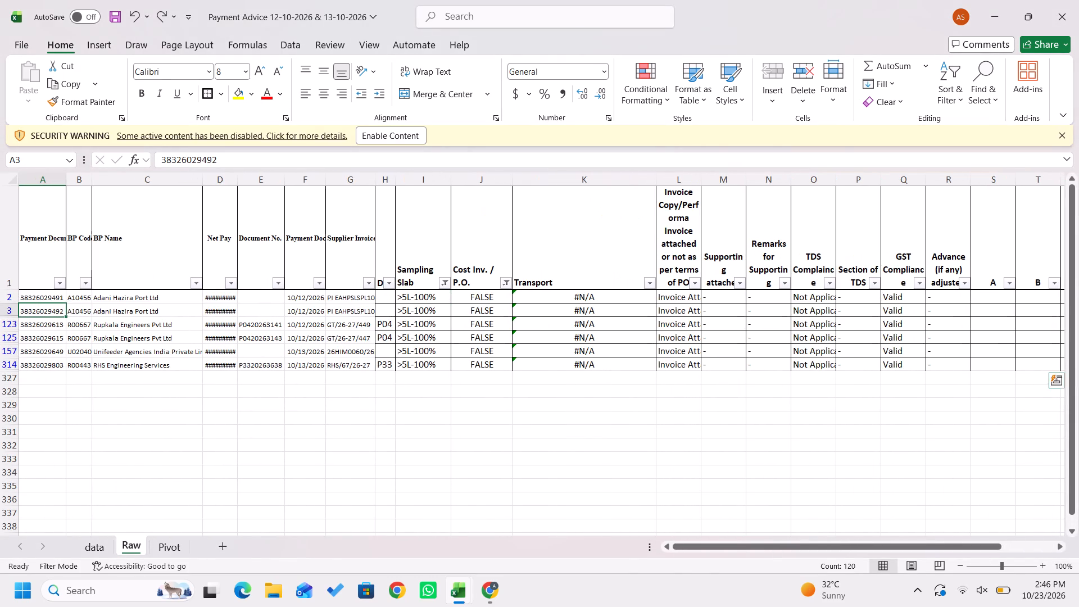
key("Right")
key("Right")
key("Right")
key("Right")
key("Right")
key("Right")
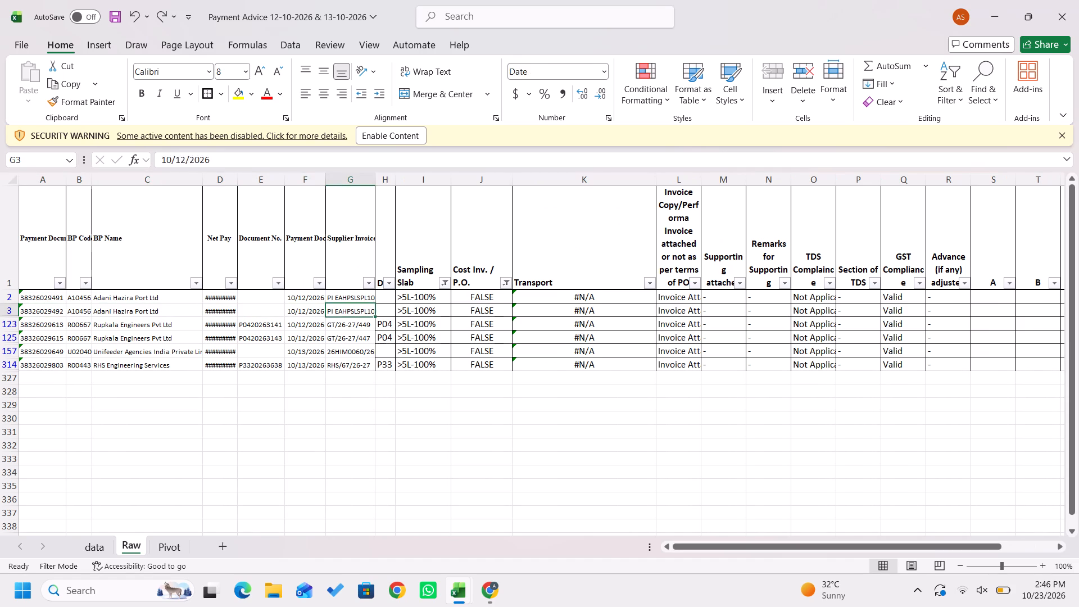
key("Right")
key("Right")
key("Right")
key("Right")
key("Right")
key("Right")
key("Right")
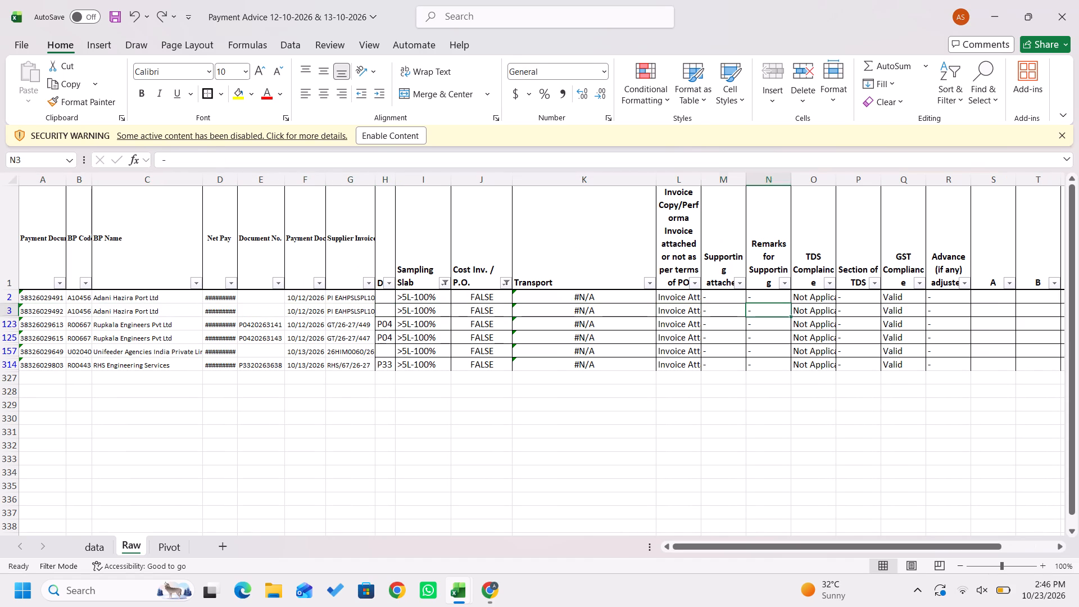
key("Right")
key("Right")
key("Right")
key("Up")
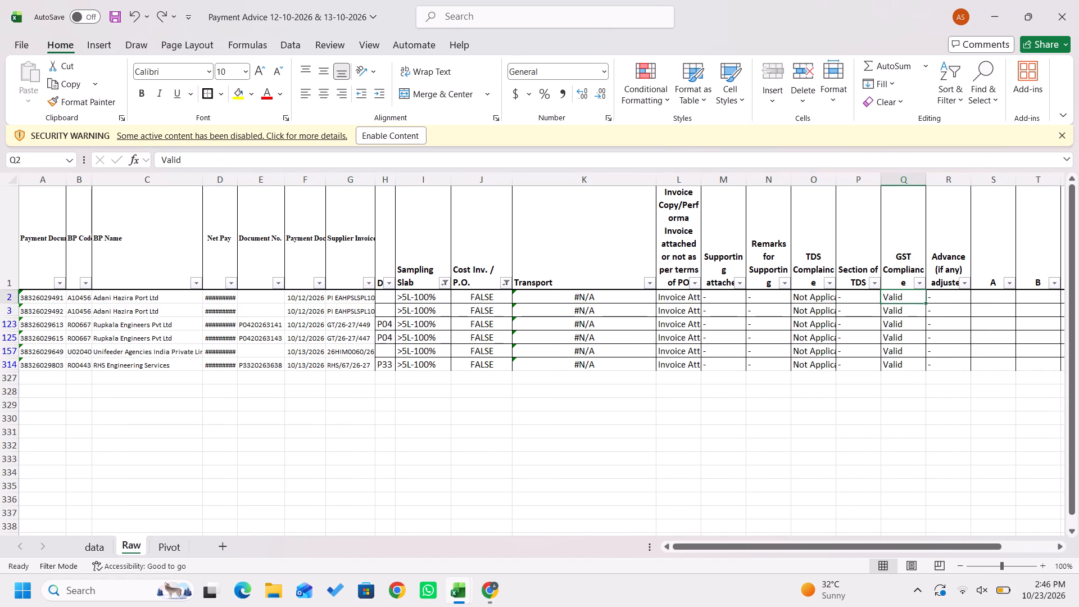
key("Down")
key("Down")
key("Down")
key("Down")
key("Down")
key("Down")
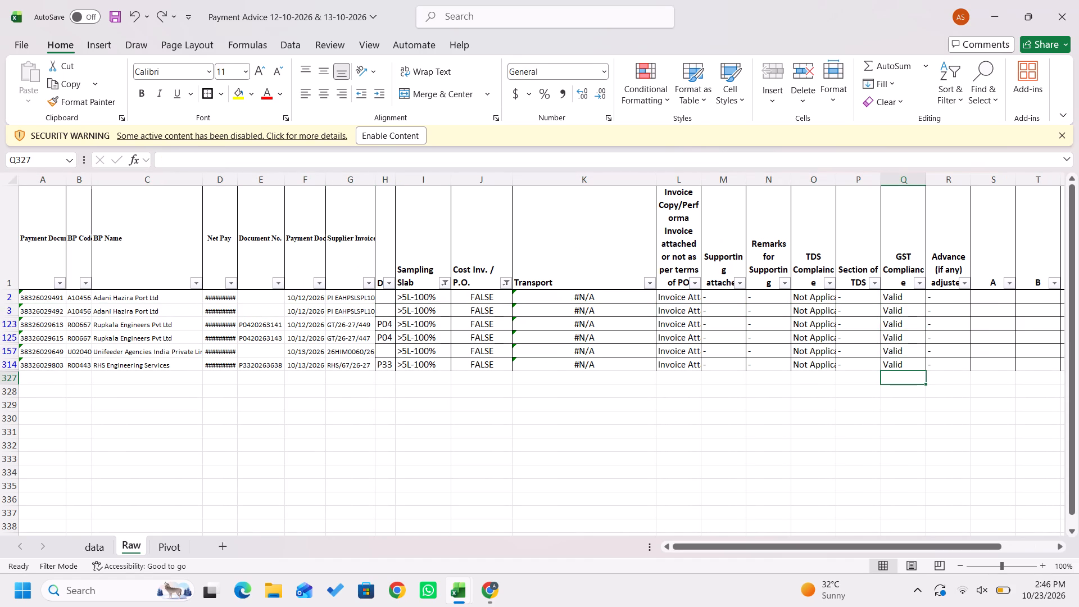
key("Left")
key("Up")
key("Left")
key("Left")
key("Left")
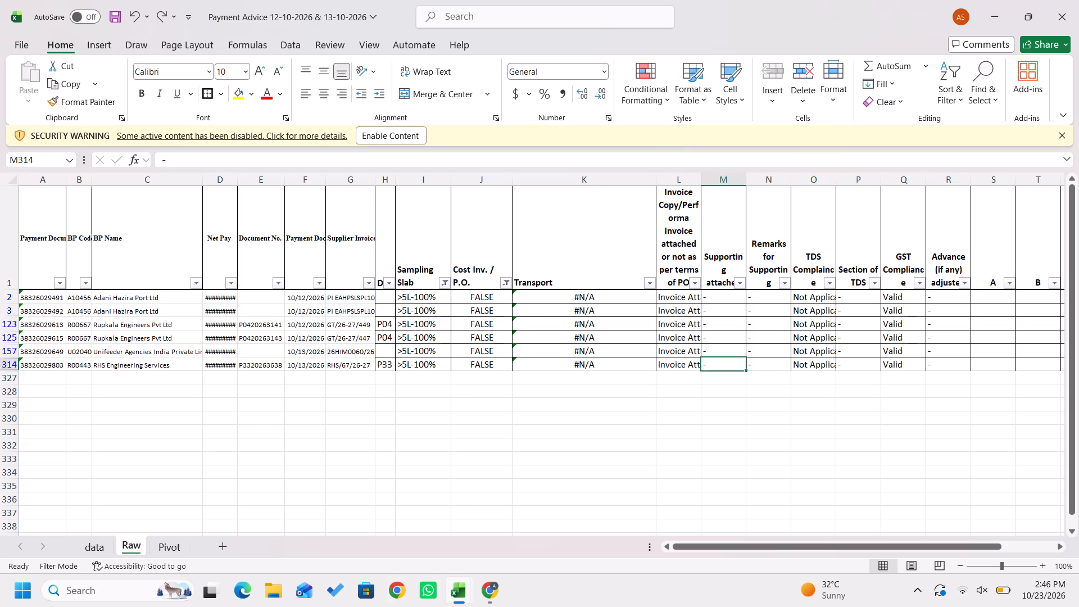
key("Left")
key("Up")
key("Left")
key("Left")
key("Left")
key("Up")
key("Up")
key("Up")
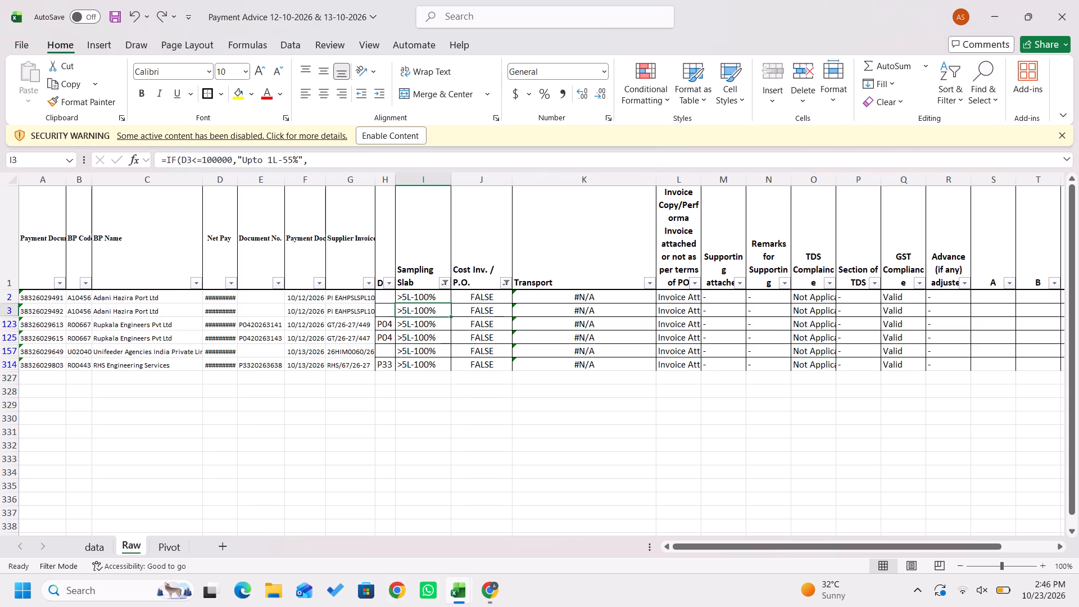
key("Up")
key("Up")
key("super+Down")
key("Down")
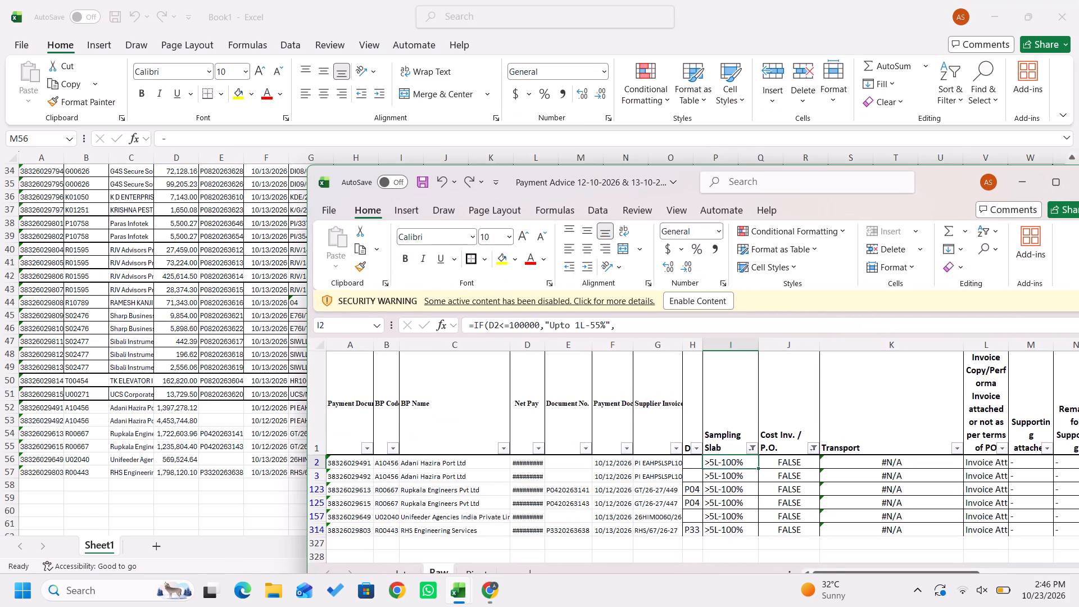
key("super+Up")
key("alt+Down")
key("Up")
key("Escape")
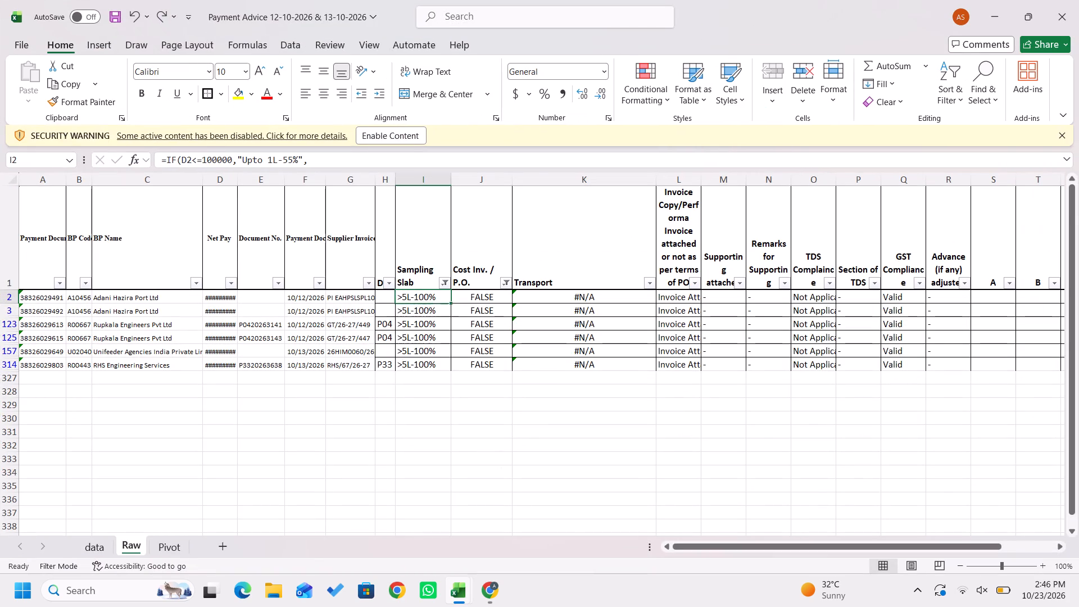
Change the Raw sheet's Sampling Slab filter to show only >4L-5L-95%.
key("Up")
key("alt+Down")
key("Down")
key("Down")
key("Down")
key("Down")
key("Down")
key("Down")
key("Down")
key("Down")
key("Down")
key("Down")
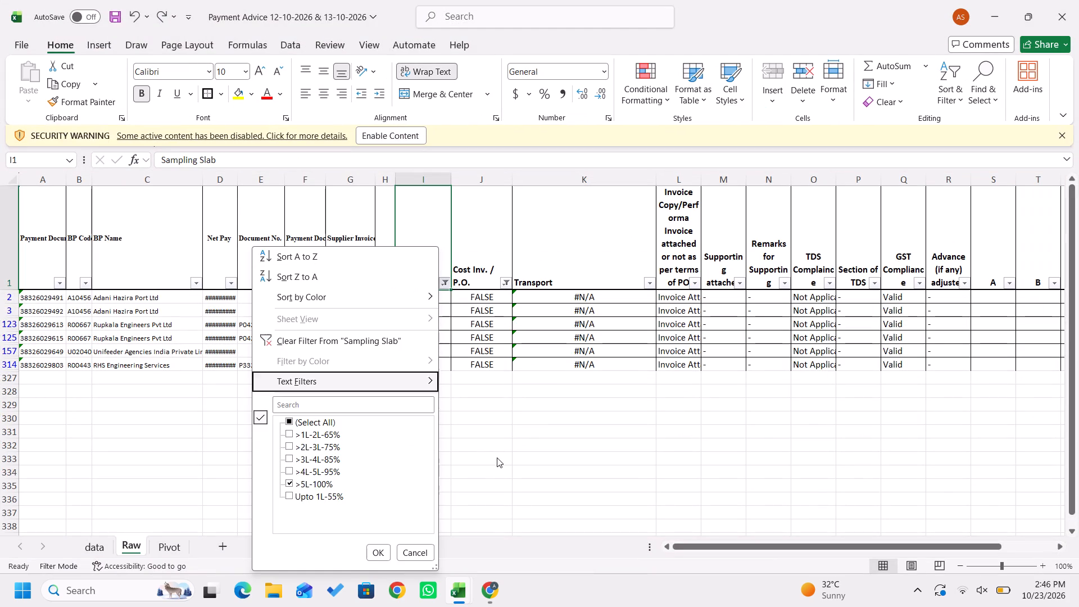
key("Down")
key("Down")
key("Down")
key("Down")
key("space")
key("Up")
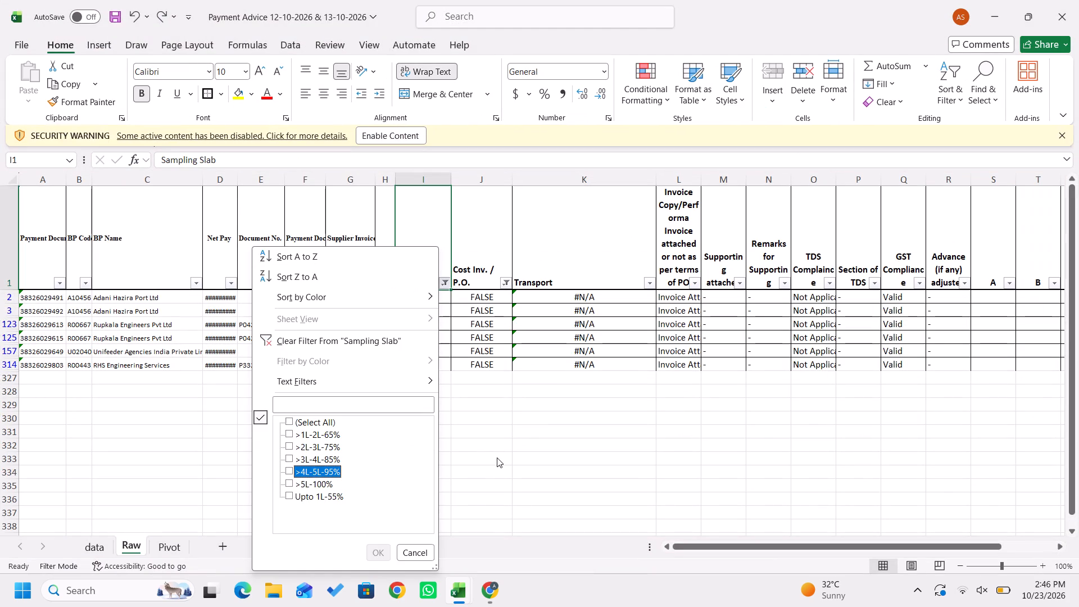
key("space")
key("Return")
key("Down")
key("Up")
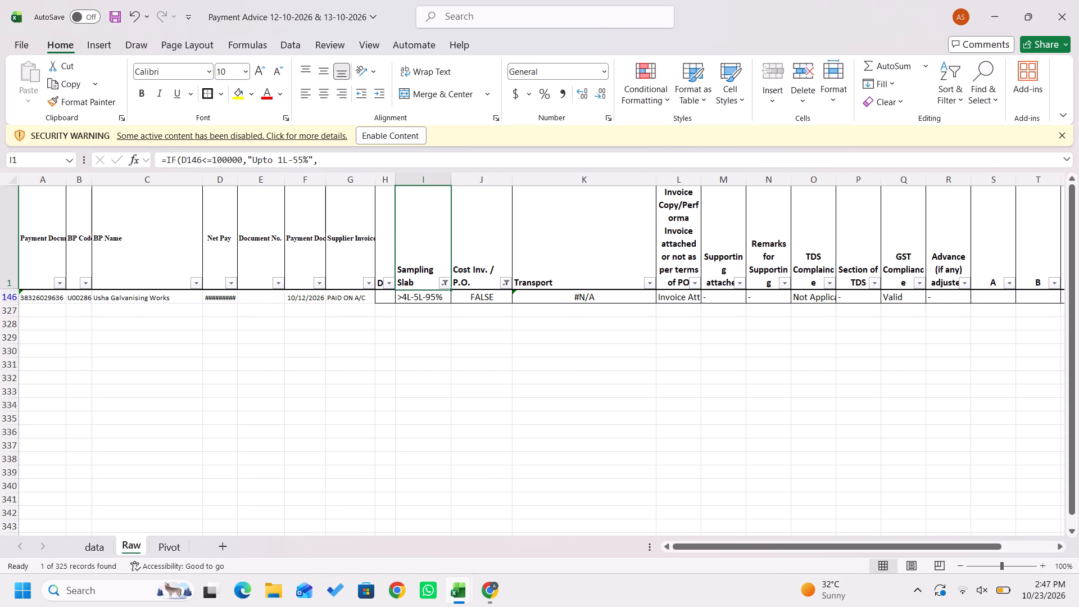
Copy the filtered >4L-5L-95% row, columns A to W, into row 58 of Book1 and dismiss the transporter list file request.
key("Down")
key("Left")
key("Left")
key("Left")
key("Left")
key("Left")
key("Left")
key("Left")
key("Left")
key("Left")
key("Left")
key("Left")
key("Left")
key("Left")
key("Left")
key("Left")
key("Left")
key("Left")
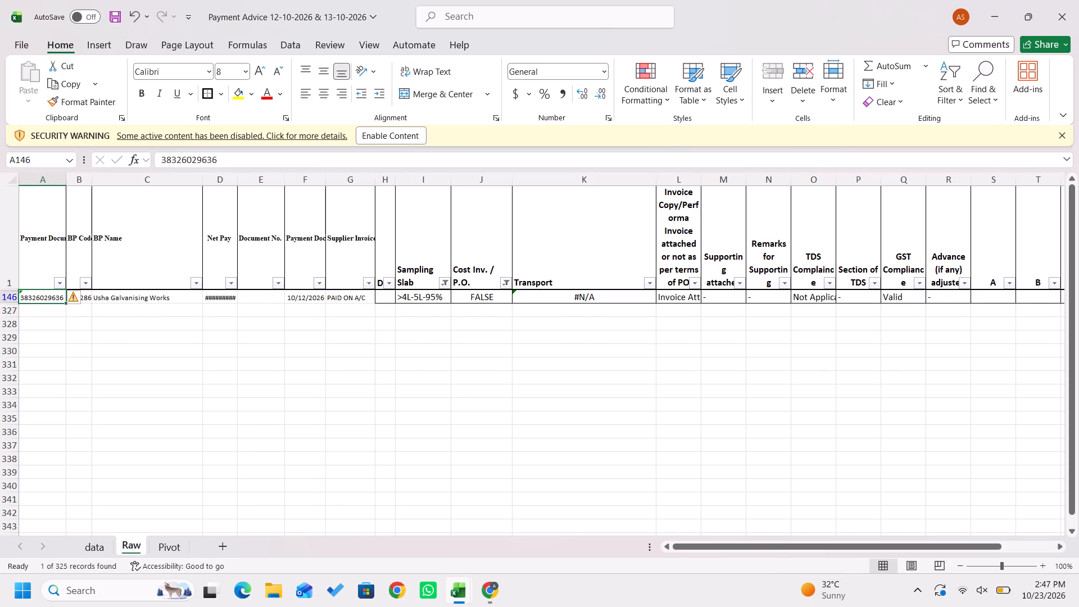
key("ctrl+shift+Right")
key("ctrl+shift+Right")
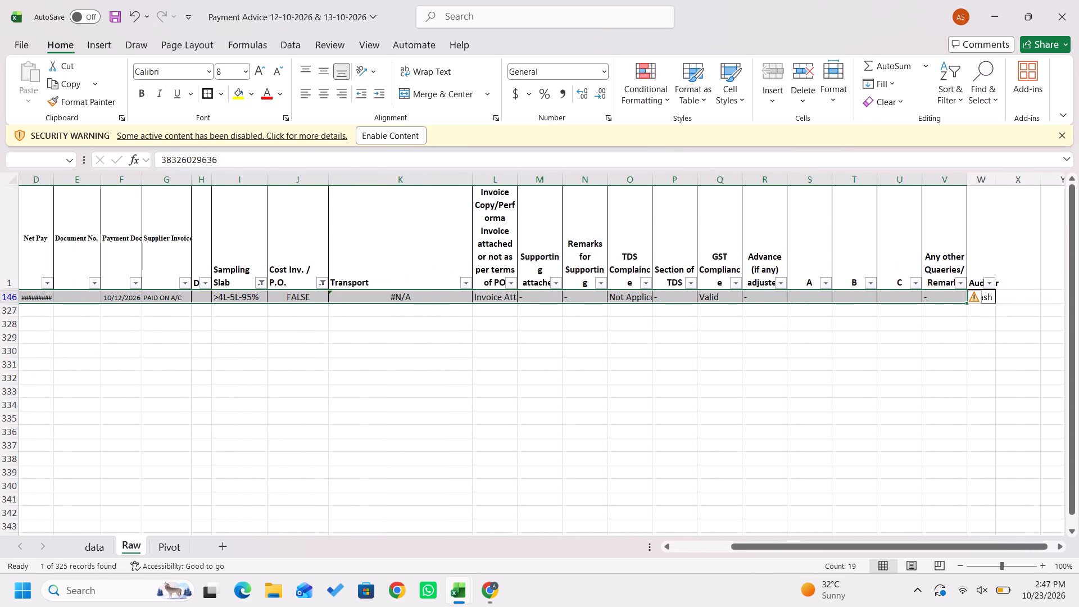
key("shift+Right")
key("ctrl+c")
key("alt+Tab")
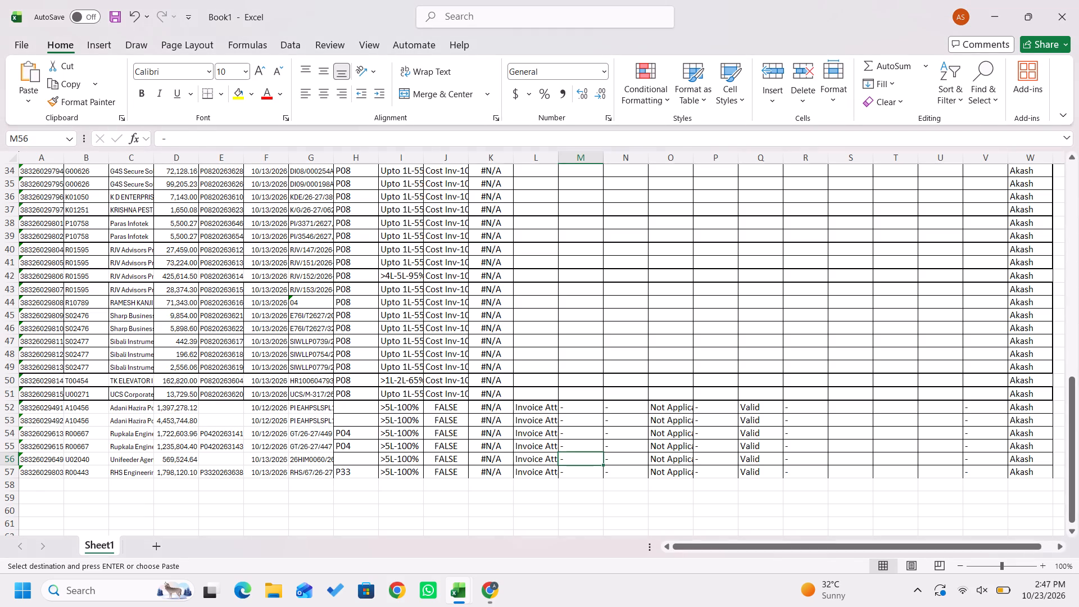
key("Down")
key("Down")
key("ctrl+Left")
key("Return")
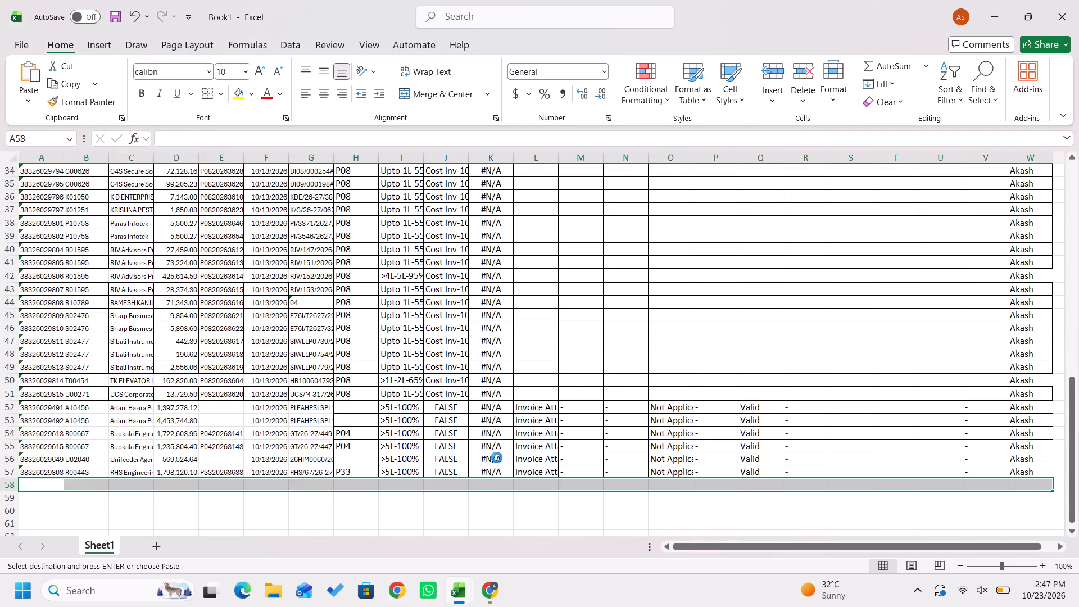
key("Down")
key("Down")
key("Down")
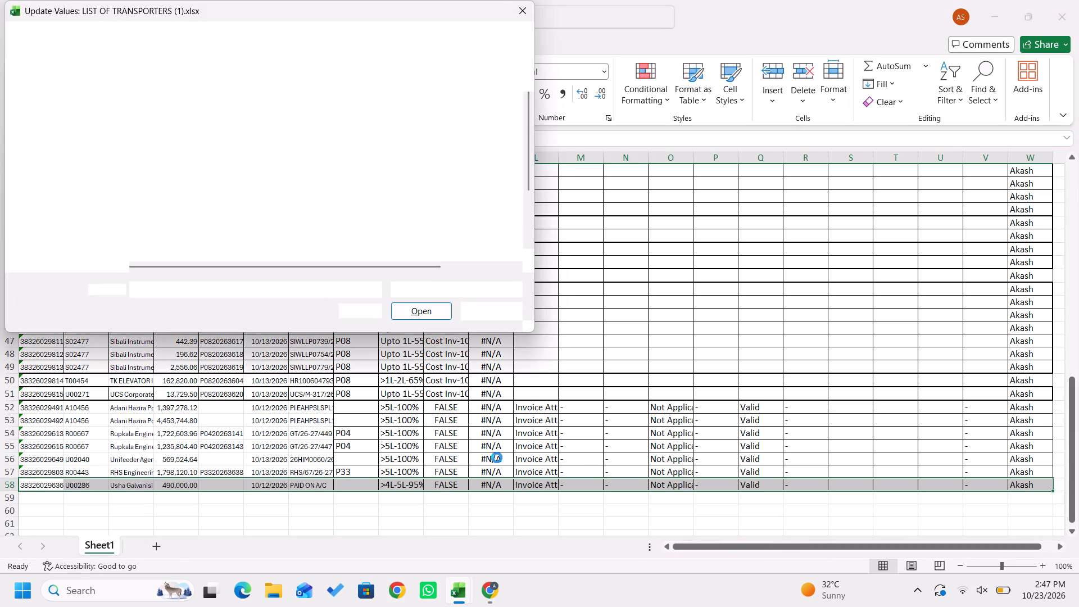
key("Escape")
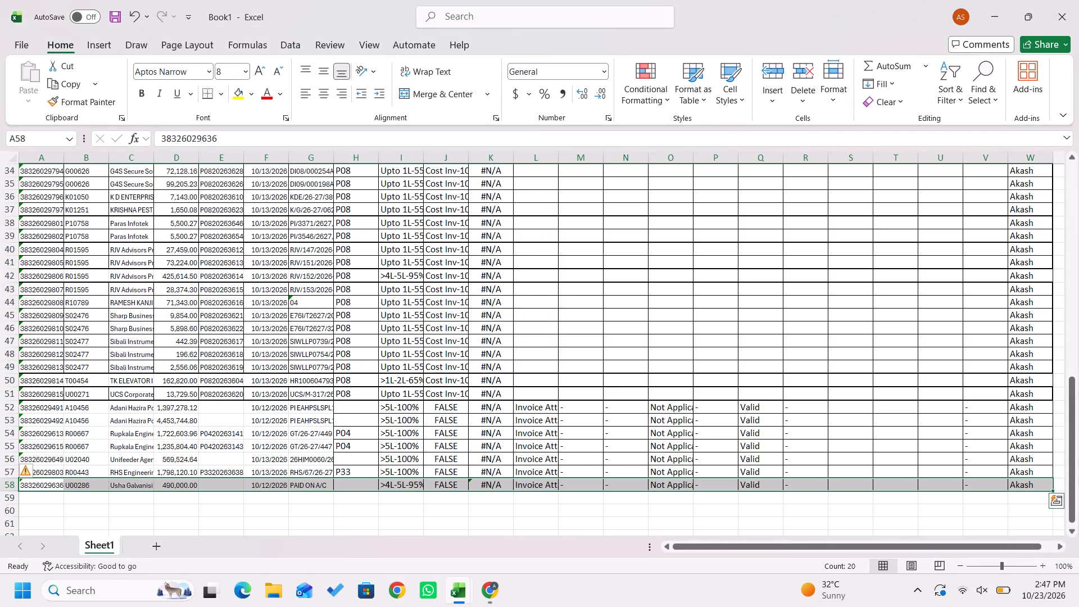
Examine the newly pasted row in Book1 and the Transport column from its header down to the last record.
key("Down")
key("Right")
key("Right")
key("alt+Tab")
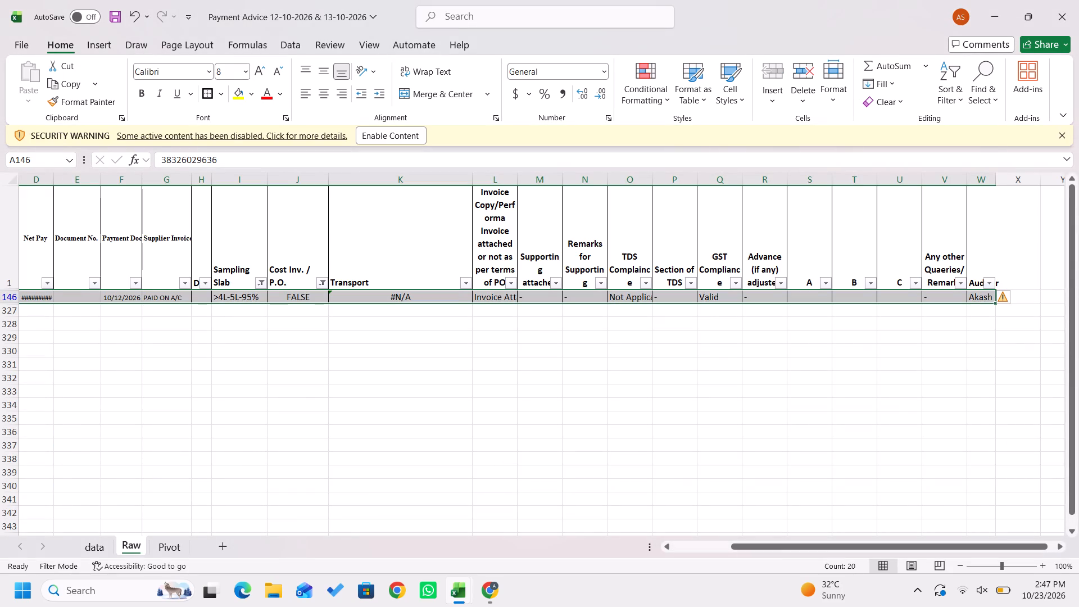
key("alt+Tab")
key("Right")
key("Right")
key("Right")
key("Right")
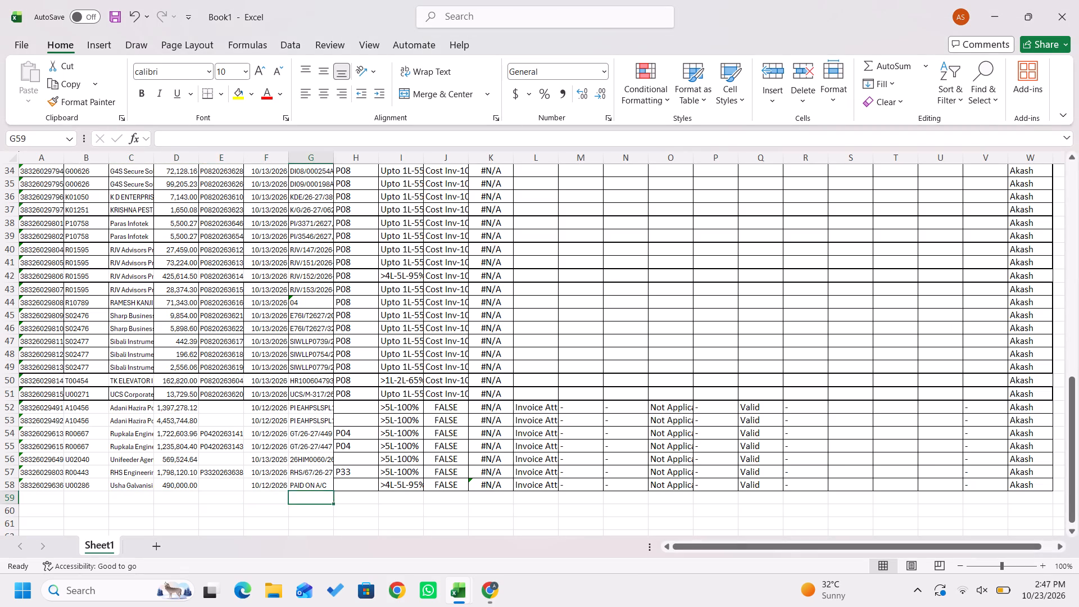
key("Right")
key("Right")
key("Up")
key("Right")
key("Right")
key("ctrl+Up")
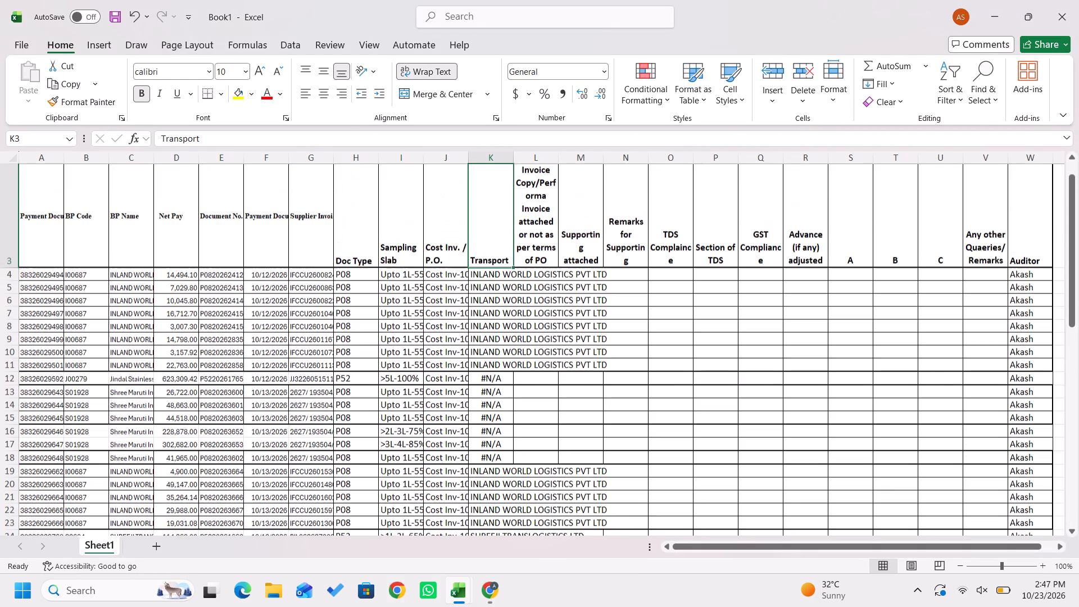
key("Down")
key("Down")
key("ctrl+Down")
key("Down")
key("Down")
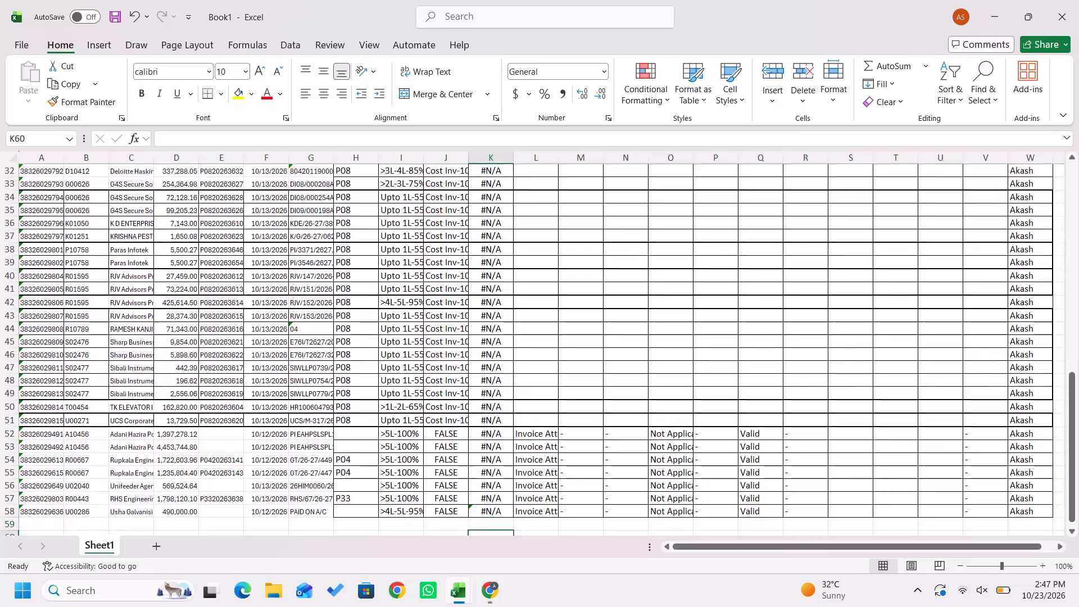
key("Up")
key("Up")
key("Up")
key("Down")
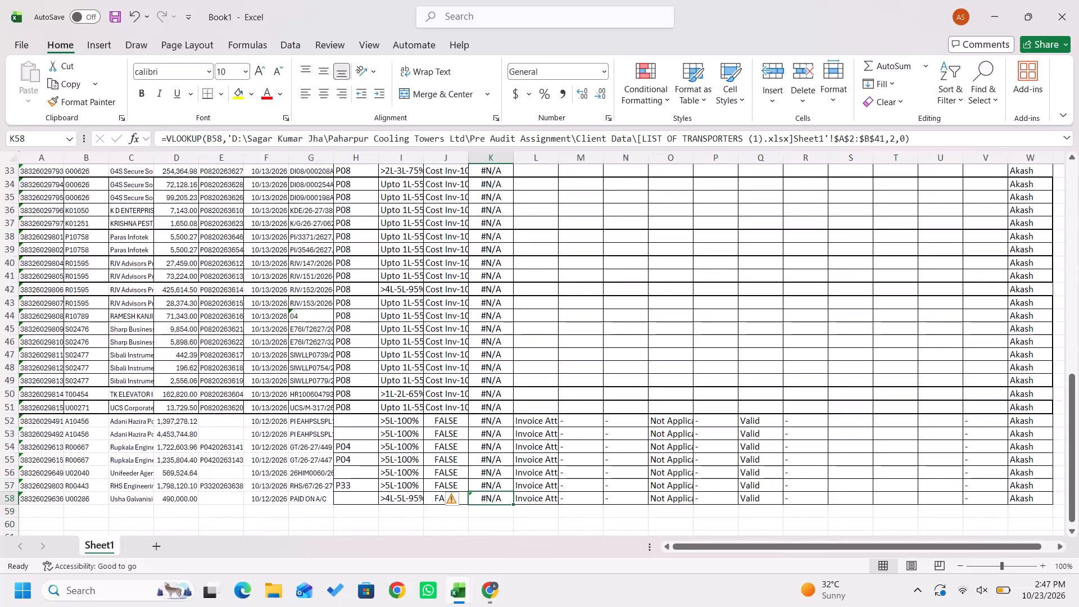
key("Down")
key("ctrl+Left")
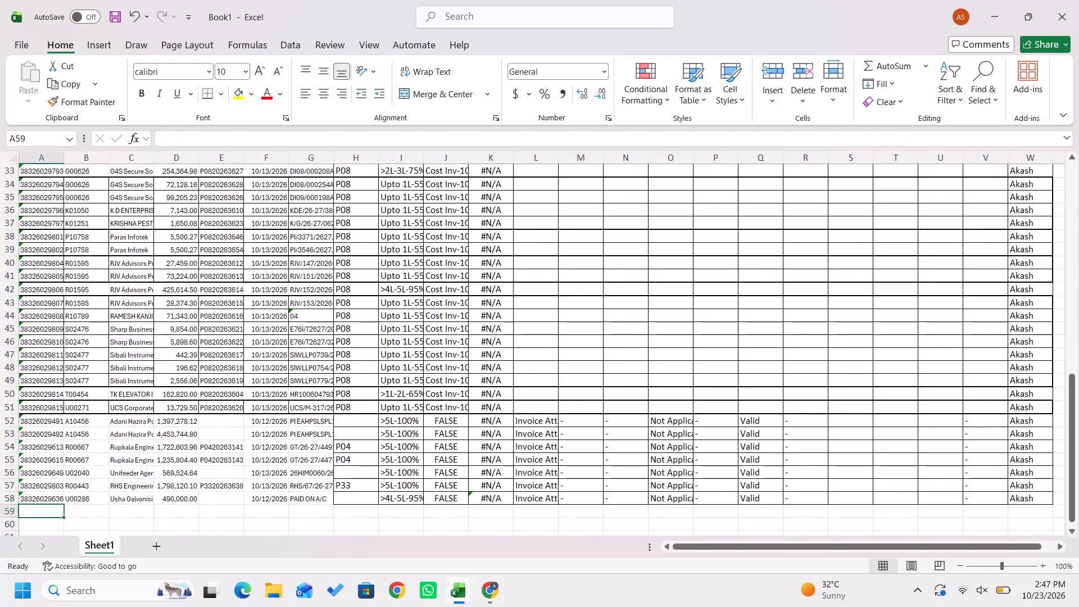
Switch to the Payment Advice workbook and change the Raw sheet's Sampling Slab filter to show only >3L-4L-85%.
key("alt+Tab")
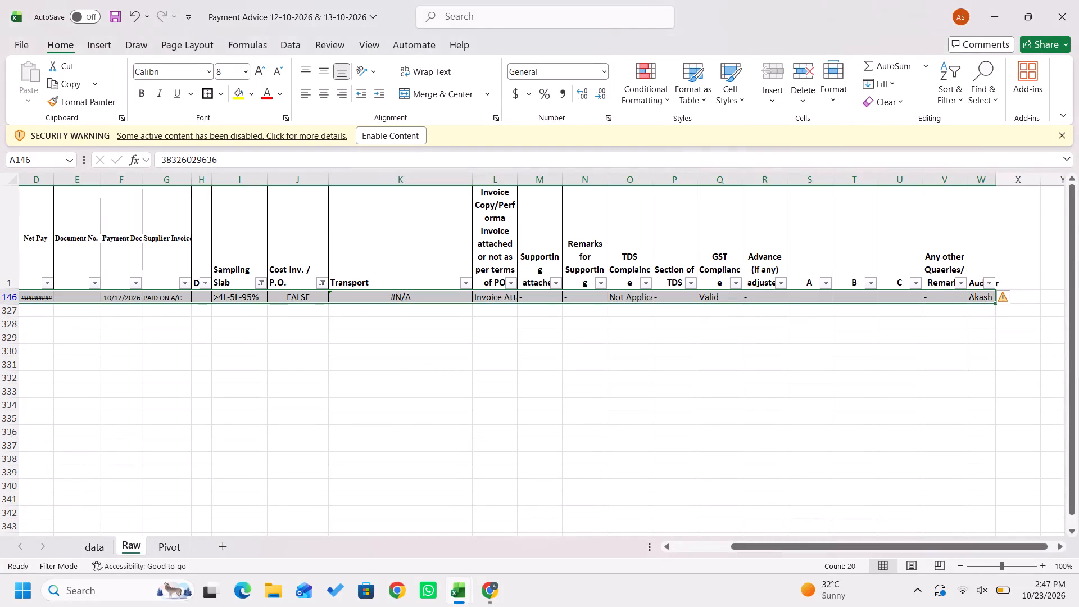
key("Left")
key("Right")
key("Right")
key("Right")
key("Right")
key("Right")
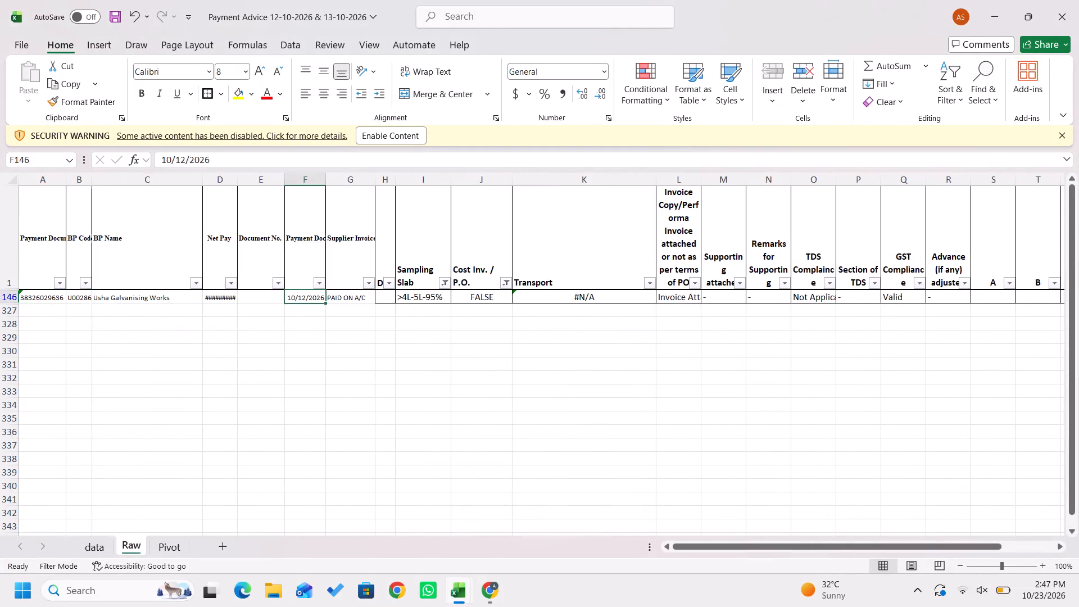
key("Right")
key("Right")
key("Right")
key("Up")
key("alt+Down")
key("Down")
key("Down")
key("Down")
key("Down")
key("Down")
key("Down")
key("Down")
key("Down")
key("Down")
key("Down")
key("Down")
key("Down")
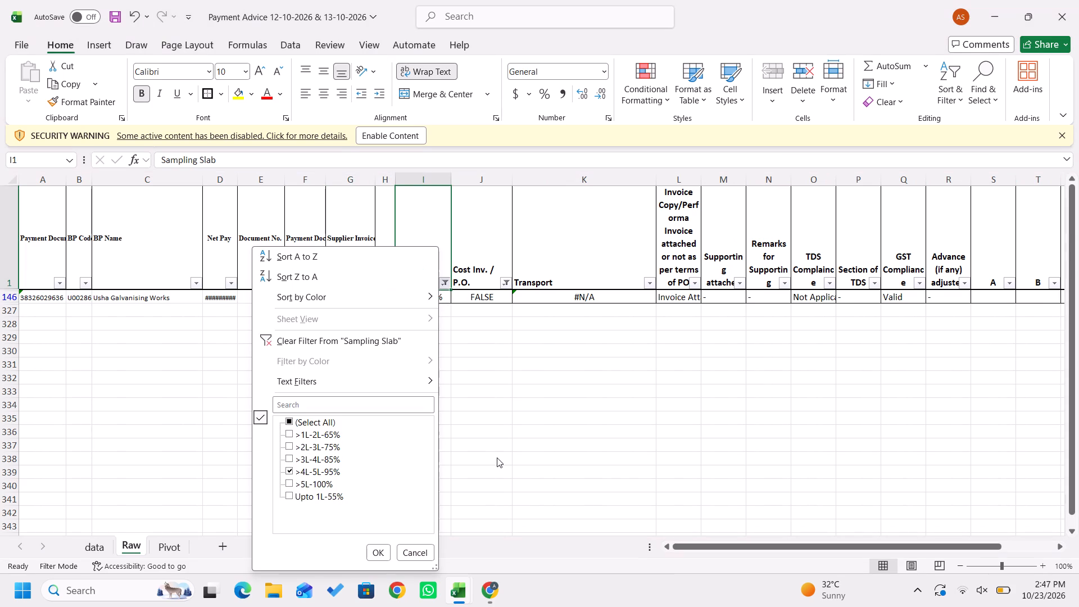
key("Down")
key("space")
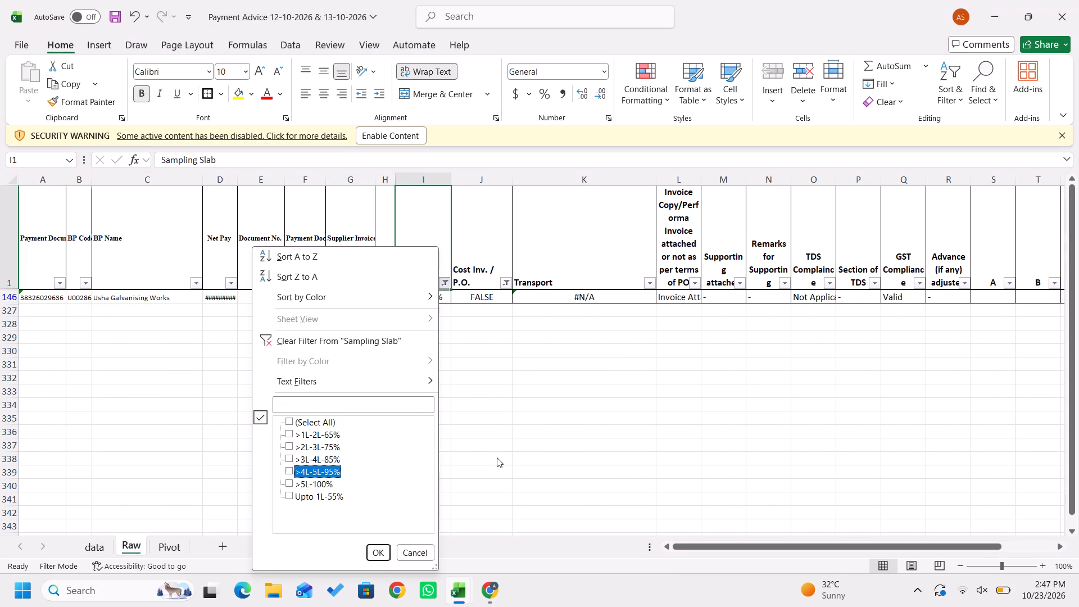
key("Up")
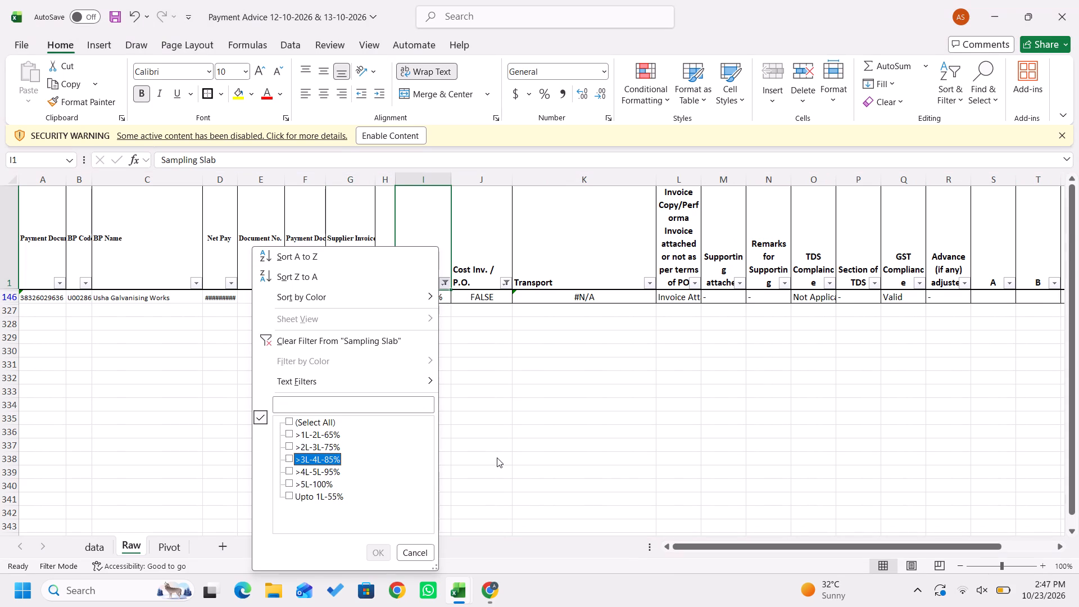
key("space")
key("Return")
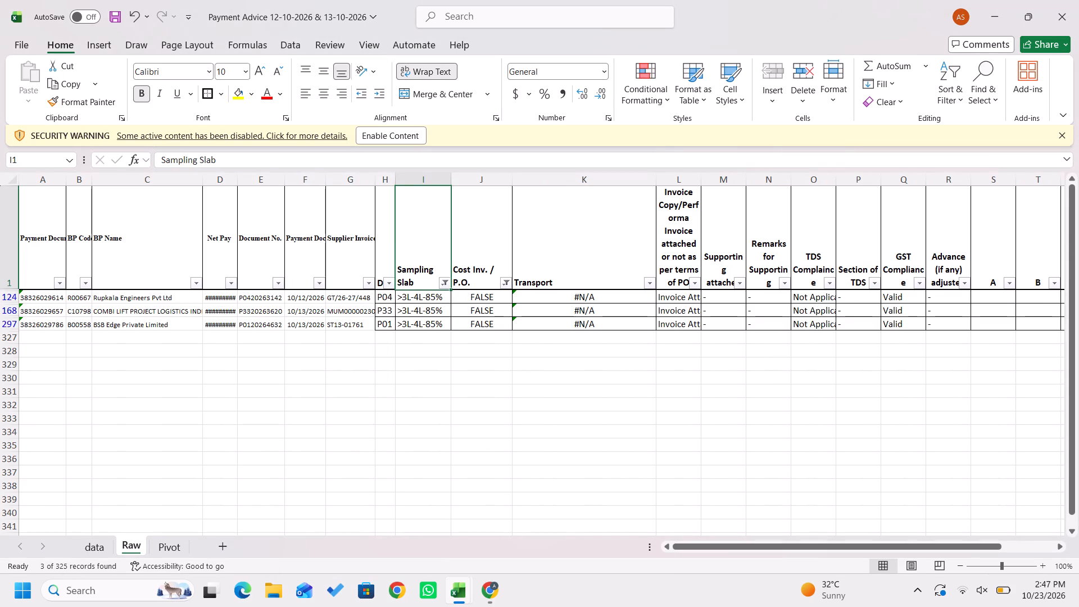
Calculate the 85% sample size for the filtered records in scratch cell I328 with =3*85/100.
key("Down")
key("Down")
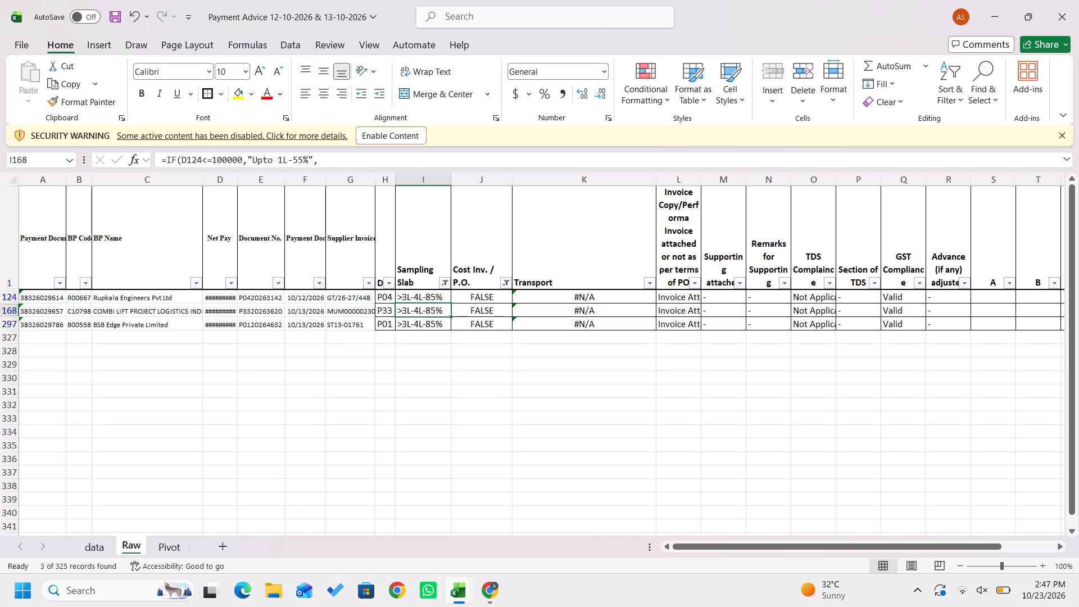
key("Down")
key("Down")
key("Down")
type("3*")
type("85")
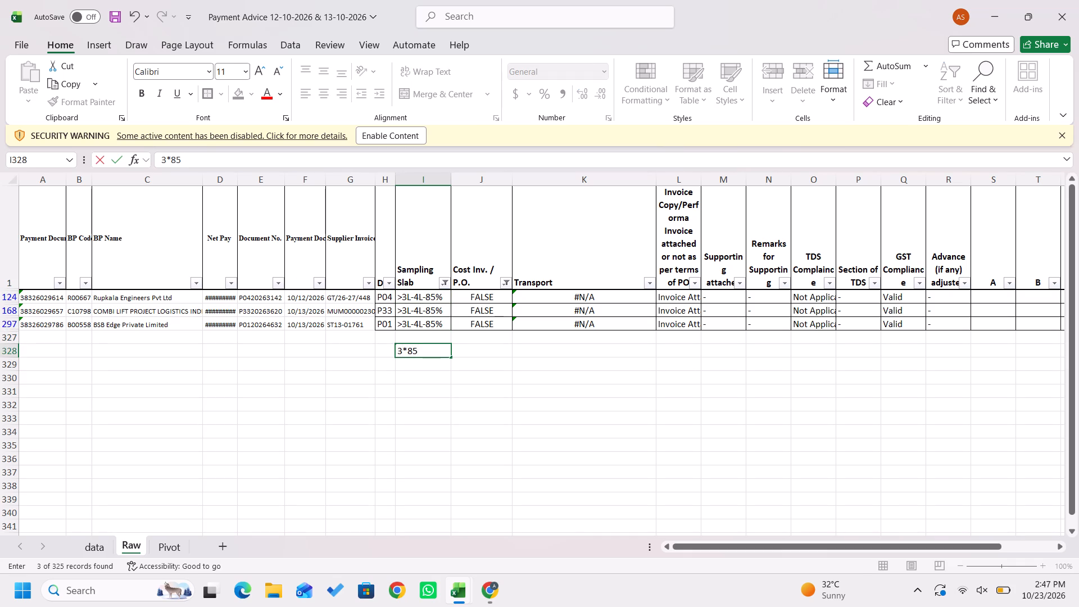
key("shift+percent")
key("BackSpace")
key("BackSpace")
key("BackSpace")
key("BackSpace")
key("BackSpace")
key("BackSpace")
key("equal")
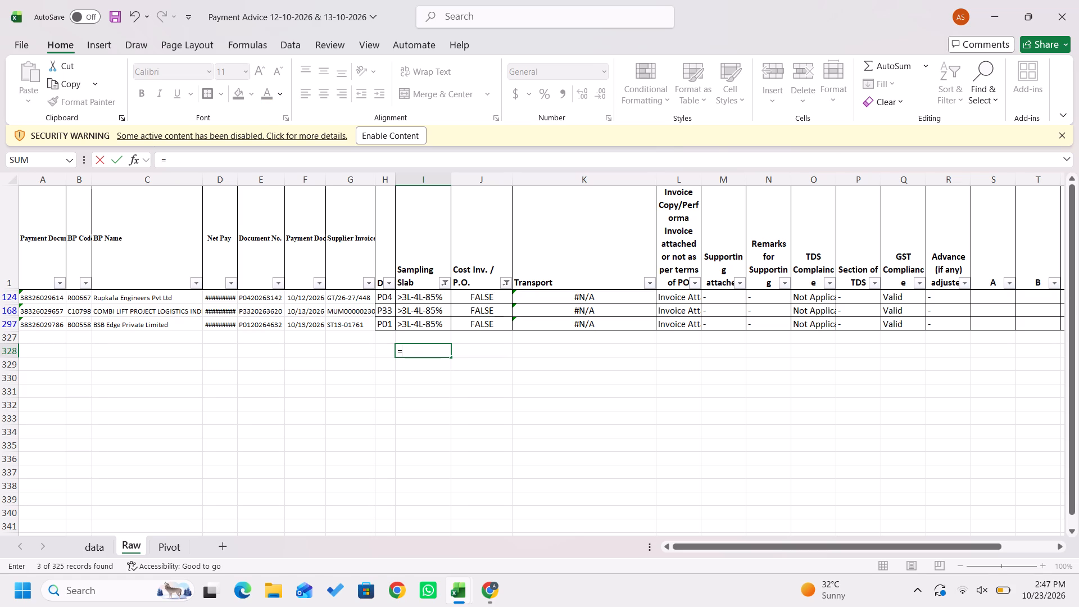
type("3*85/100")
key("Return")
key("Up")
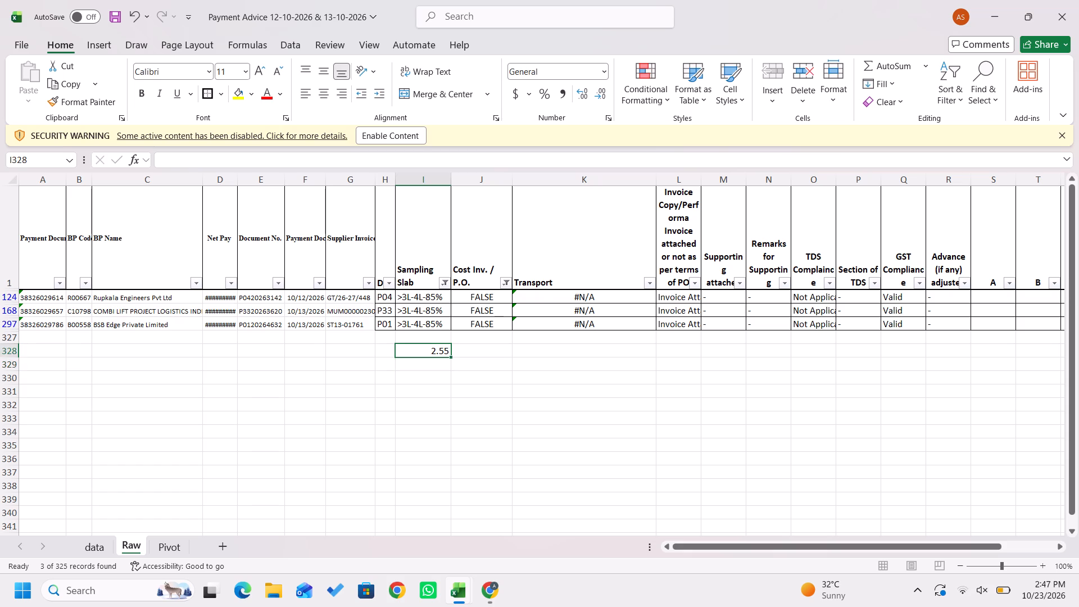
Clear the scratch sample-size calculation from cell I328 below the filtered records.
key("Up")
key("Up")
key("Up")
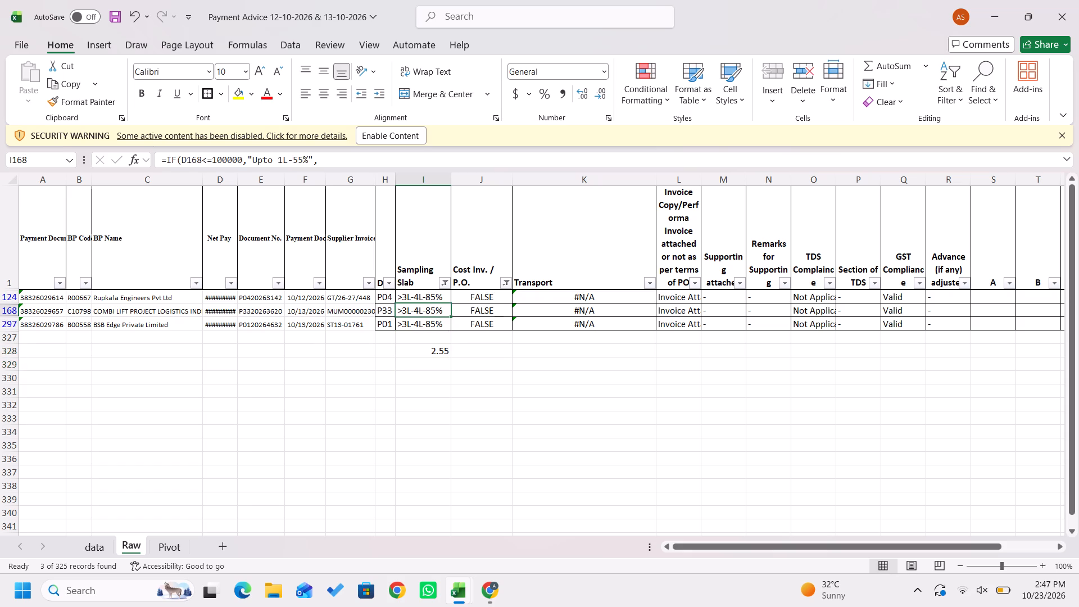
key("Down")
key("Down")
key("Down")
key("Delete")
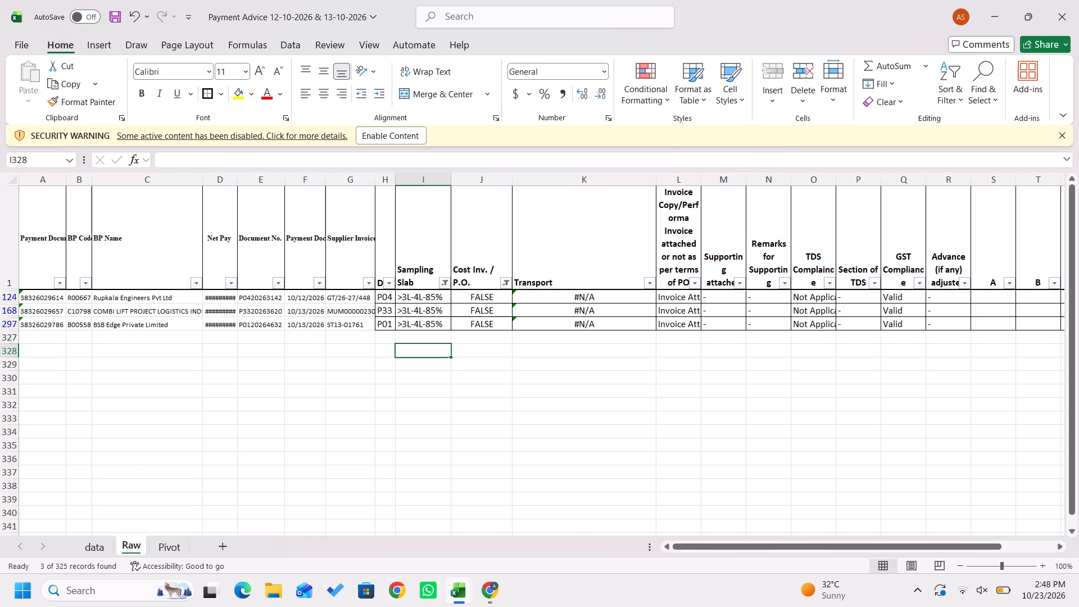
Copy the first two filtered >3L-4L-85% rows, columns A to W, into Book1 starting at row 59.
key("Up")
key("Up")
key("Up")
key("Up")
key("ctrl+Left")
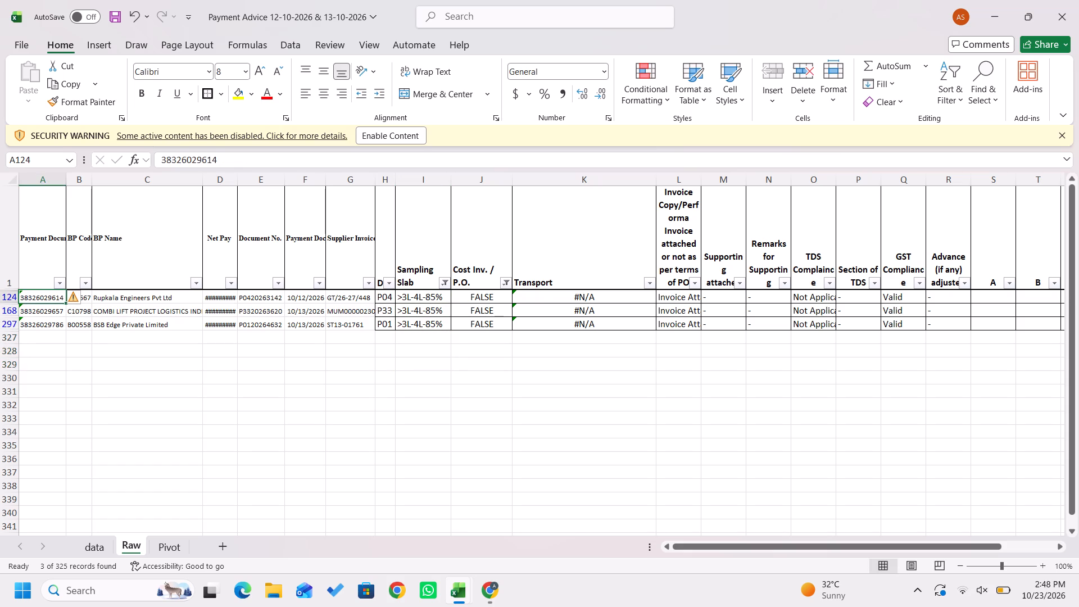
key("ctrl+shift+Down")
key("shift+Up")
key("ctrl+shift+Right")
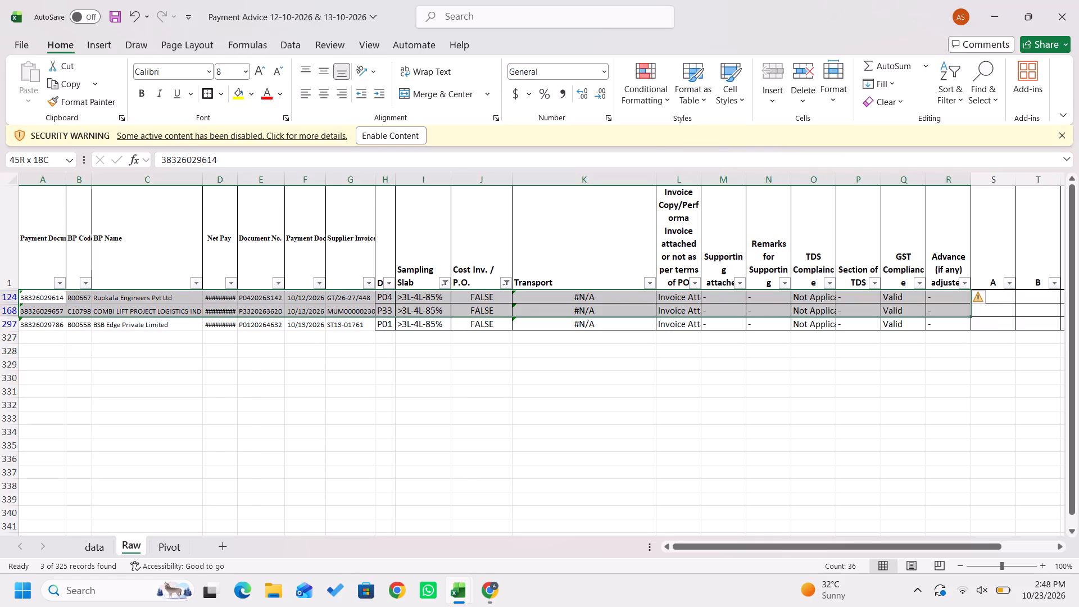
key("ctrl+shift+Right")
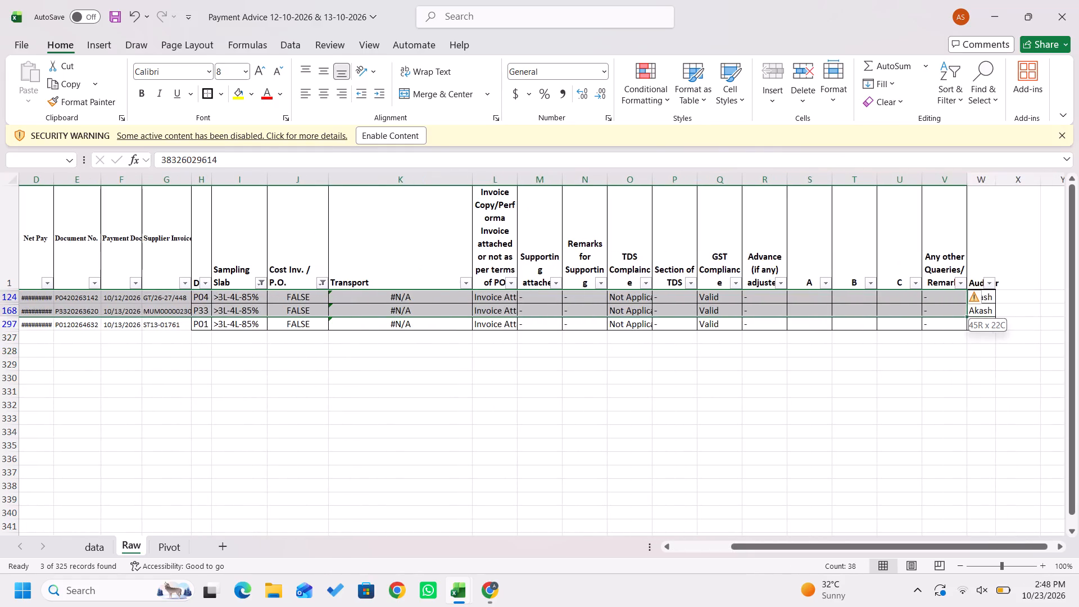
key("shift+Right")
key("ctrl+c")
key("alt+Tab")
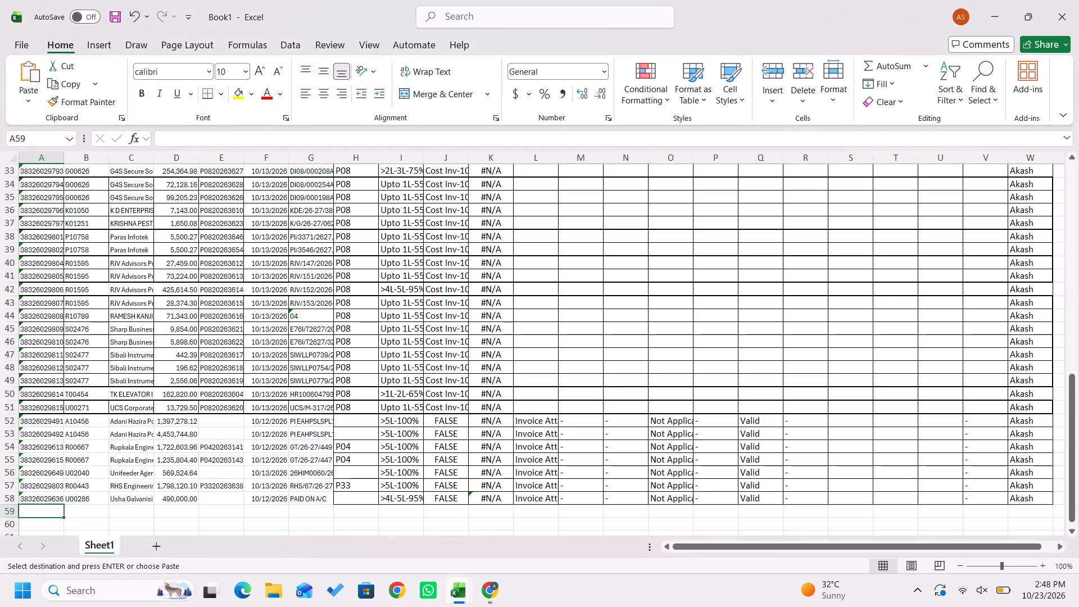
key("Return")
key("Return")
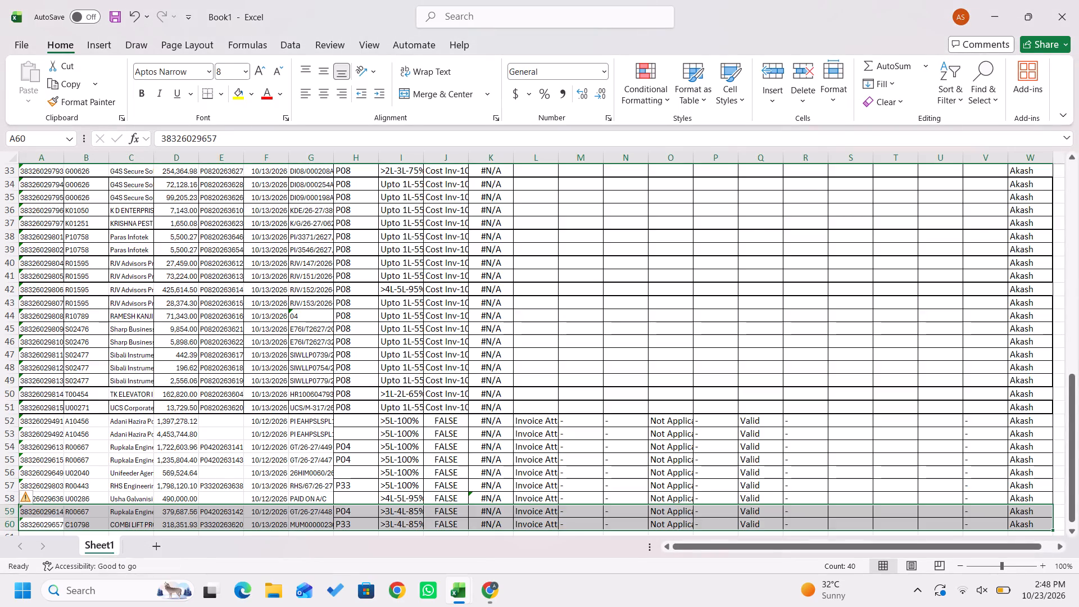
key("Down")
Switch to the Payment Advice workbook and change the Raw sheet's Sampling Slab filter to show only >2L-3L-75%.
key("alt+Tab")
key("Up")
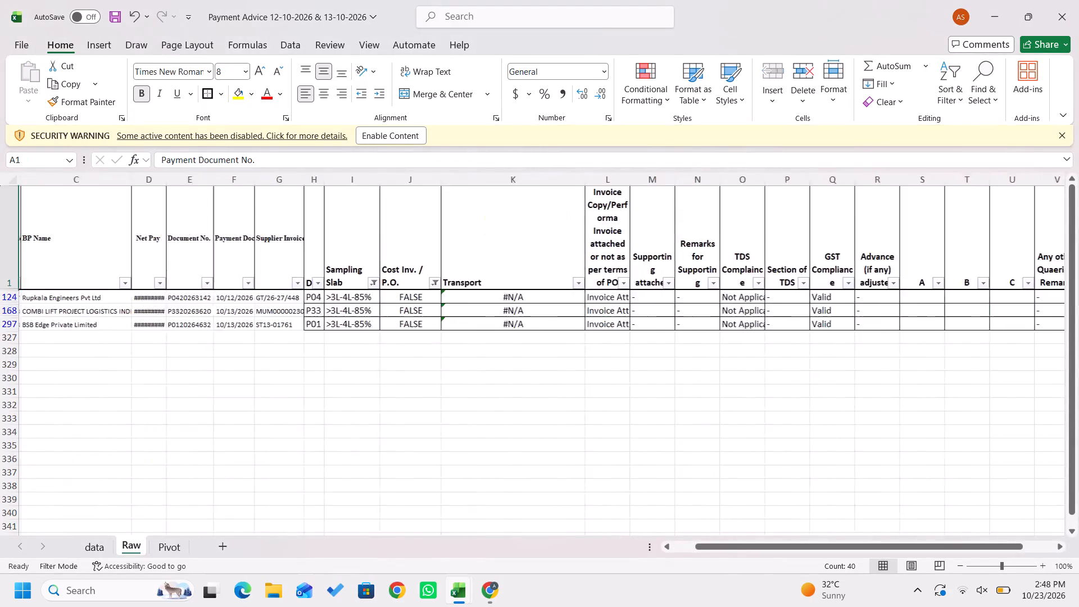
key("Right")
key("Right")
key("Right")
key("Right")
key("Right")
key("Right")
key("Right")
key("Right")
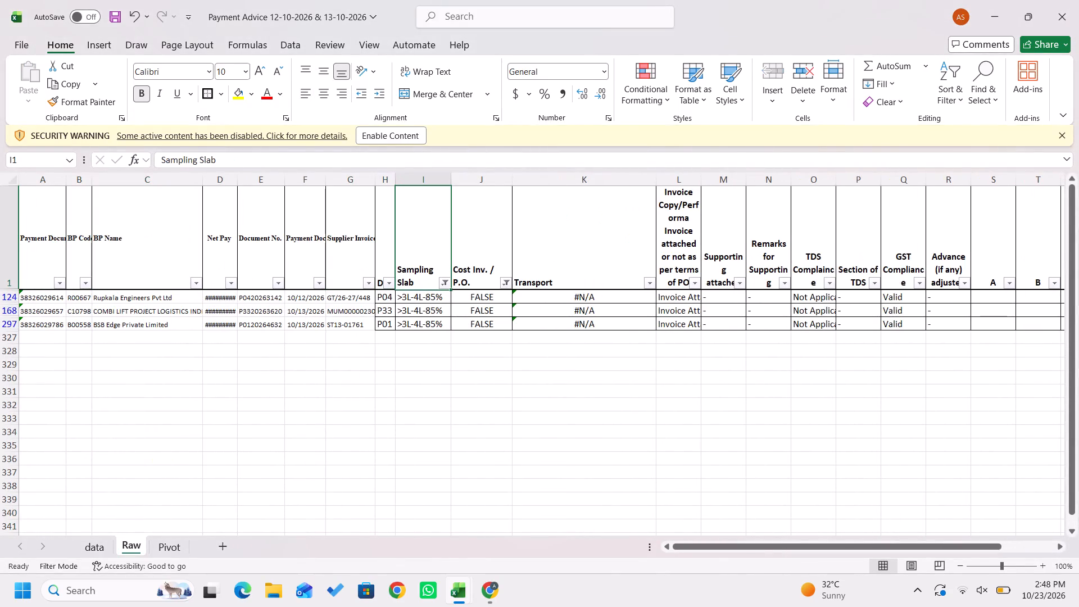
key("alt+Down")
key("Down")
key("Down")
key("Down")
key("Down")
key("Down")
key("Down")
key("Down")
key("Down")
key("Down")
key("Down")
key("Down")
key("Down")
key("Down")
key("Down")
key("Up")
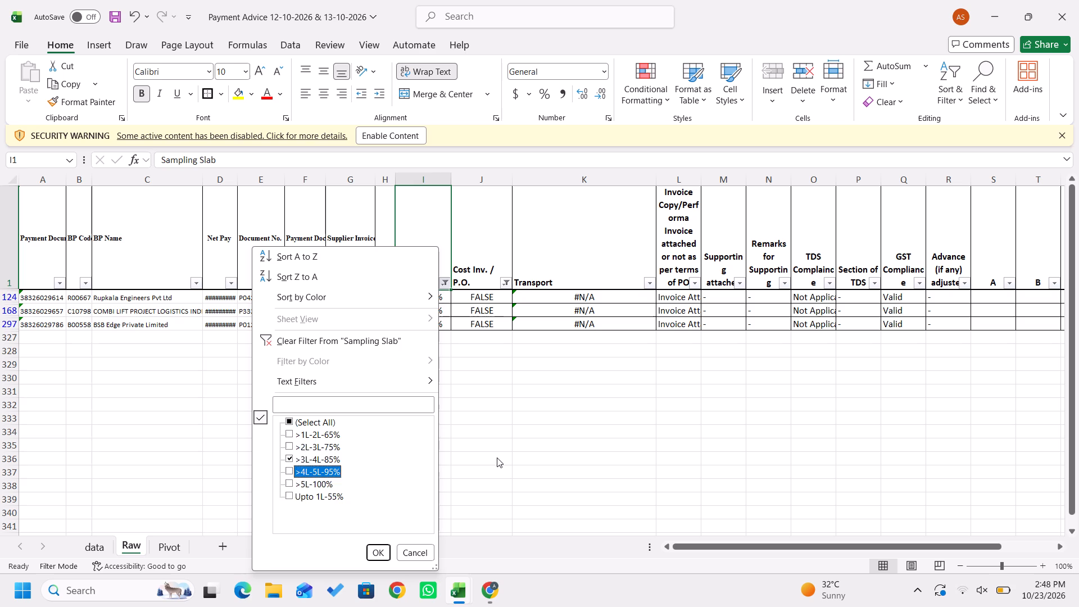
key("Up")
key("space")
key("Up")
key("space")
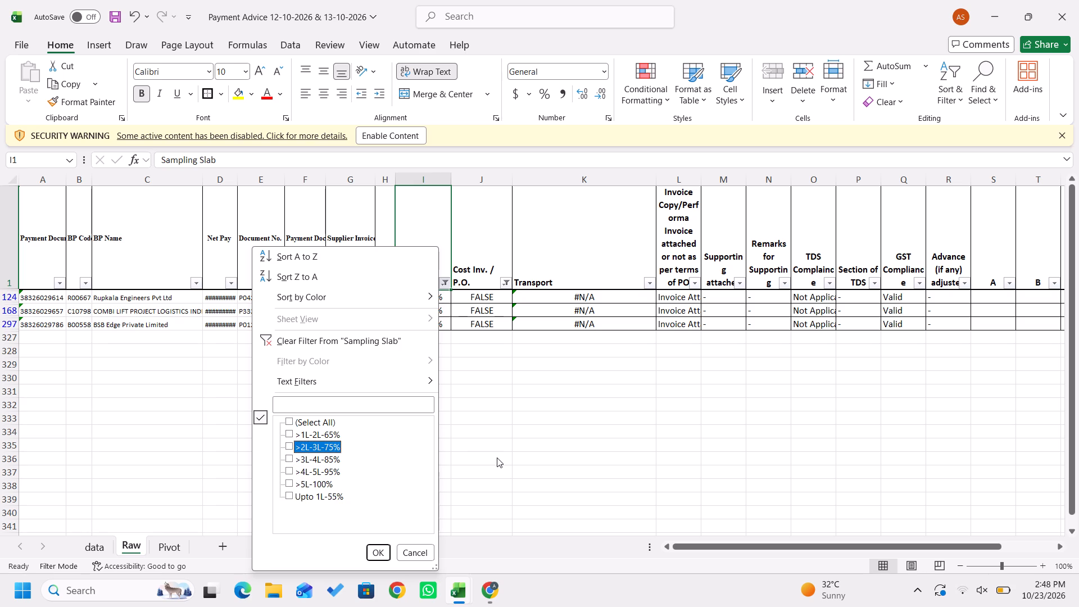
key("Return")
Count the filtered >2L-3L-75% records and calculate their 75% sample size in scratch cell I329 with =5*75/100.
key("Down")
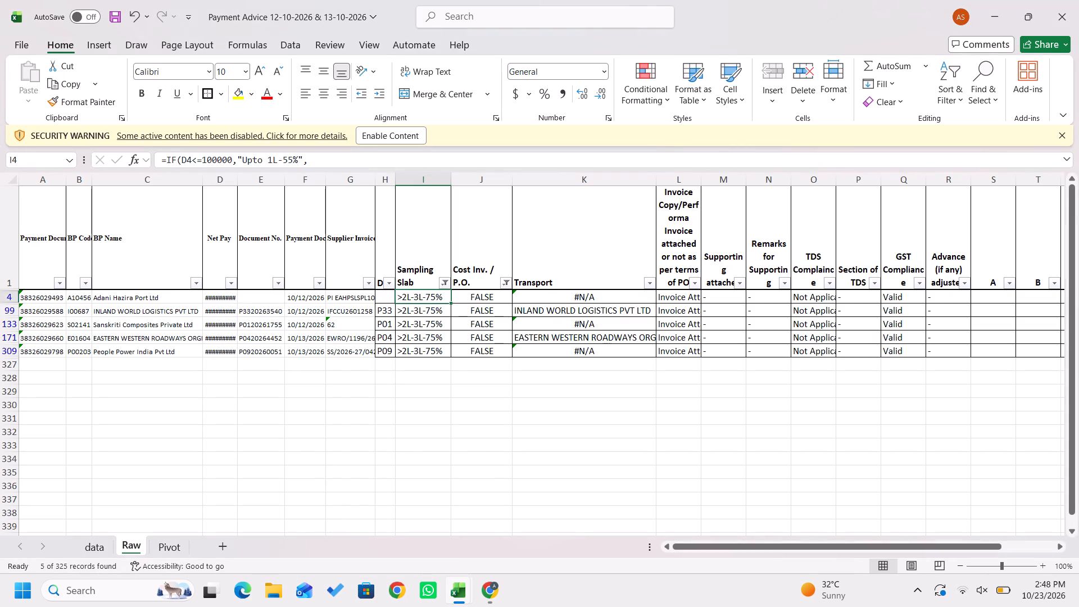
key("Down")
key("Down")
key("Down")
key("Down")
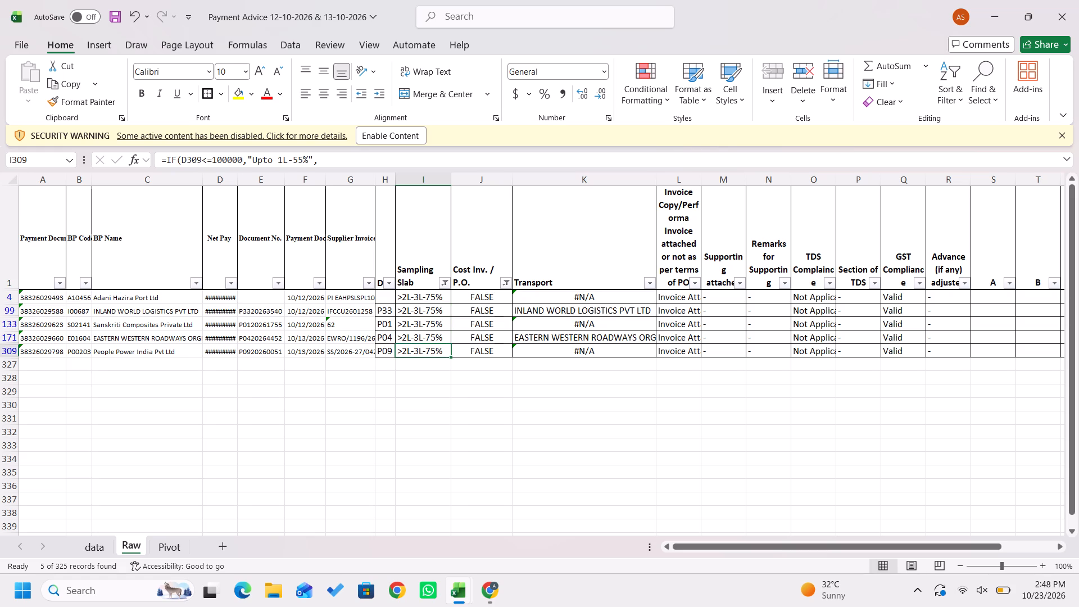
key("Down")
key("Down")
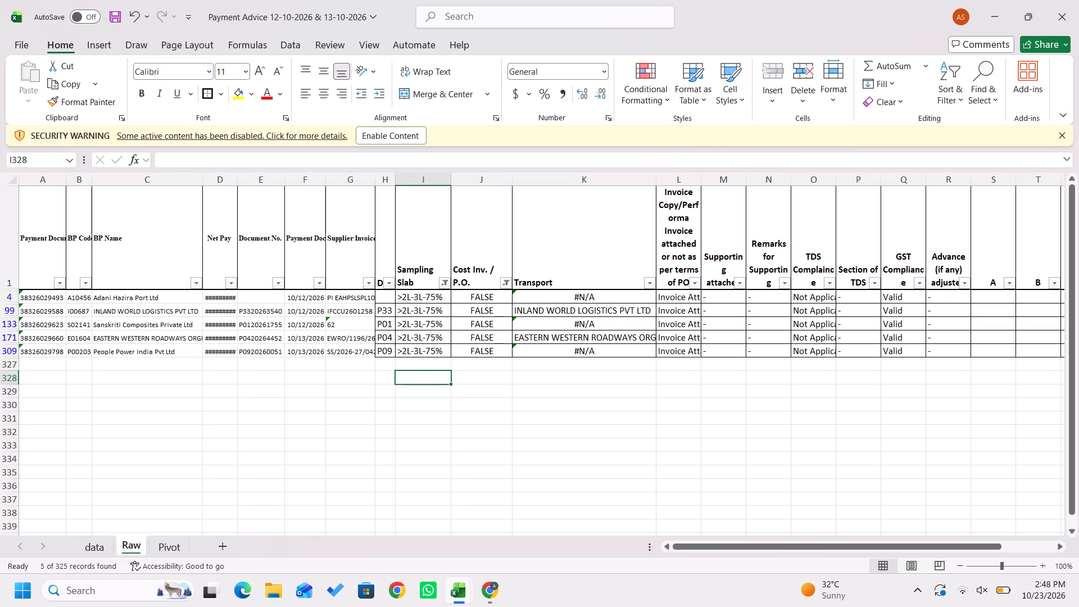
key("Up")
key("Up")
key("Down")
key("Down")
key("Up")
key("Up")
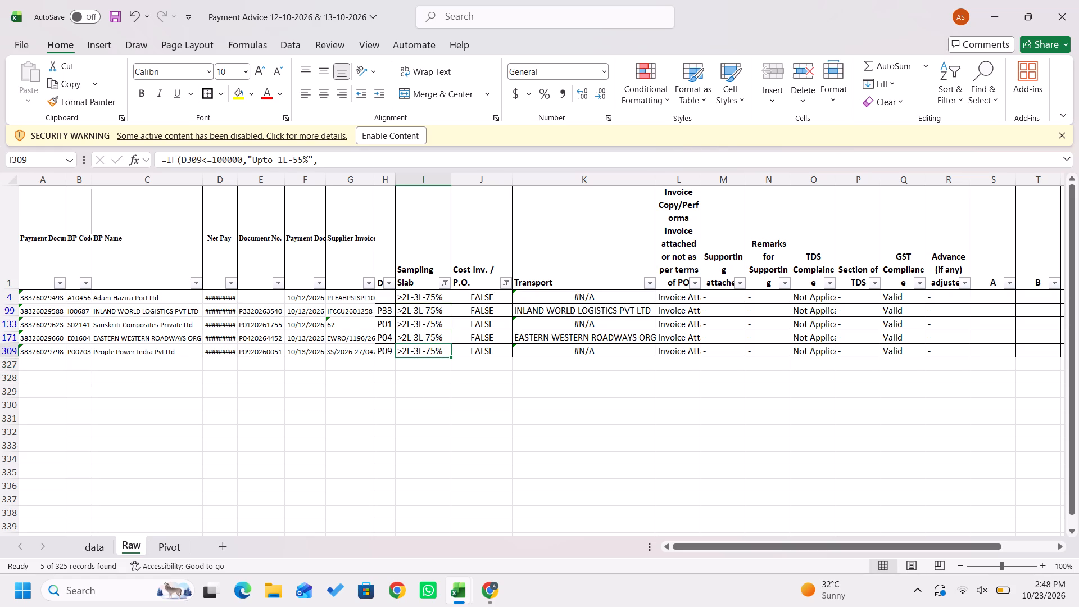
key("ctrl+shift+Up")
key("shift+Down")
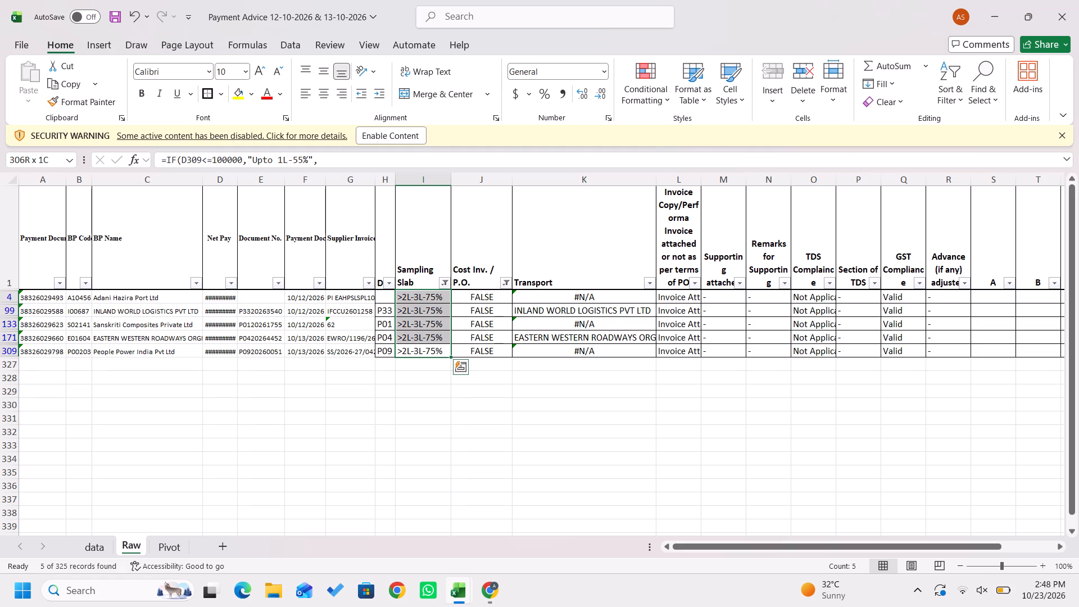
key("Down")
key("Down")
key("Down")
key("equal")
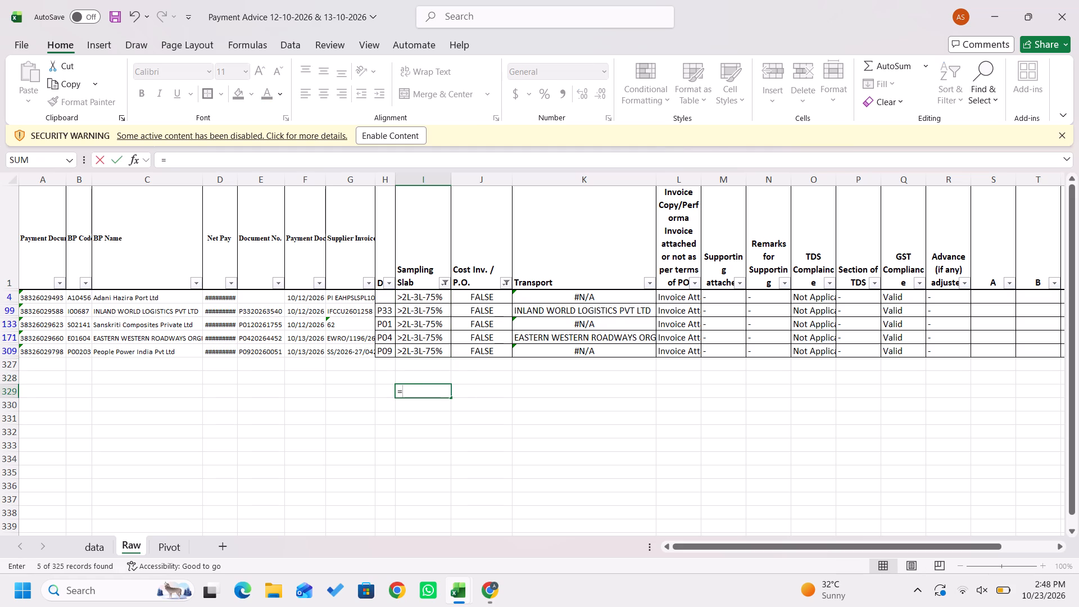
type("5*75/100")
key("Return")
key("Up")
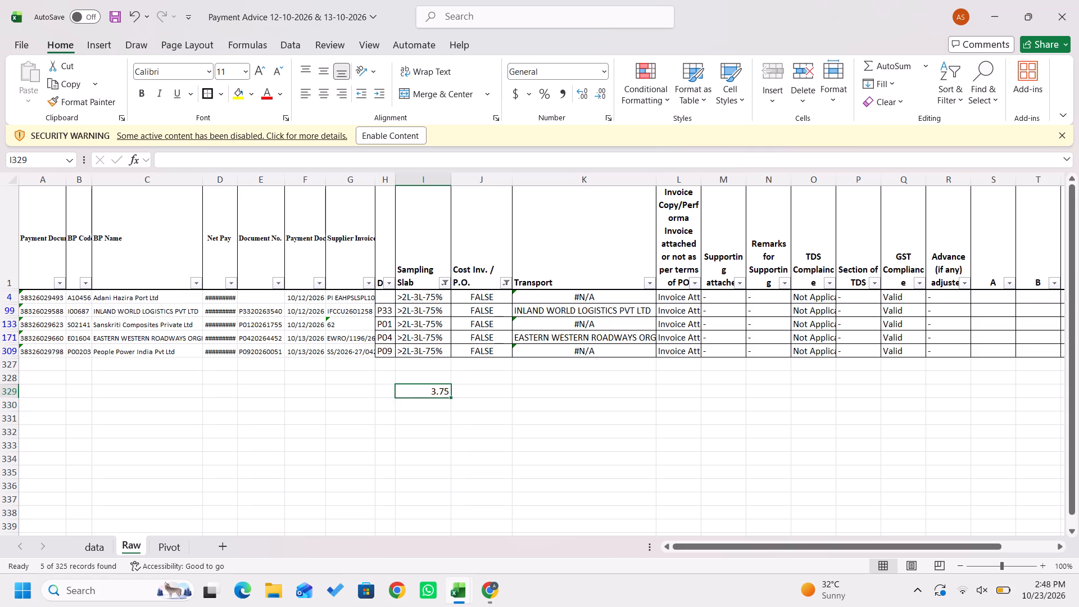
Copy the first four filtered >2L-3L-75% rows, columns A to W, into Book1 starting at row 61.
key("Up")
key("Up")
key("Up")
key("Up")
key("Up")
key("Up")
key("Left")
key("Up")
key("Left")
key("Left")
key("Left")
key("Left")
key("Left")
key("Left")
key("Left")
key("Left")
key("Left")
key("Left")
key("Left")
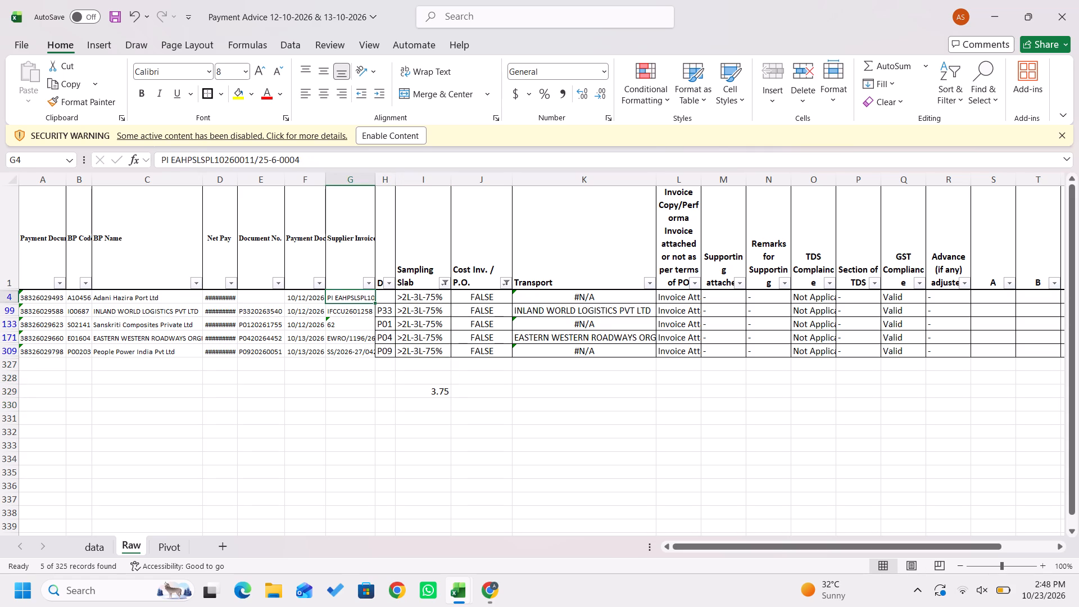
key("shift+Right")
key("shift+Right")
key("shift+Right")
key("shift+Right")
key("shift+Right")
key("shift+Right")
key("shift+Right")
key("shift+Right")
key("shift+Right")
key("shift+Right")
key("shift+Right")
key("shift+Right")
key("shift+Right")
key("shift+Right")
key("shift+Right")
key("shift+Right")
key("shift+Right")
key("shift+Right")
key("shift+Right")
key("shift+Right")
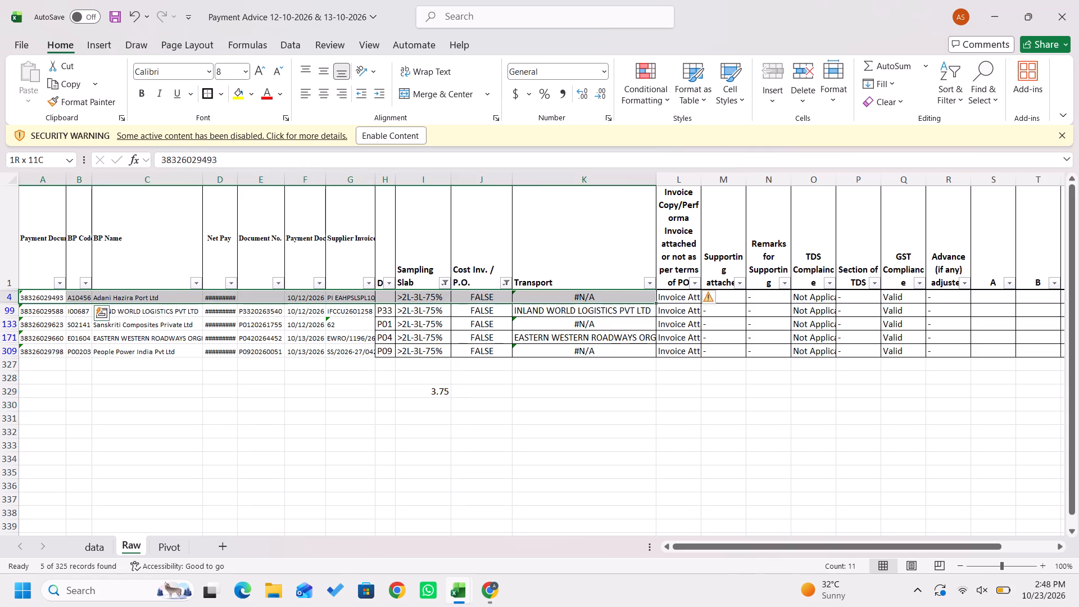
key("shift+Right")
key("shift+Down")
key("shift+Down")
key("shift+Down")
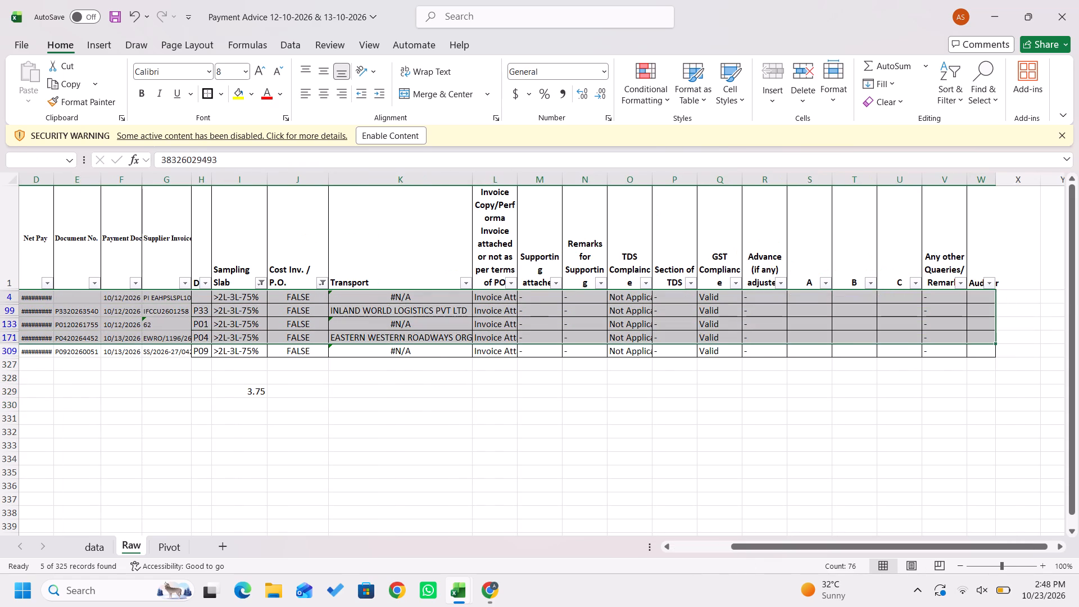
key("ctrl+c")
key("alt+Tab")
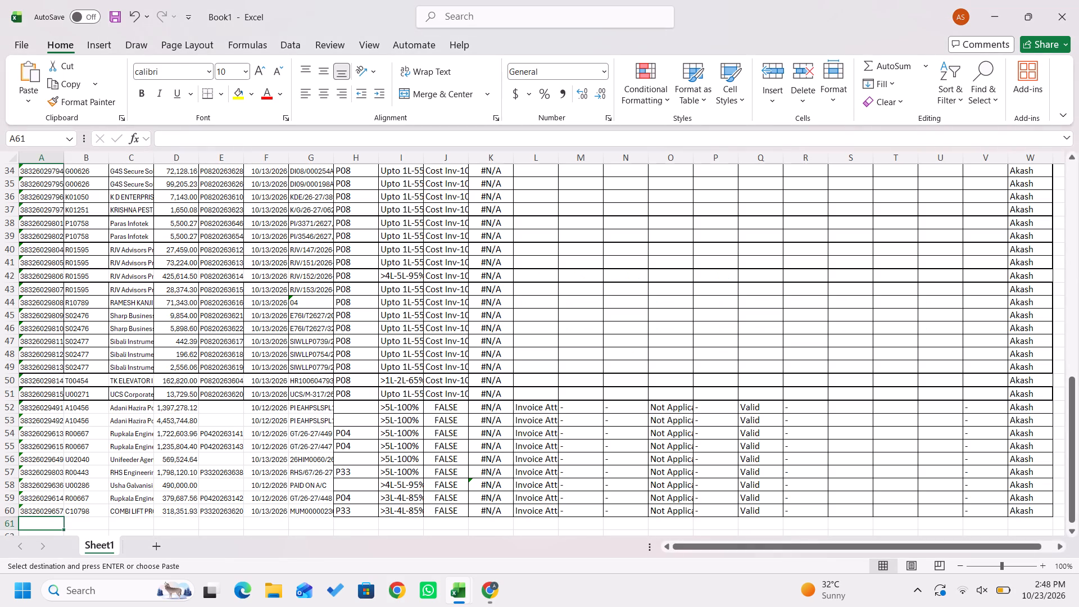
key("Return")
Fill the name Akash from W60 down through W64 for the newly pasted rows in Book1.
key("Down")
key("Down")
key("Down")
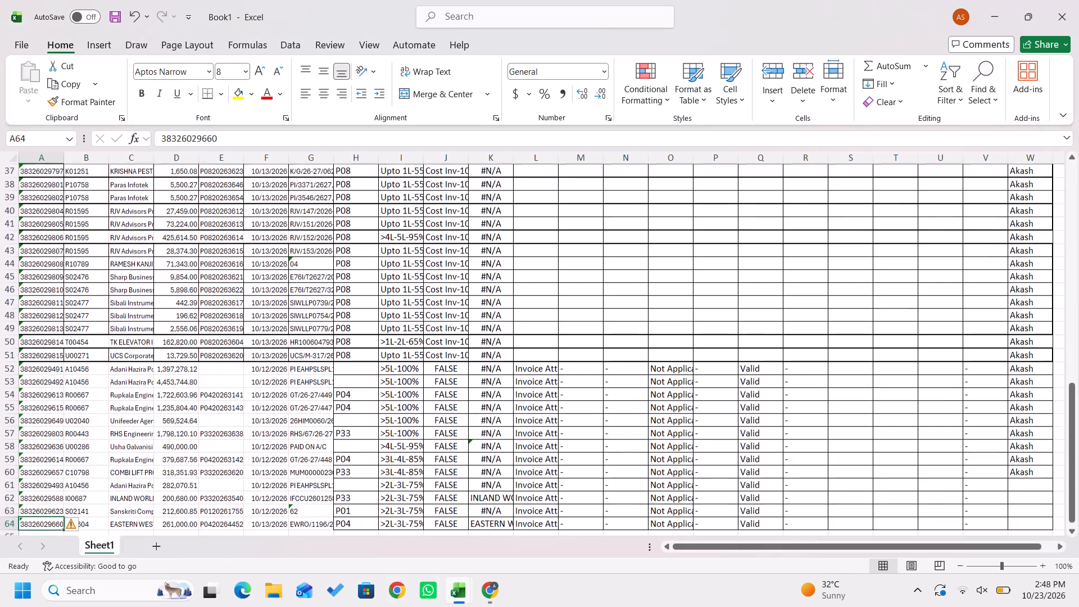
key("Right")
key("Up")
key("ctrl+Right")
key("Right")
key("Right")
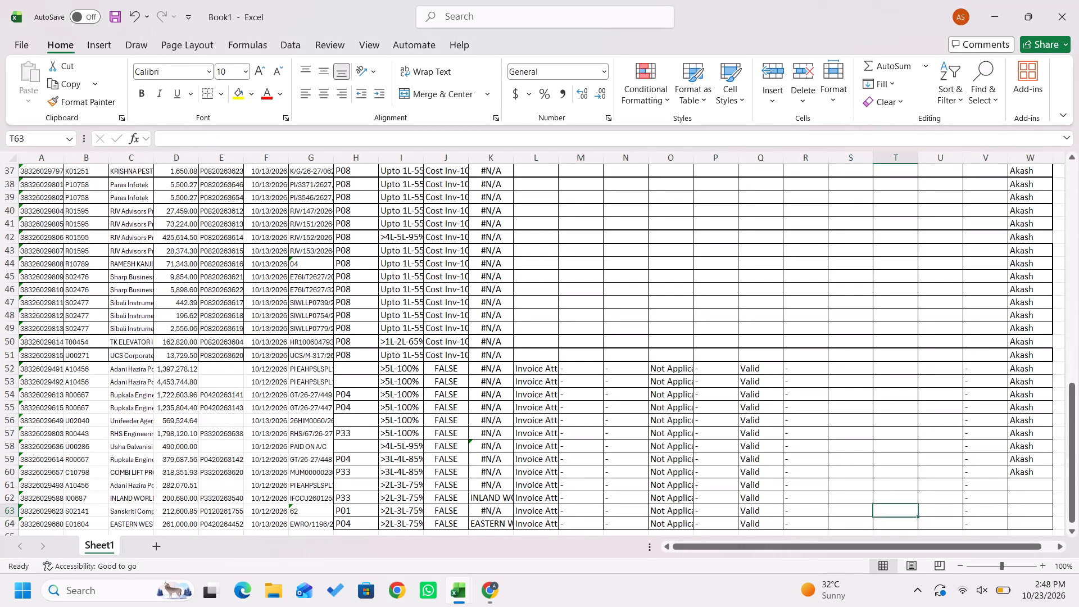
key("Right")
key("Right")
key("Right")
key("Up")
key("Up")
key("Up")
key("shift+Down")
key("shift+Down")
key("shift+Down")
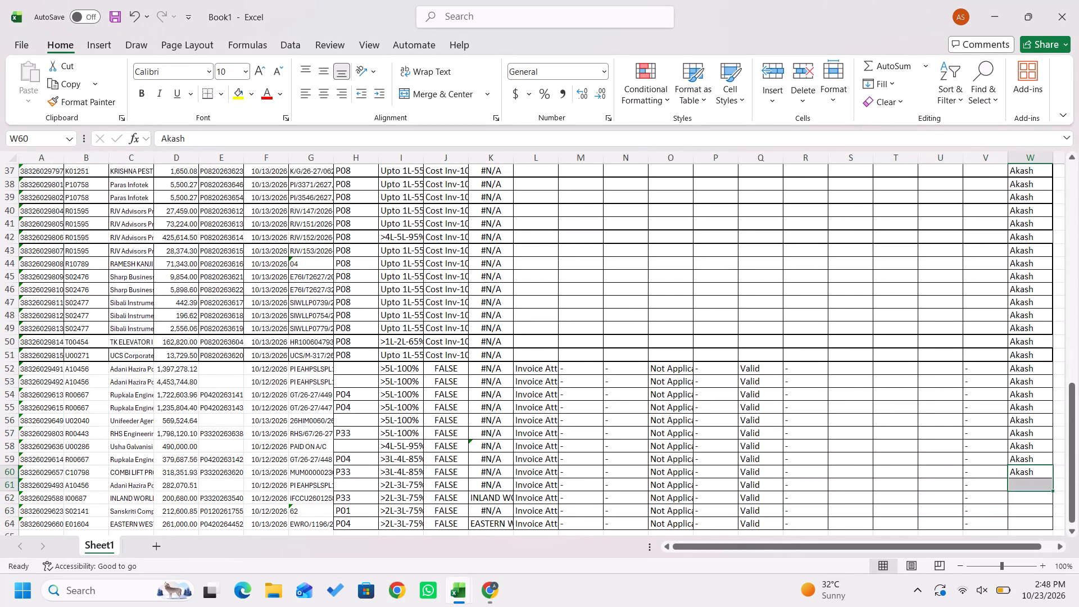
key("shift+Down")
key("ctrl+d")
key("Down")
key("Down")
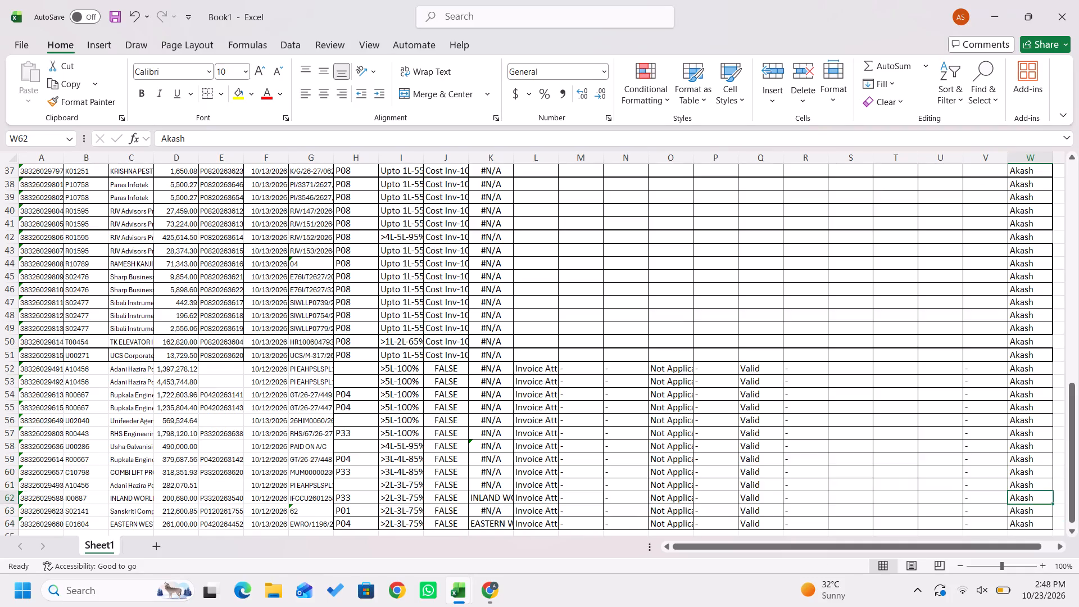
key("Down")
key("Down")
key("Down")
key("Up")
key("Down")
key("ctrl+Left")
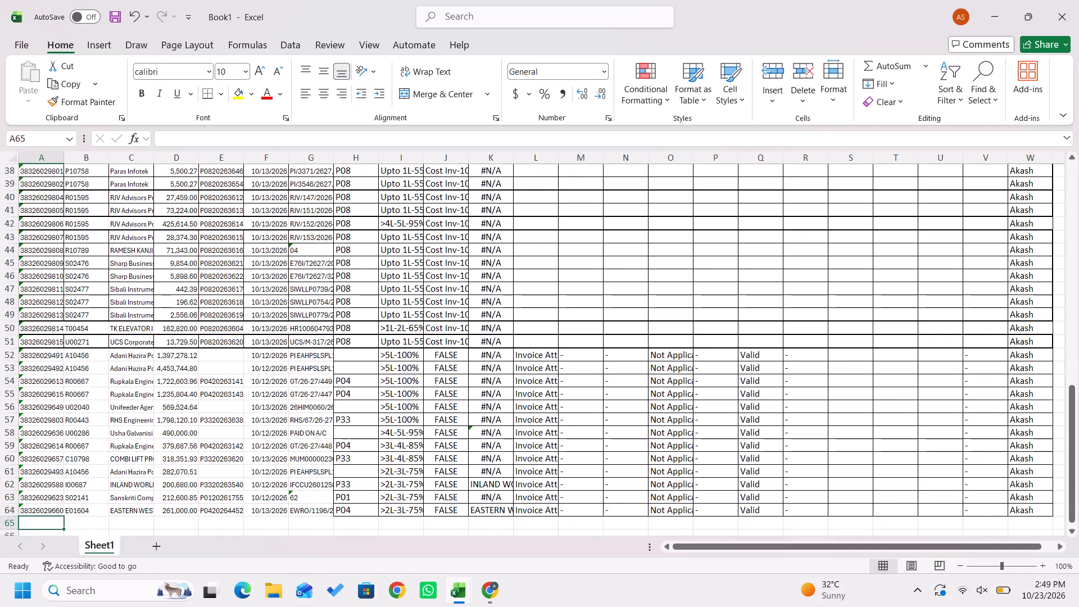
Switch to the Payment Advice workbook and change the Raw sheet's Sampling Slab filter to show only >1L-2L-65%.
key("alt+Tab")
key("Left")
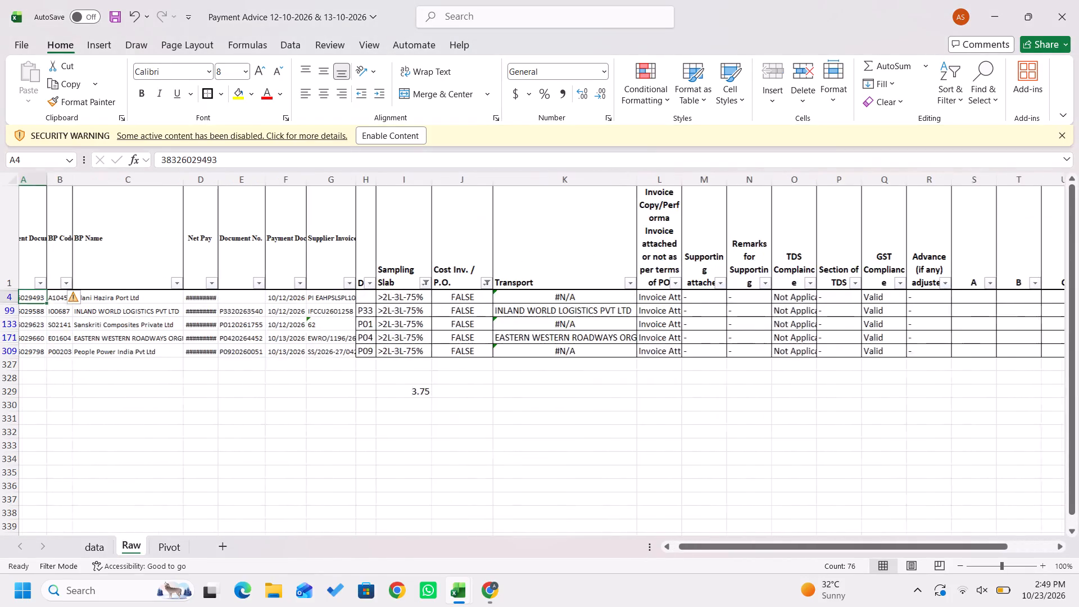
key("Up")
key("Right")
key("Right")
key("Right")
key("Right")
key("Right")
key("Right")
key("Right")
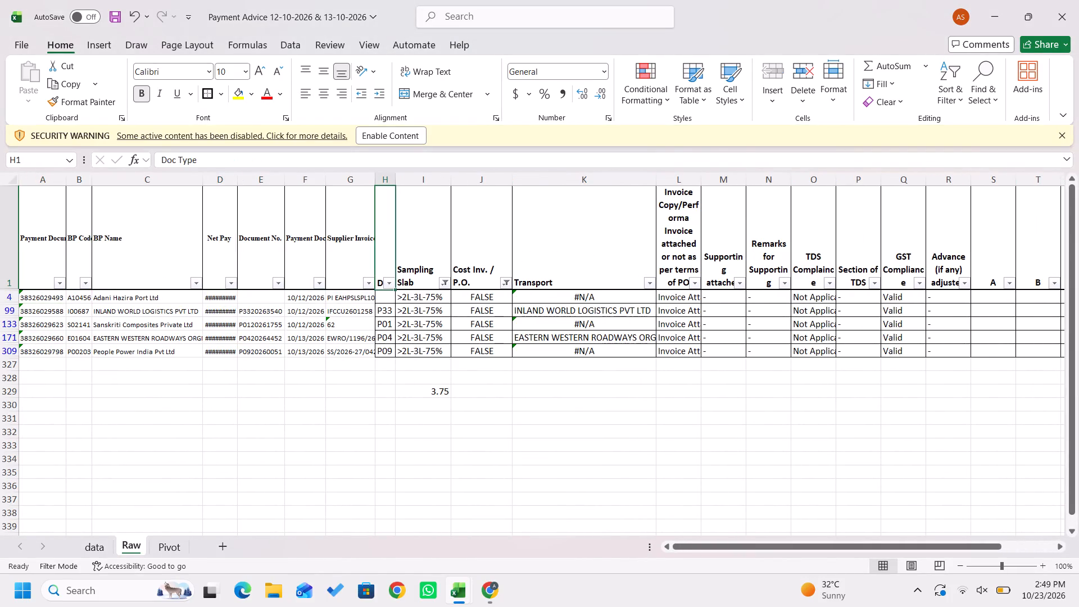
key("Right")
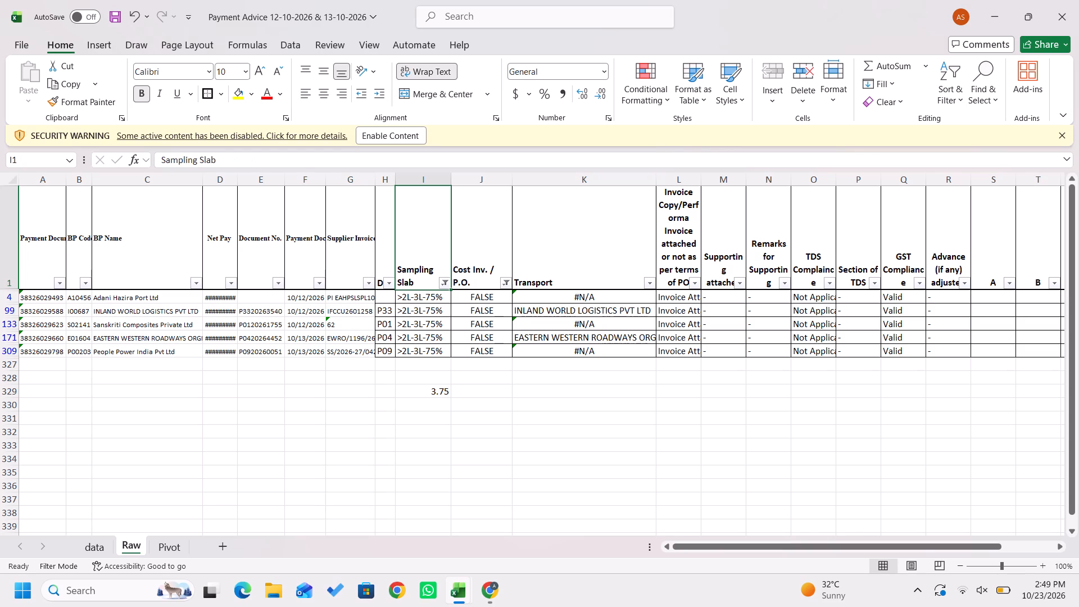
key("Down")
key("Up")
key("ctrl+c")
key("Escape")
key("alt+Down")
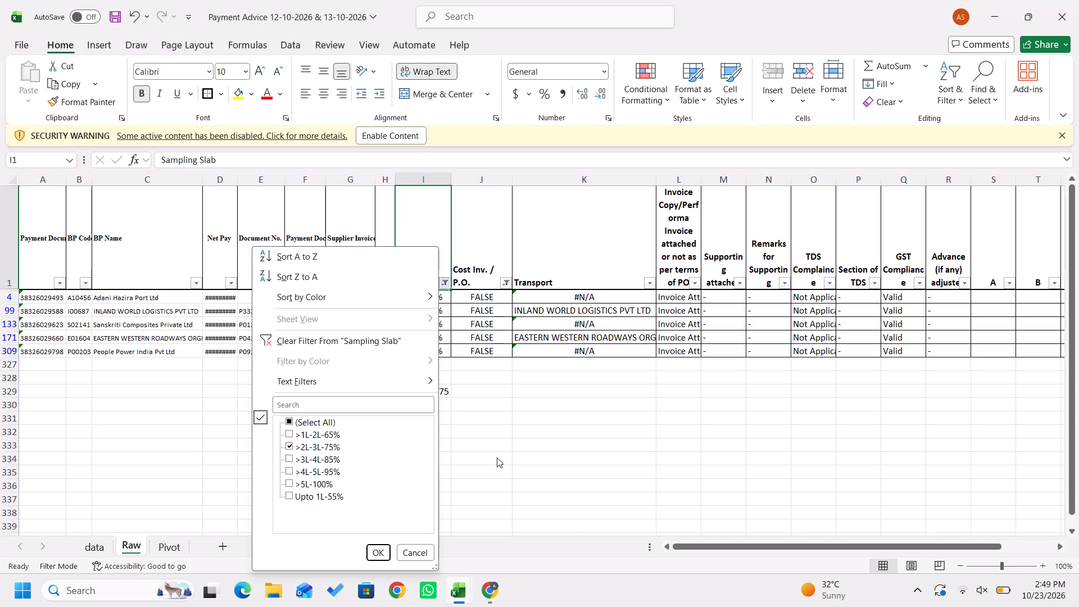
key("Down")
key("Down")
key("Down")
key("Down")
key("Down")
key("Down")
key("Down")
key("Down")
key("Down")
key("Down")
key("Down")
key("space")
key("Up")
key("space")
key("Return")
Count the filtered >1L-2L-65% records and calculate their 65% sample size in scratch cell I328 with =32*65/100.
key("Down")
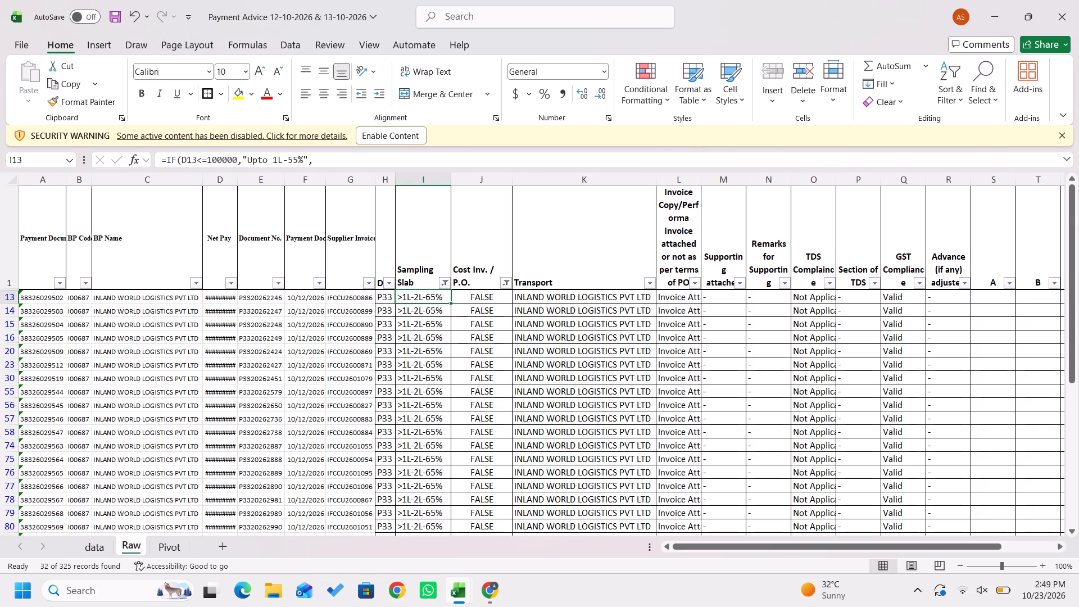
key("ctrl+shift+Down")
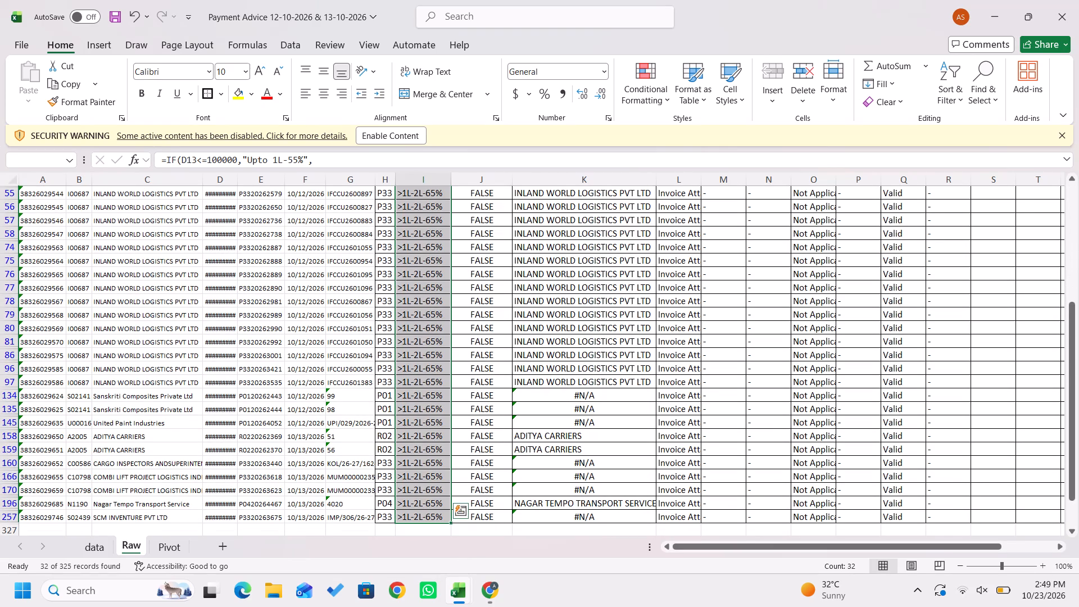
key("Down")
key("ctrl+Down")
key("Down")
key("Down")
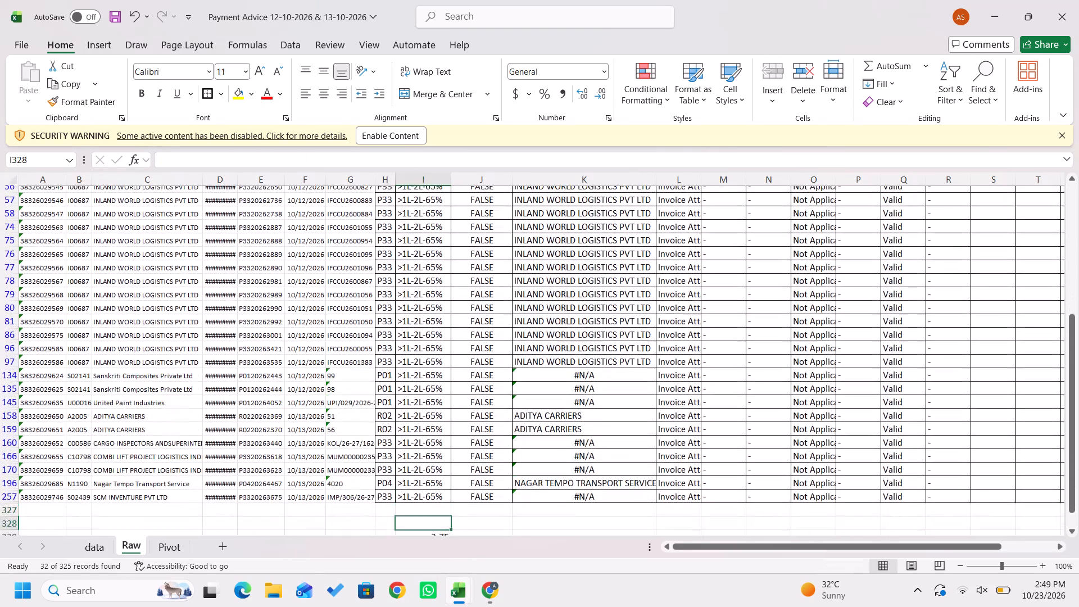
type("=32")
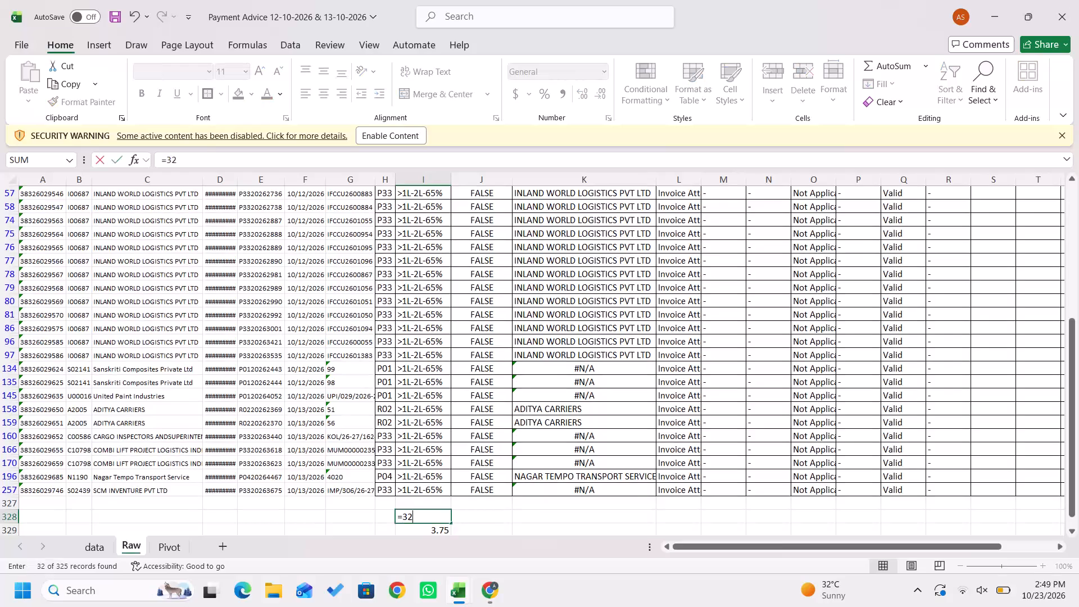
type("*65/100")
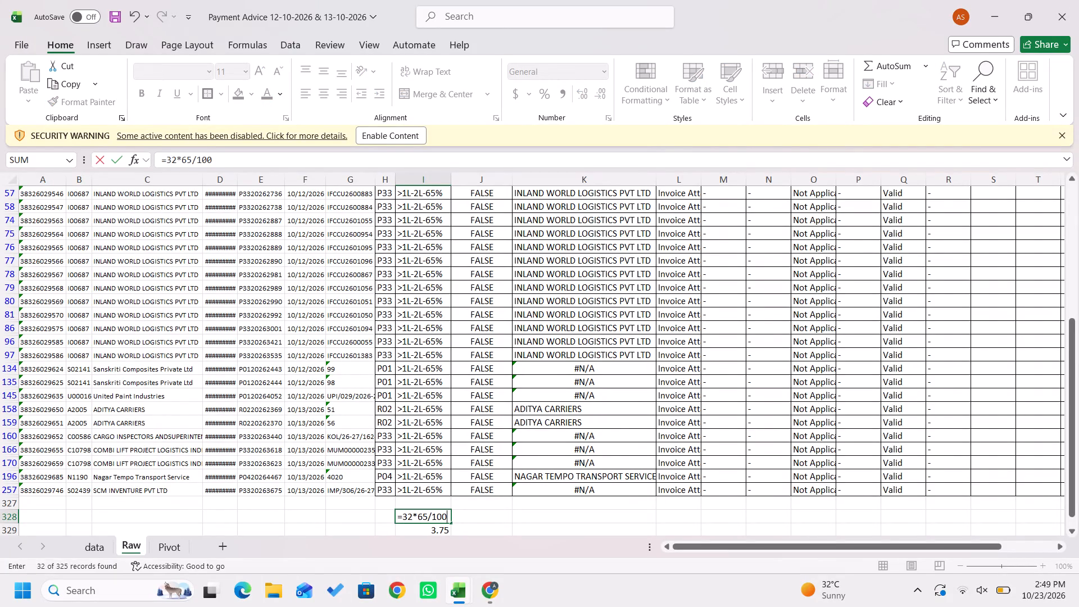
key("Return")
Count off the first 20 filtered >1L-2L-65% rows in the BP Name column, starting from C13.
key("Up")
key("Up")
key("Left")
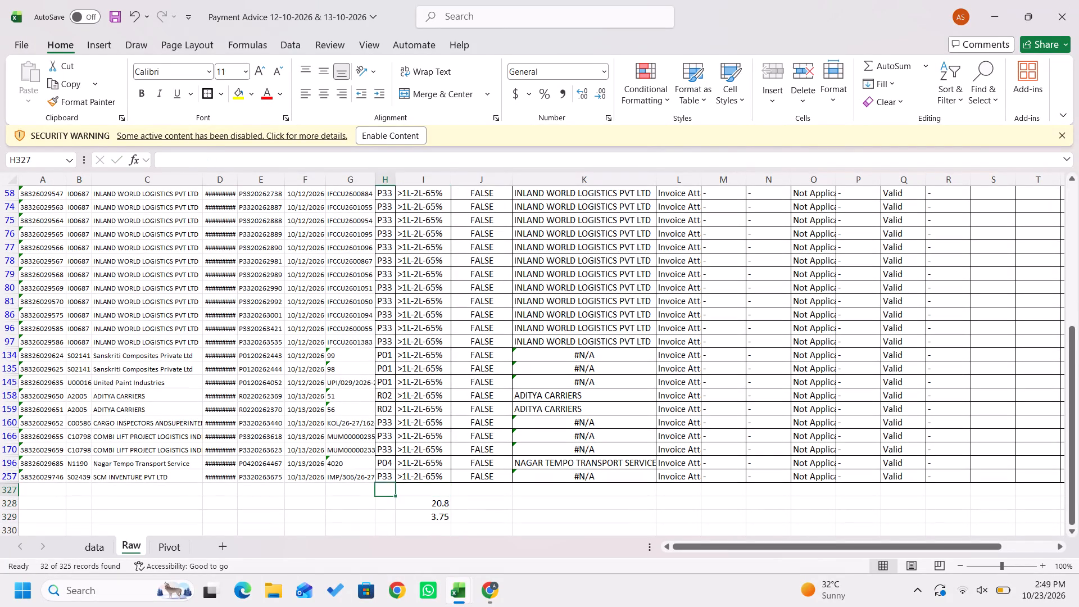
key("Up")
key("Left")
key("Up")
key("Left")
key("Up")
key("Left")
key("Up")
key("Left")
key("Up")
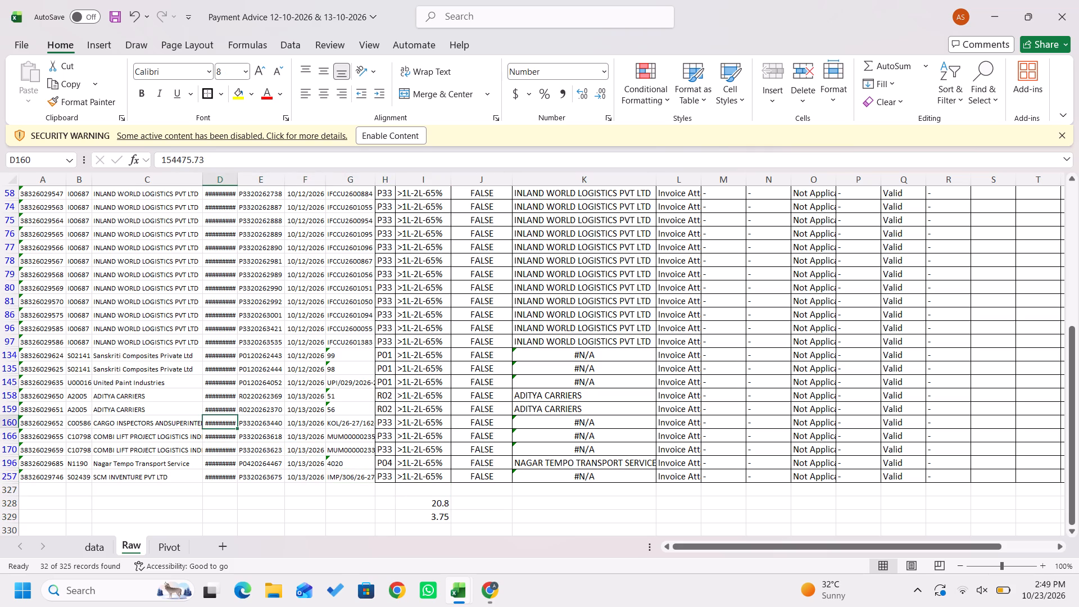
key("Up")
key("Up")
key("Left")
key("Up")
key("Up")
key("Up")
key("Up")
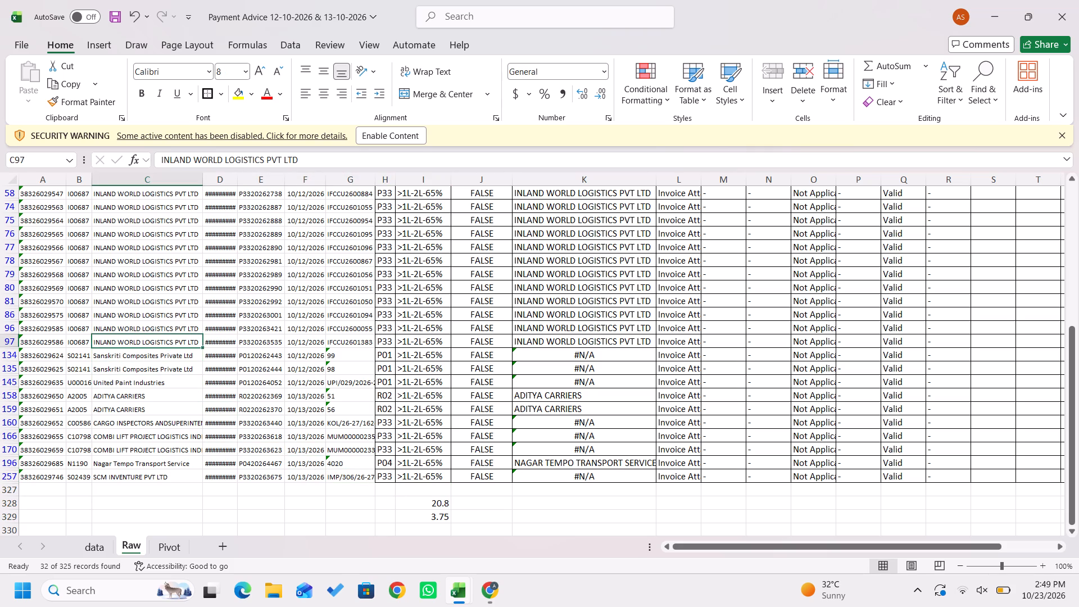
key("Up")
key("Up")
key("Up")
key("Up")
key("Up")
key("Up")
key("Up")
key("Up")
key("Up")
key("Up")
key("Up")
key("Up")
key("Up")
key("Up")
key("Up")
key("Up")
key("Up")
key("Up")
key("Up")
key("Up")
key("Down")
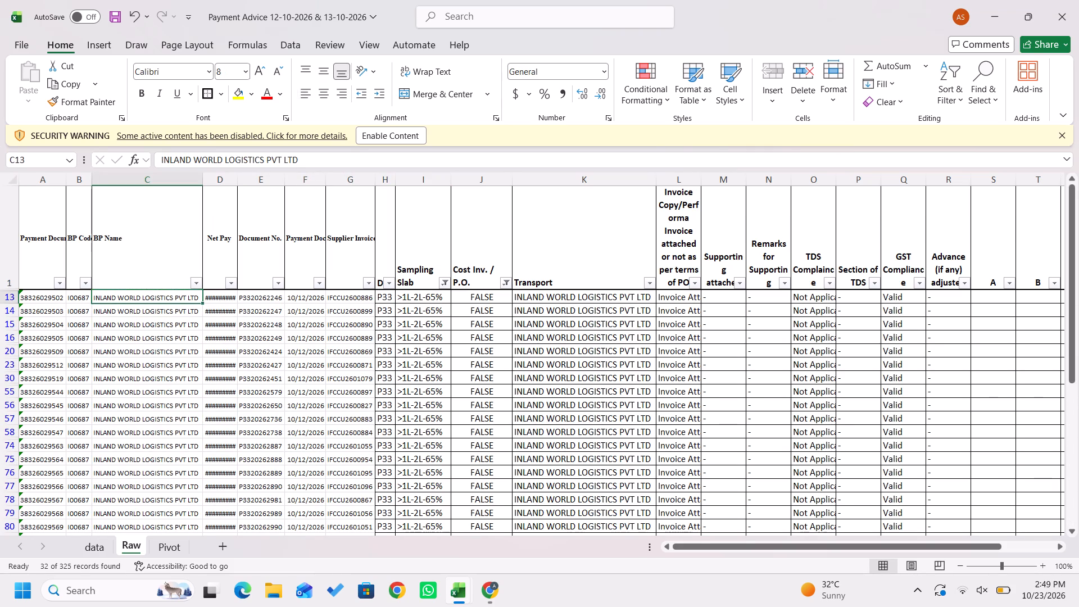
key("Down")
key("Up")
key("shift+Down")
key("shift+Down")
key("shift+Down")
key("shift+Down")
key("shift+Down")
key("shift+Down")
key("shift+Down")
key("shift+Down")
key("shift+Down")
key("shift+Down")
key("shift+Down")
key("shift+Down")
key("shift+Down")
key("shift+Down")
key("shift+Down")
key("shift+Down")
key("shift+Down")
key("shift+Down")
key("shift+Down")
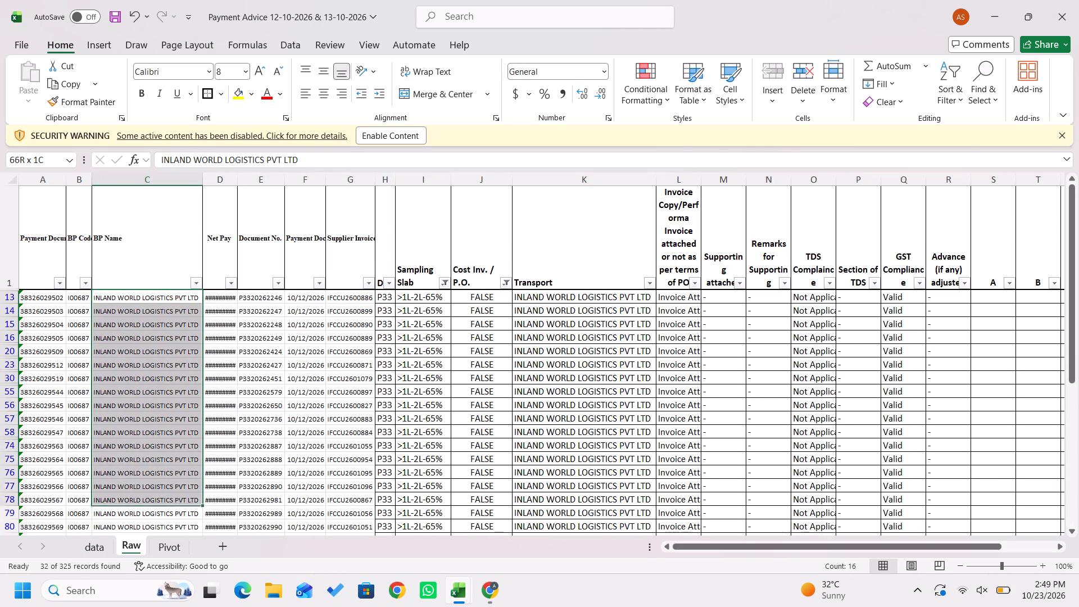
key("shift+Down")
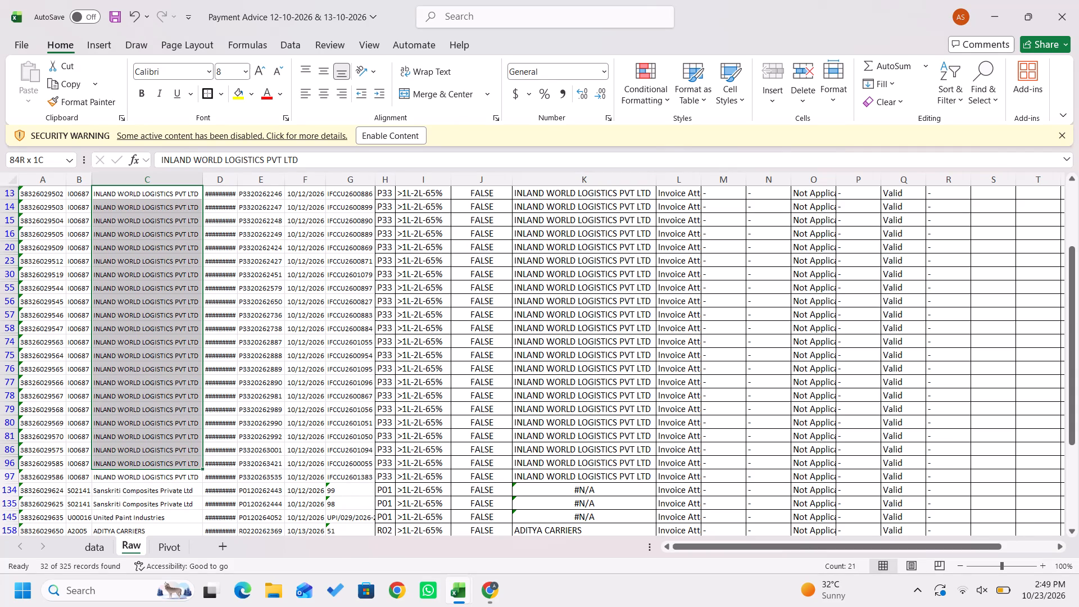
key("shift+Up")
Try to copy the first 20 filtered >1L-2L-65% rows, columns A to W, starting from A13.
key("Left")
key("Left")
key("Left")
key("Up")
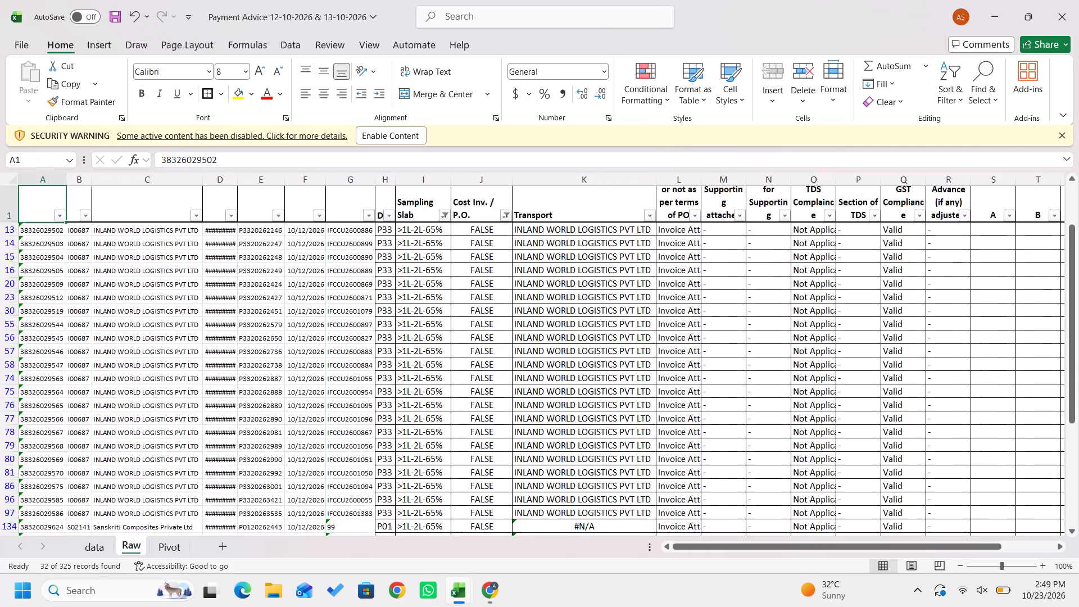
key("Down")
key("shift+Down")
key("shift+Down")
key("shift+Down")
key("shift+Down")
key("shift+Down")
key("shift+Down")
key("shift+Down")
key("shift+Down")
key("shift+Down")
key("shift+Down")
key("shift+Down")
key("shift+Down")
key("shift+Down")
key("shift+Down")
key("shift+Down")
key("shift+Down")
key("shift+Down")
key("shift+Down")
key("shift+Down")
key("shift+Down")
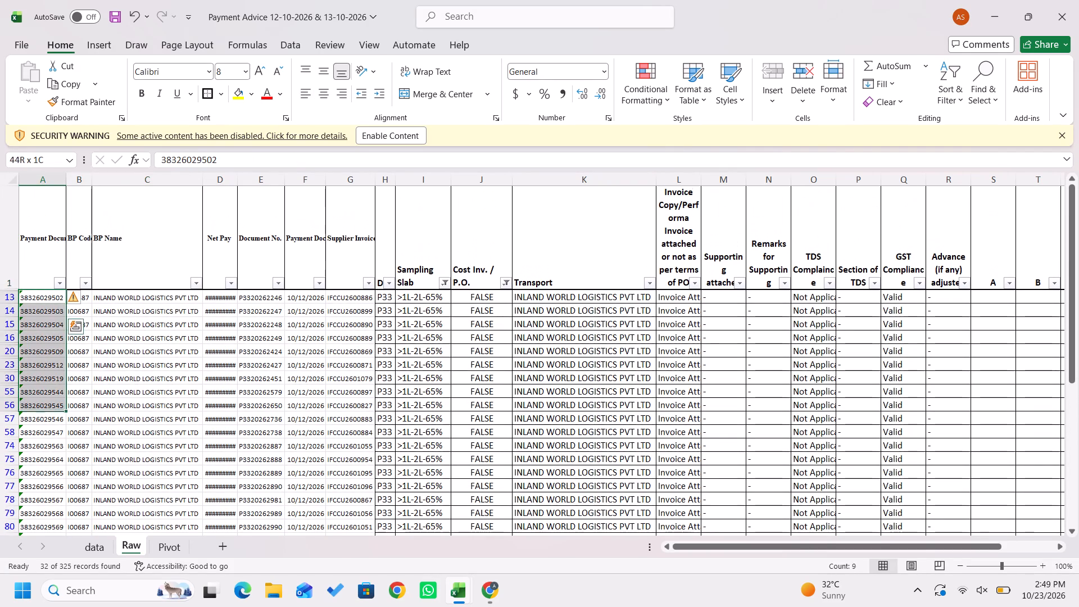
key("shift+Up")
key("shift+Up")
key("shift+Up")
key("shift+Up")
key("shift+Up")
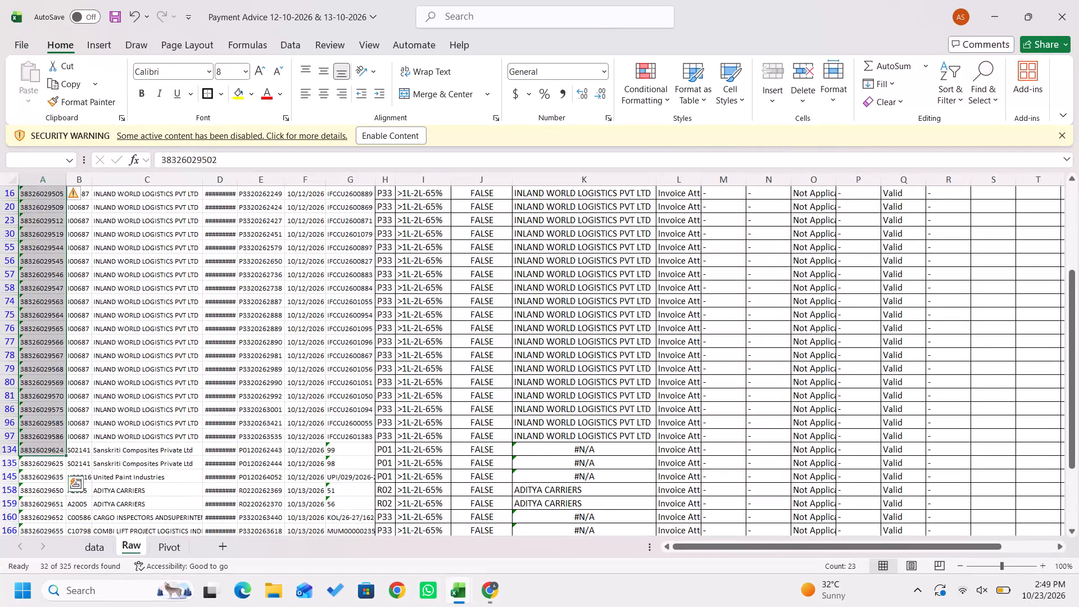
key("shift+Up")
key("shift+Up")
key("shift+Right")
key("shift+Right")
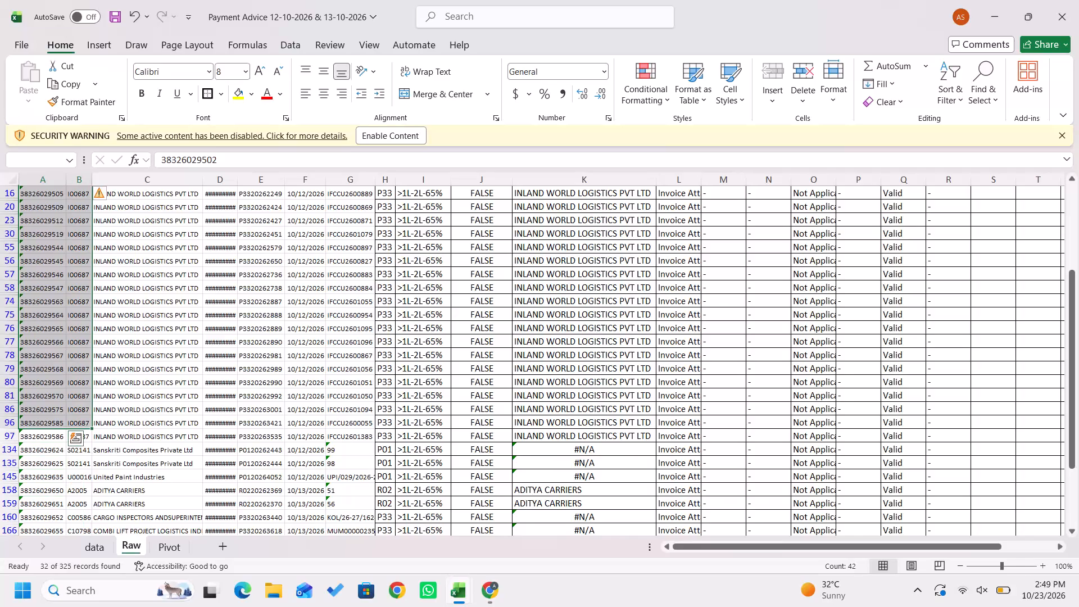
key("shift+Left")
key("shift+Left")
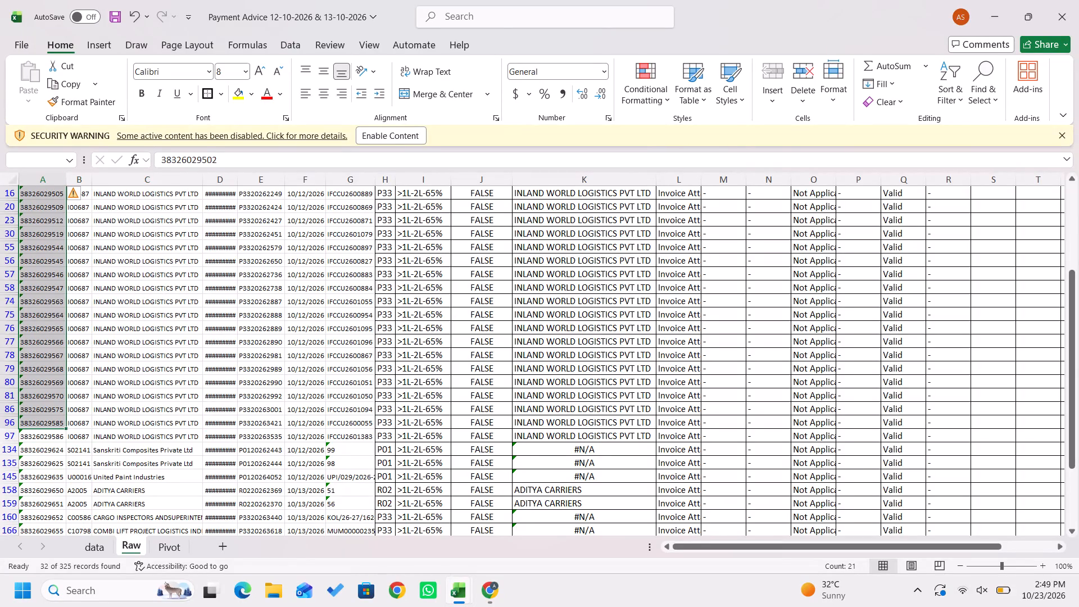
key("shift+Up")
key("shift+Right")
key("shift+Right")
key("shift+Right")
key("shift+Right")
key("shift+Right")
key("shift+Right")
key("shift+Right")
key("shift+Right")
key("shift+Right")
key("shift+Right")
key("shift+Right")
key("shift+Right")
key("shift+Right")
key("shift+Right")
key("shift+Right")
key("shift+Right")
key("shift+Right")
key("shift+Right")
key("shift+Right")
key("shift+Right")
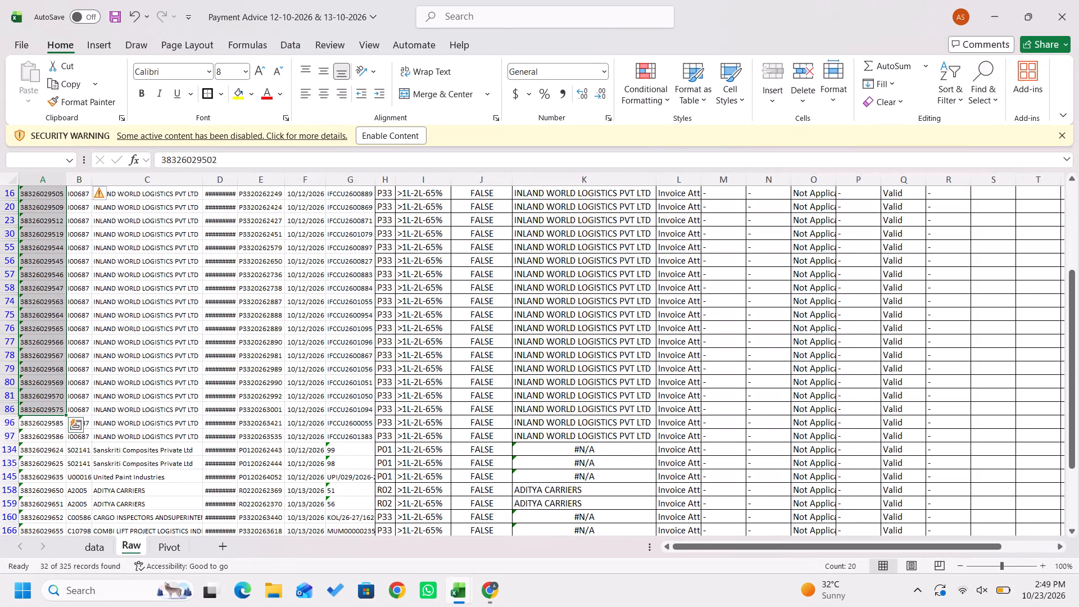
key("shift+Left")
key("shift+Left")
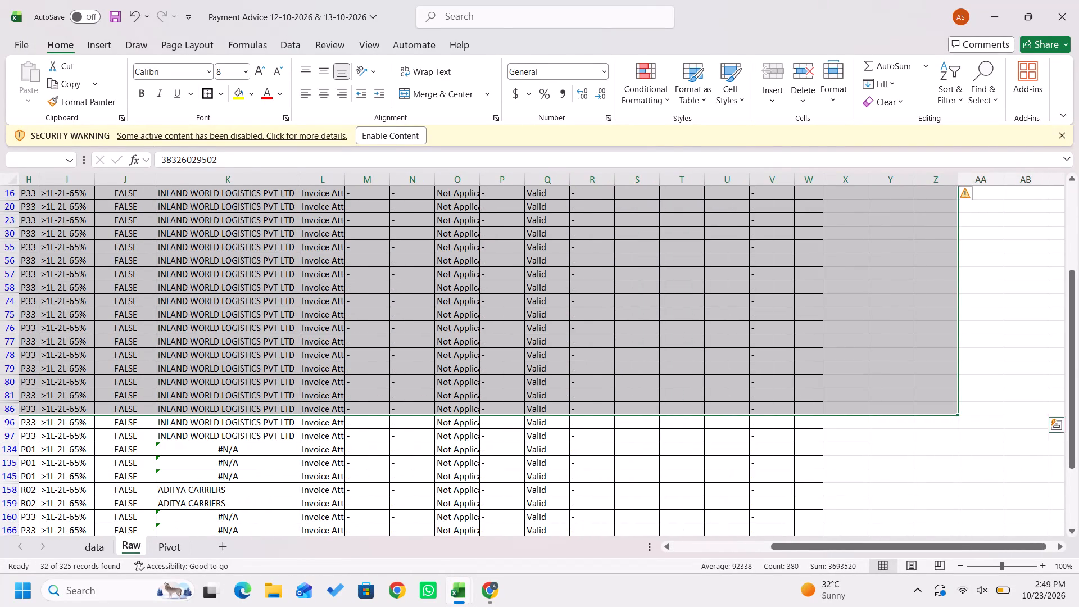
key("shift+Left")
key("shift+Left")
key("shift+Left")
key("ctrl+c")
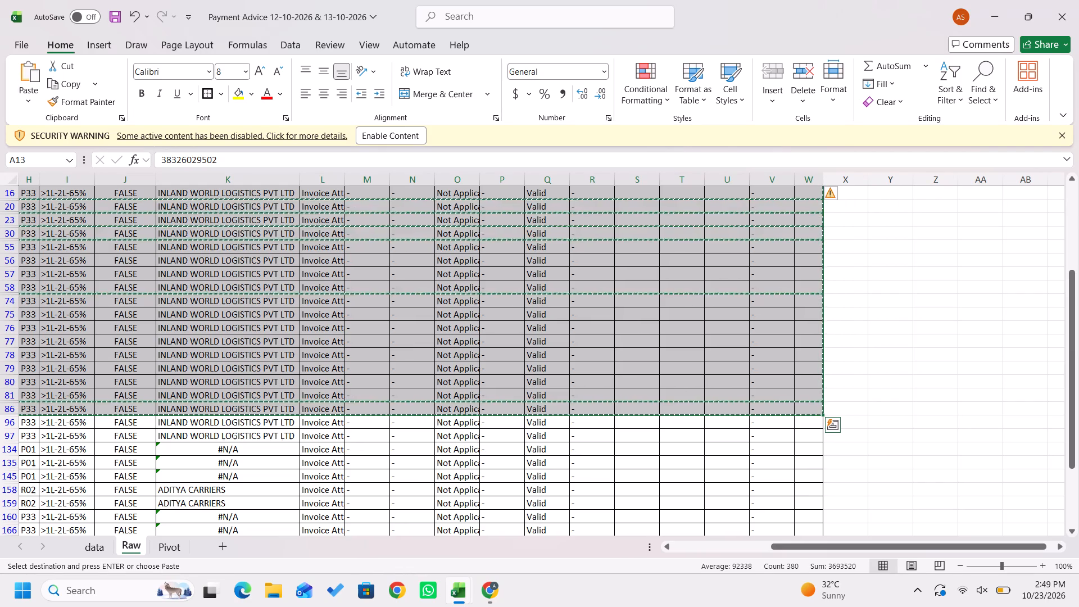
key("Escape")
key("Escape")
Clear all filters on the Raw sheet so every payment record is shown.
key("Up")
key("Right")
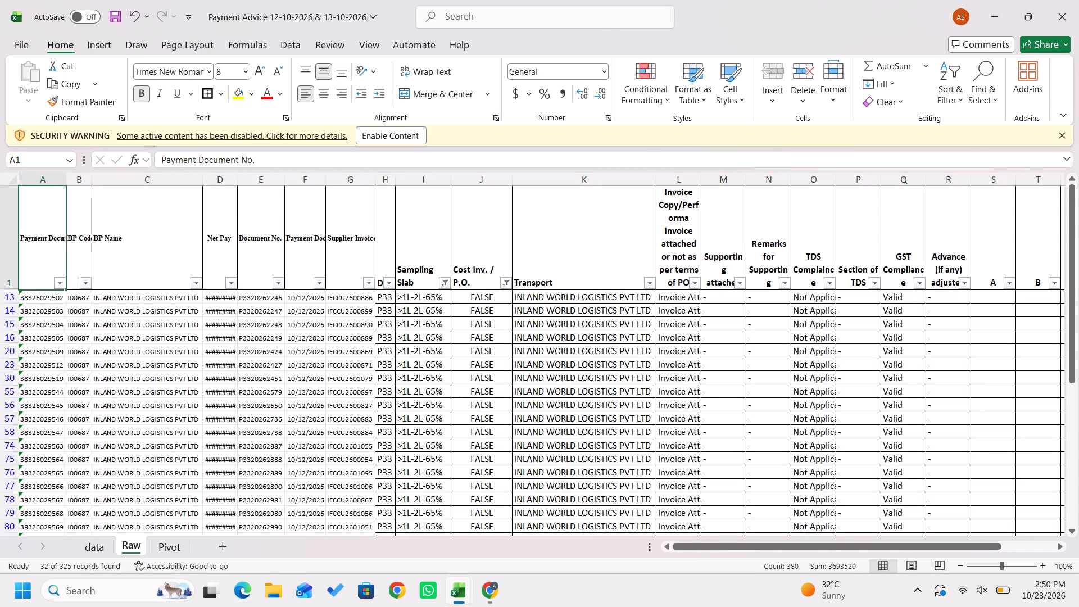
key("Right")
type("dfs")
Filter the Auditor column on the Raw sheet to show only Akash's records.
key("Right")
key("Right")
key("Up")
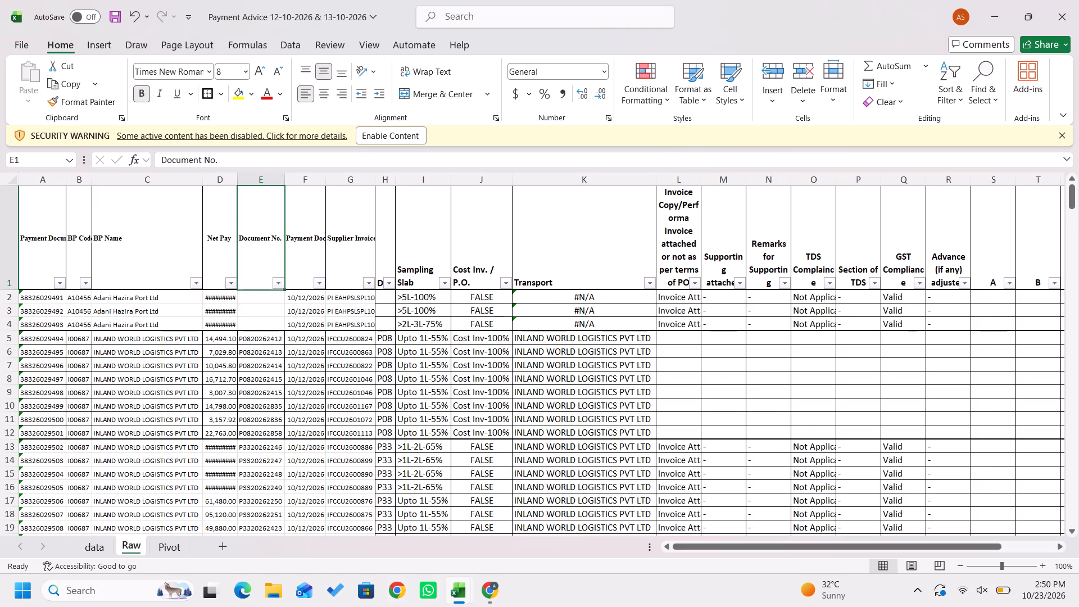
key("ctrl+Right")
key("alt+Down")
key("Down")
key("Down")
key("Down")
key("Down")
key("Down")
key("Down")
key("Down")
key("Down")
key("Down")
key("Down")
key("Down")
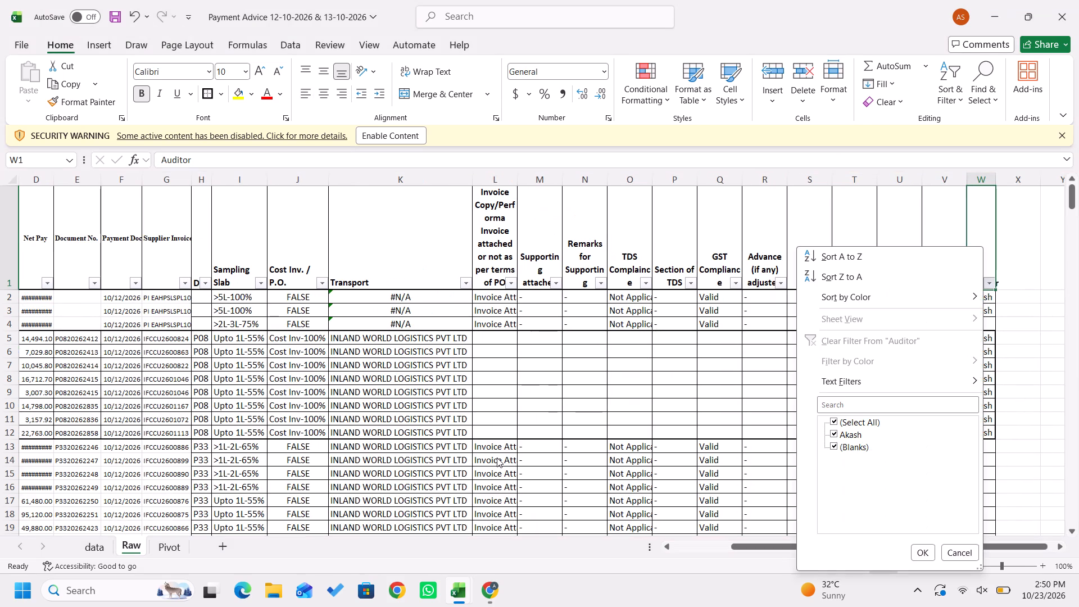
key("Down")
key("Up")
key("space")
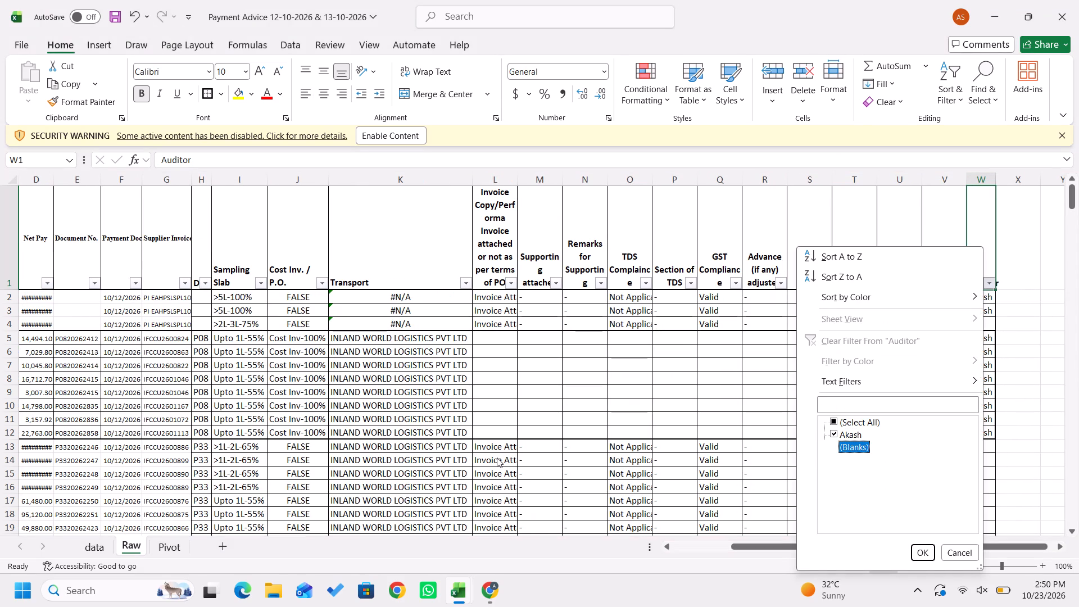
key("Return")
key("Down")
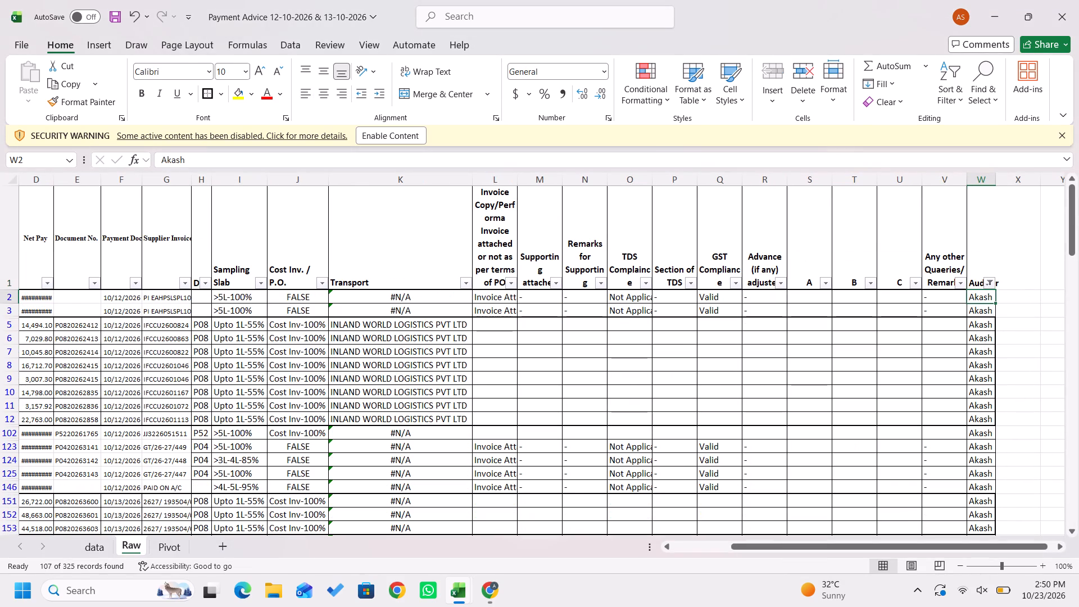
Select the filtered Akash entries in the Auditor column to count them.
key("Left")
key("Left")
key("Left")
key("Left")
key("Left")
key("Right")
key("Right")
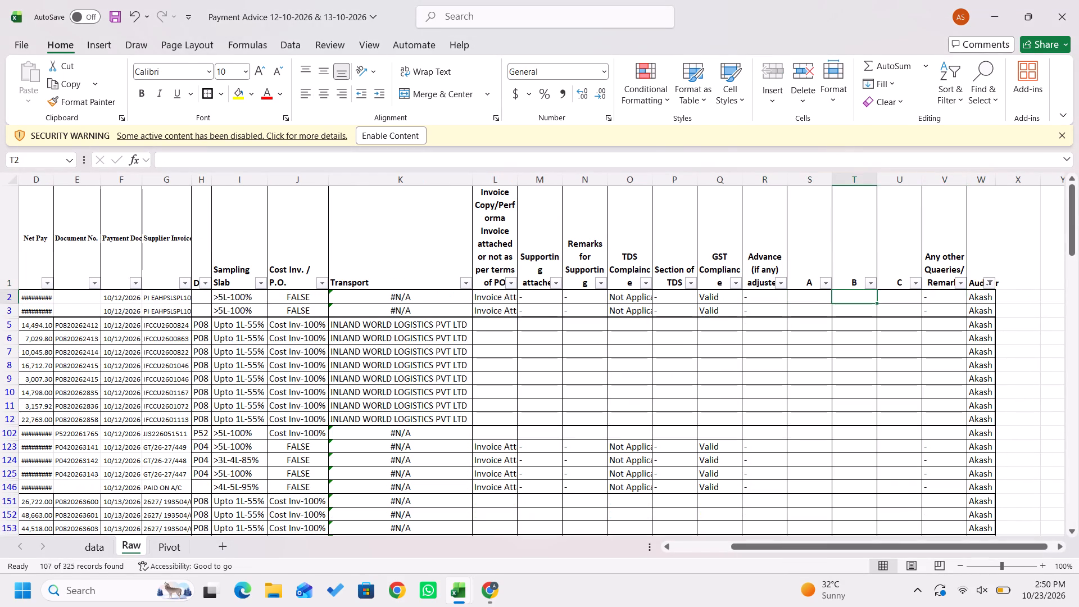
key("Down")
key("Right")
key("Right")
key("Right")
key("Up")
key("ctrl+shift+Down")
key("ctrl+shift+Down")
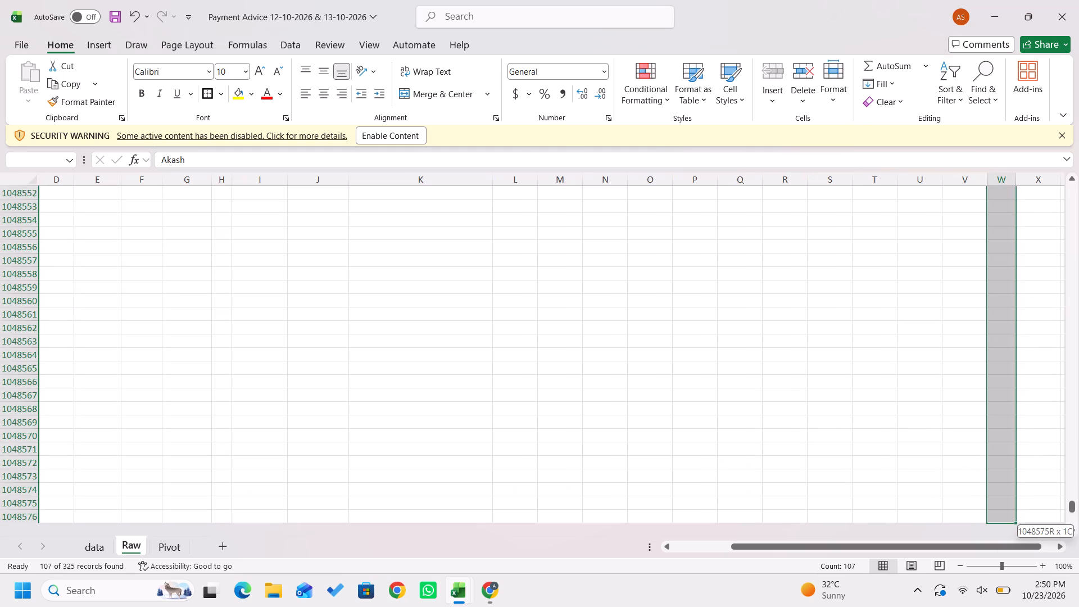
key("shift+Up")
key("ctrl+shift+Up")
key("shift+Up")
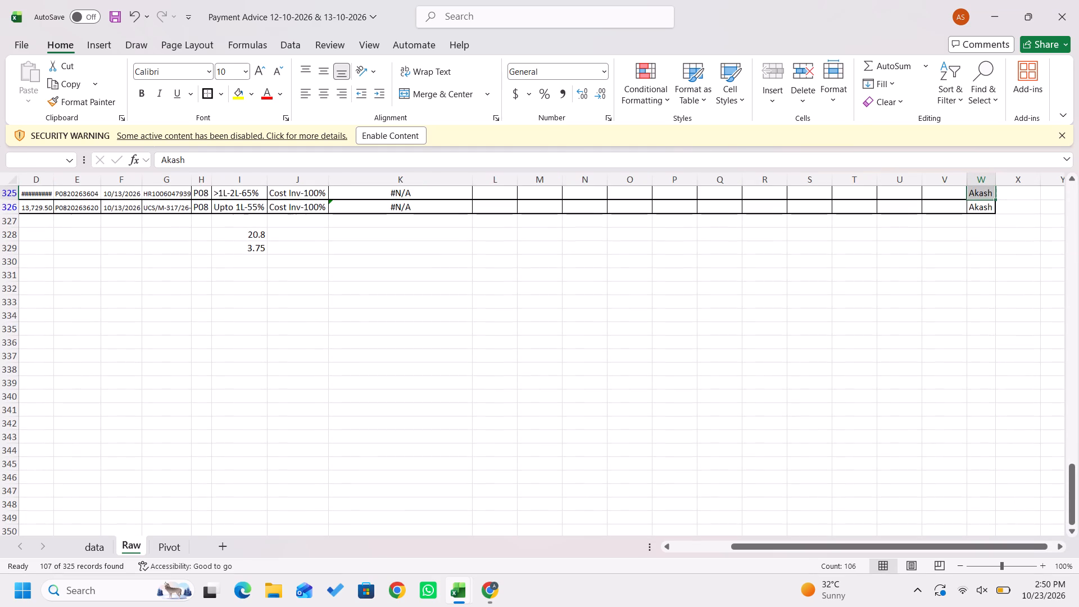
key("shift+Down")
key("Up")
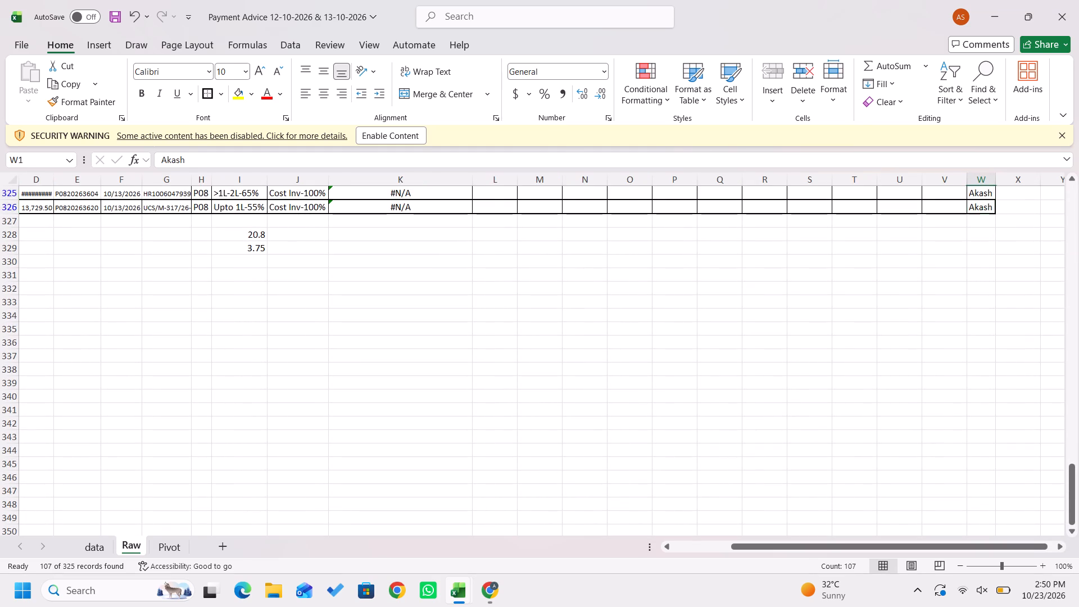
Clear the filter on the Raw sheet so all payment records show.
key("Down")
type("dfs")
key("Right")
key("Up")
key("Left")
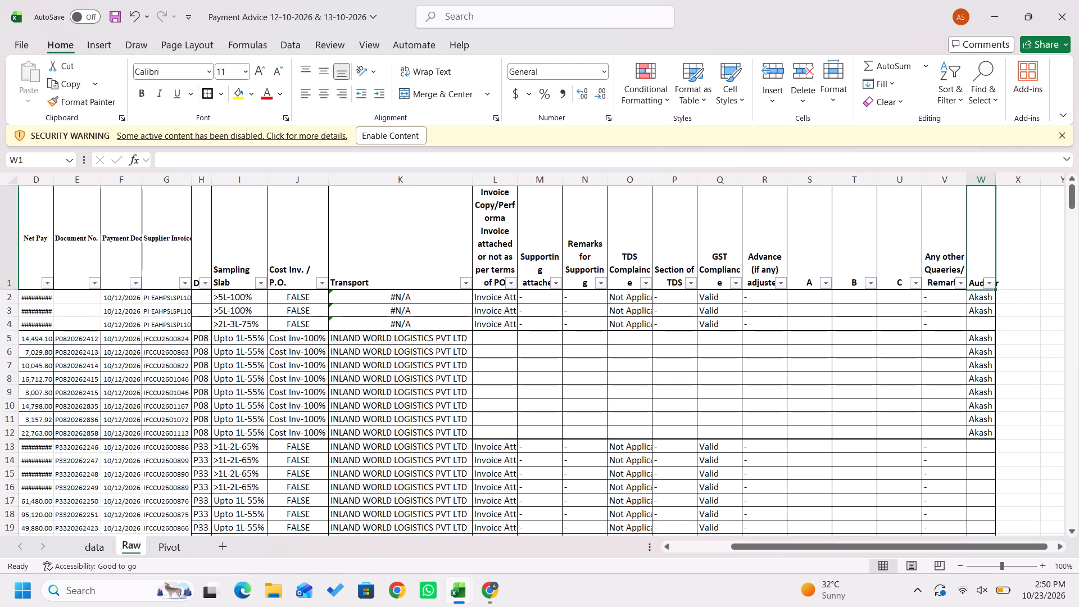
Filter the Auditor column on the Raw sheet to Akash only.
key("alt+Down")
key("Down")
key("Down")
key("Down")
key("Down")
key("Down")
key("Down")
key("Down")
key("Down")
key("Down")
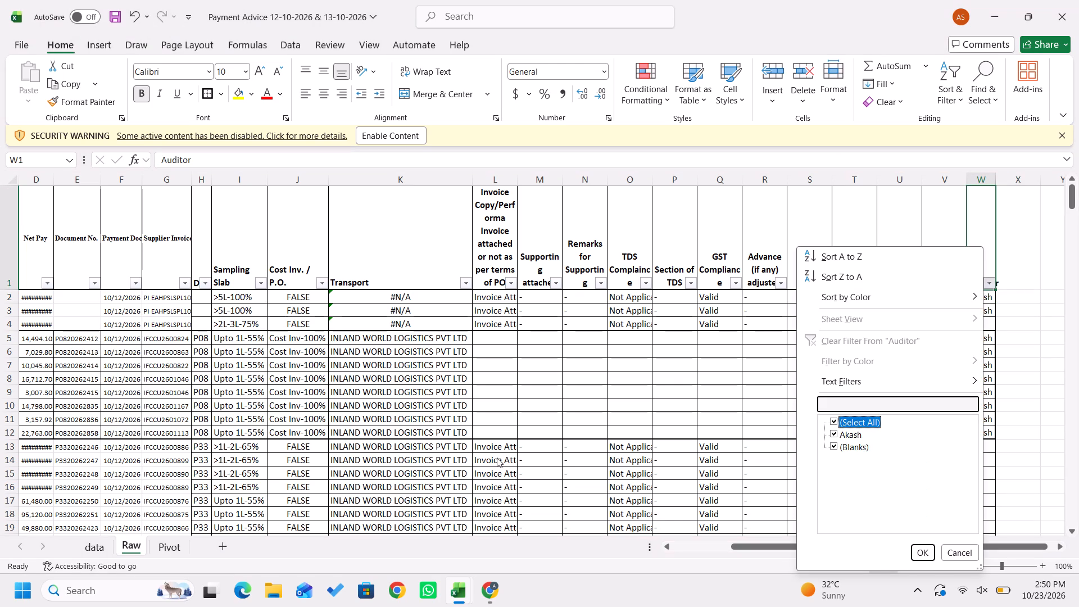
key("space")
key("Down")
key("space")
key("Return")
Count Akash's filtered records by selecting the Auditor column from its first entry to its last.
key("Down")
key("ctrl+shift+Down")
key("ctrl+shift+Down")
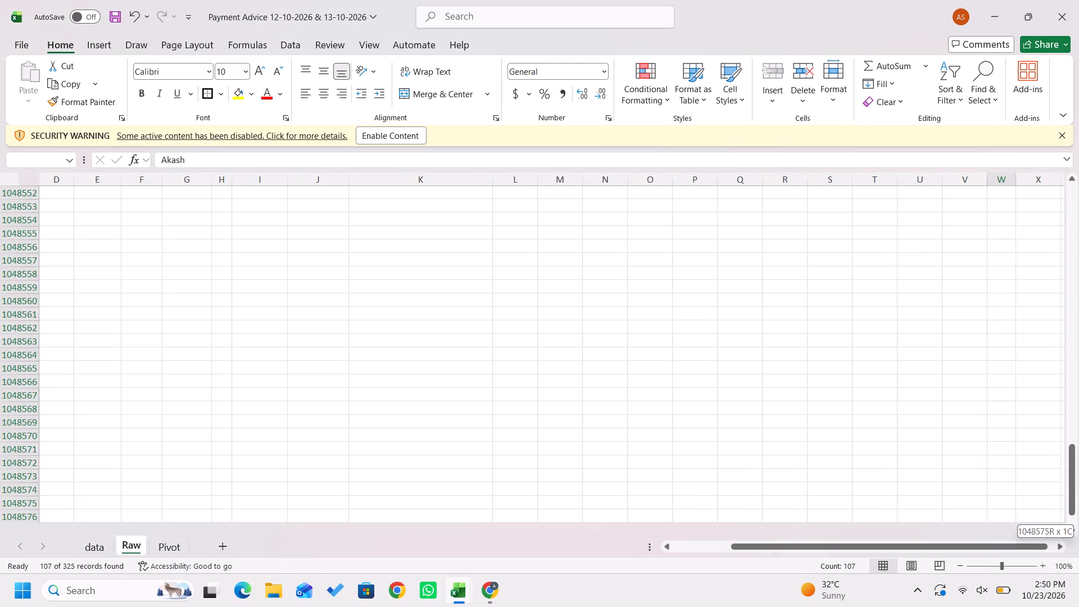
key("ctrl+shift+Up")
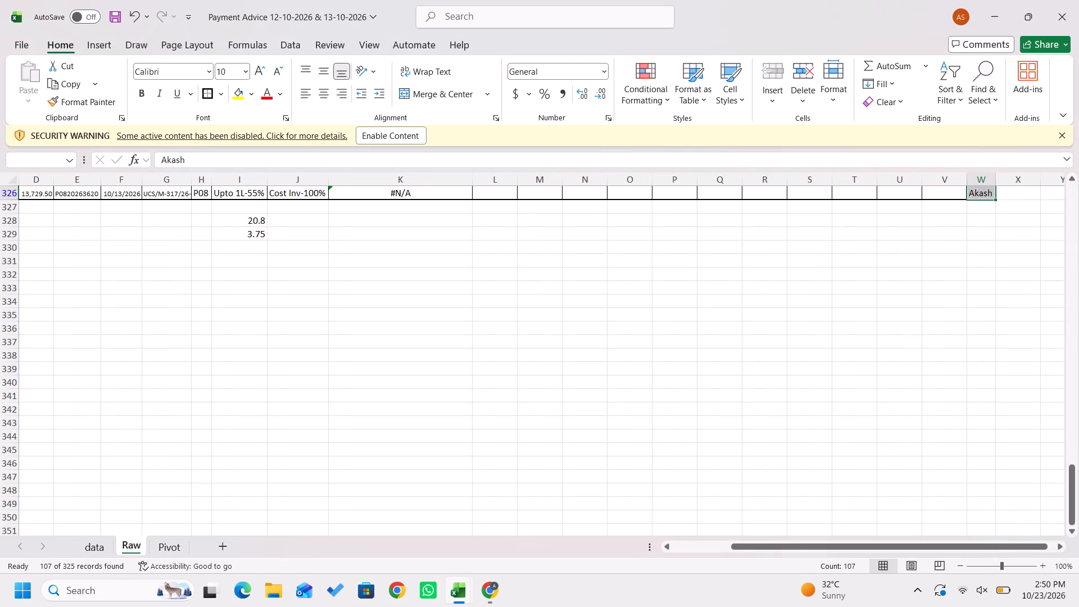
key("shift+Up")
key("ctrl+shift+Up")
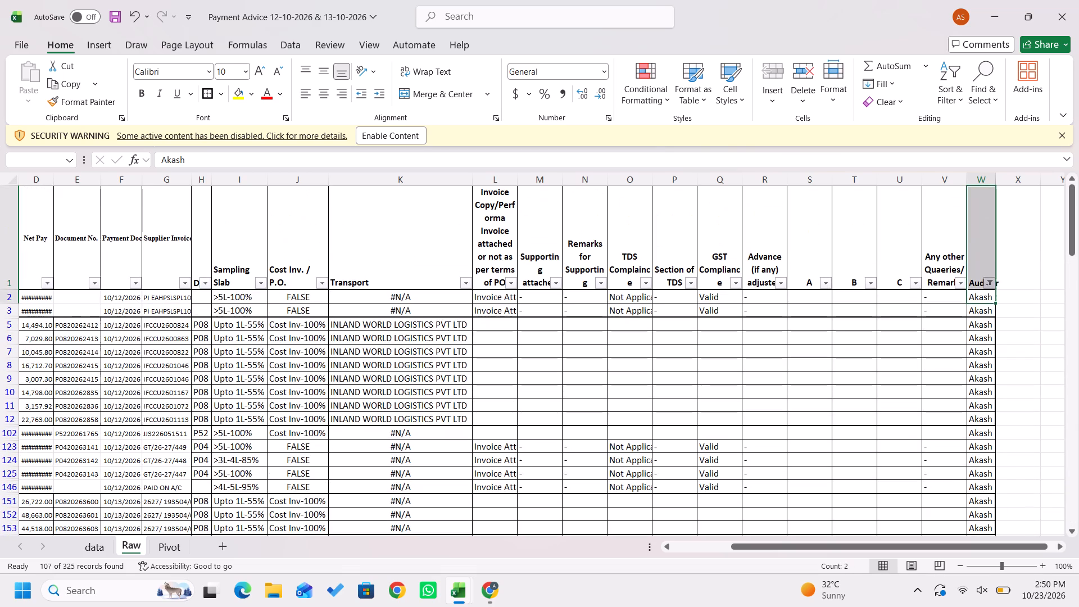
key("shift+Down")
key("Up")
key("ctrl+shift+Down")
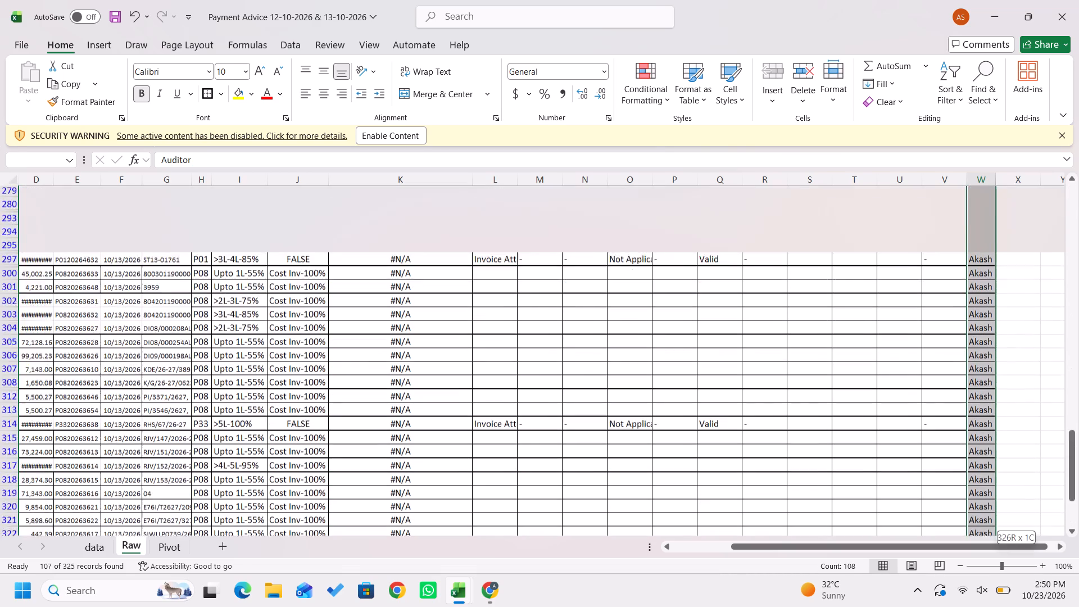
key("shift+Down")
key("shift+Up")
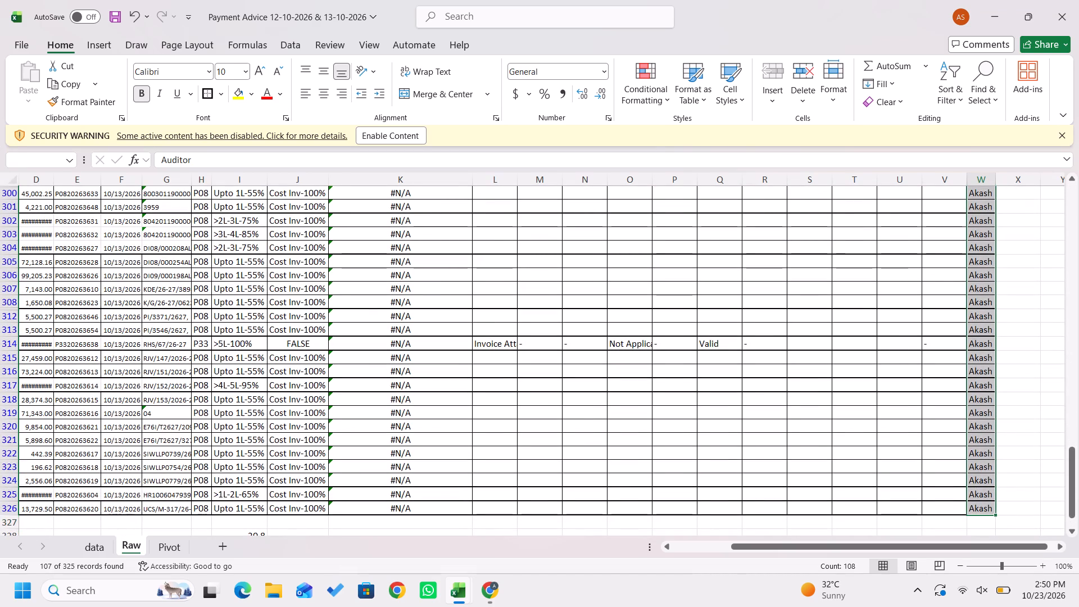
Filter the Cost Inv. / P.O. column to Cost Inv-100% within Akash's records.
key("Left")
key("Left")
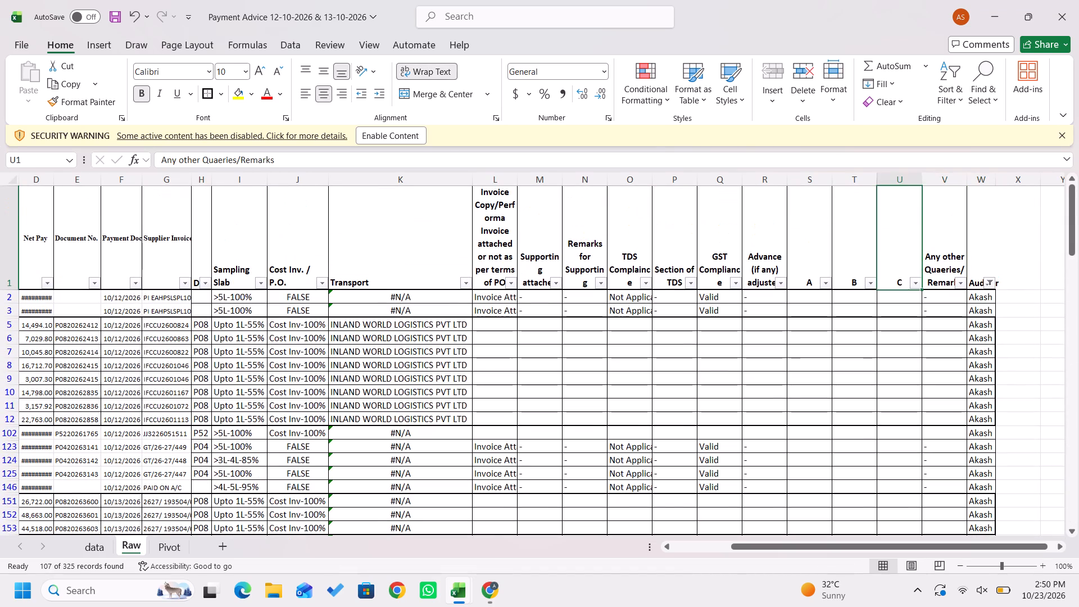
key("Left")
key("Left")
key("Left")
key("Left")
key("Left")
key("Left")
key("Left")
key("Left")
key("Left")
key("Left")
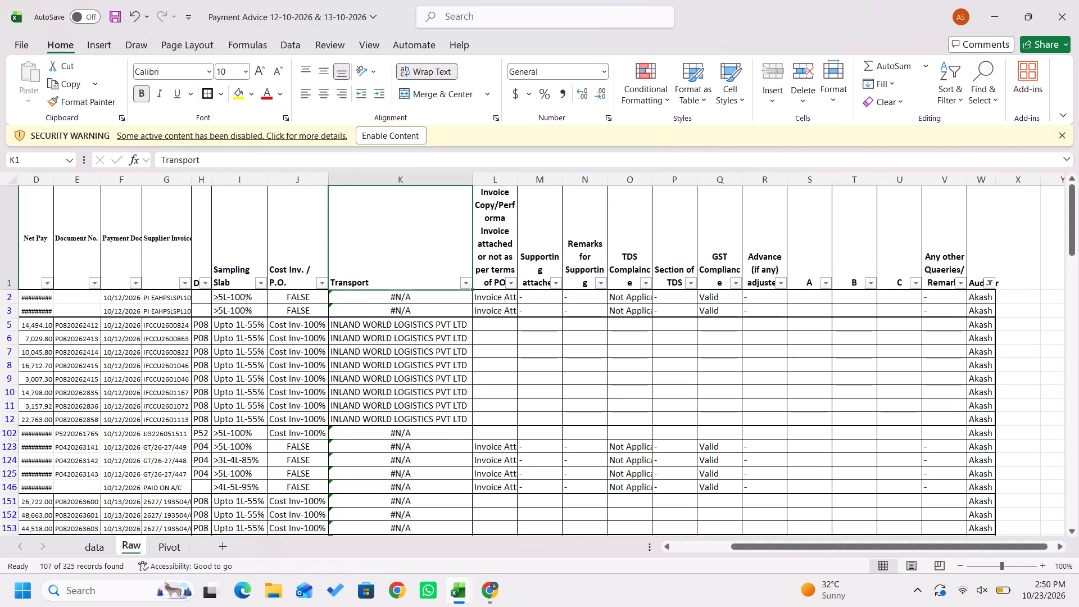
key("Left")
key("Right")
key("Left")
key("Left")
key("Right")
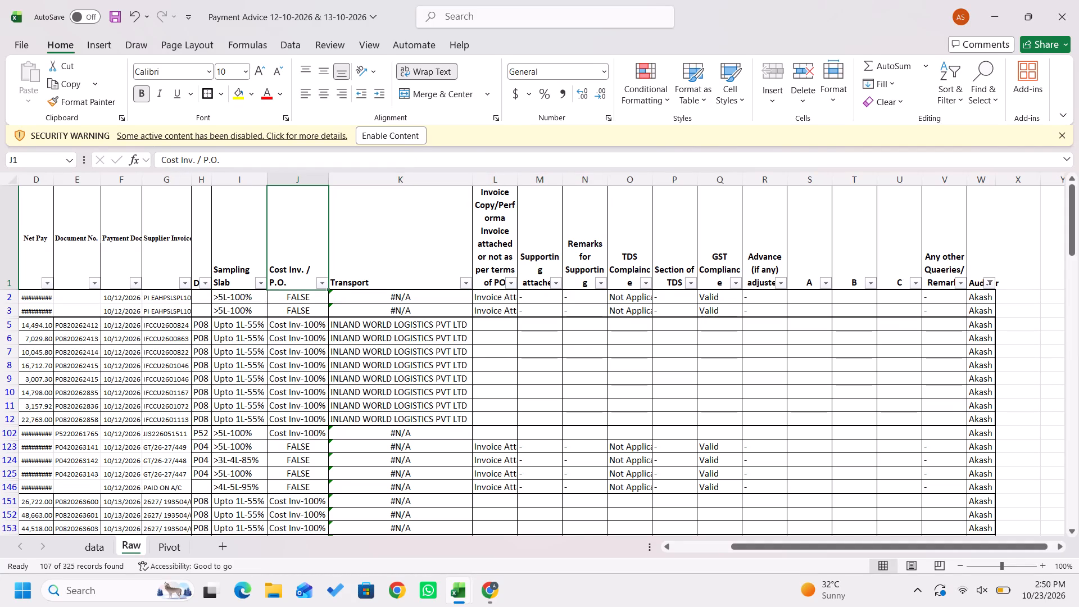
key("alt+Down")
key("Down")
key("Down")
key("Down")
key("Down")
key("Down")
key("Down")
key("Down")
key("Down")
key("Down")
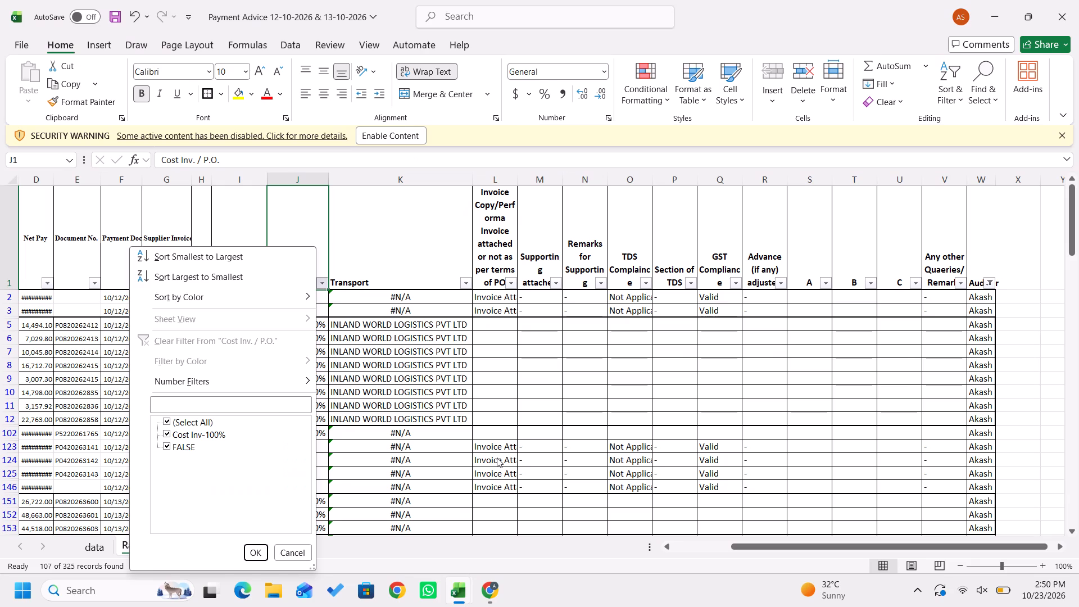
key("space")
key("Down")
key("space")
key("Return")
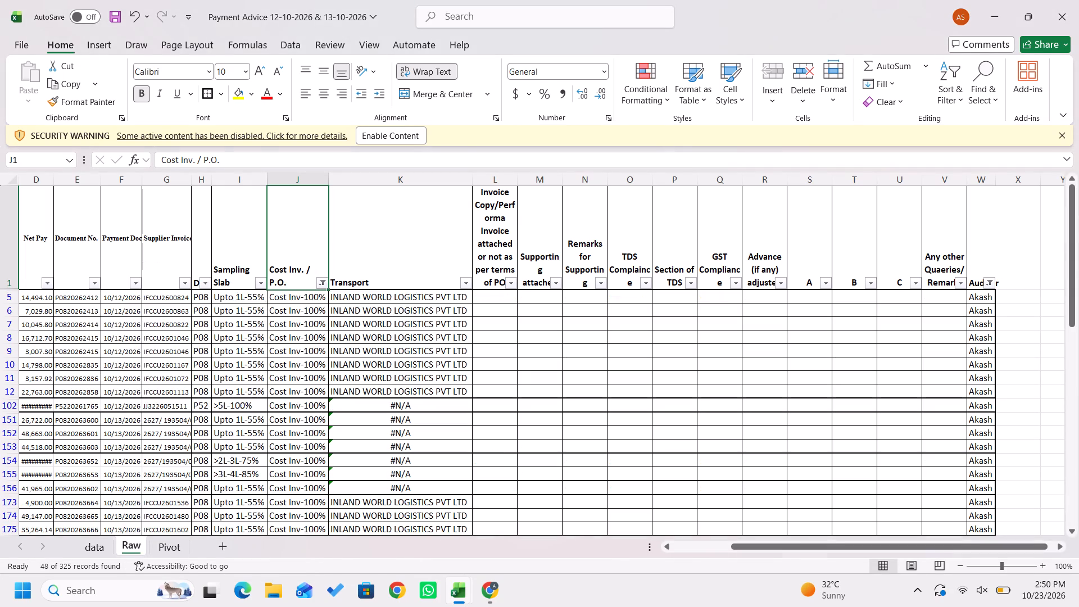
Count Akash's Cost Inv-100% records in the Cost Inv. / P.O. column and check which sampling slabs they cover.
key("Down")
key("Down")
key("Up")
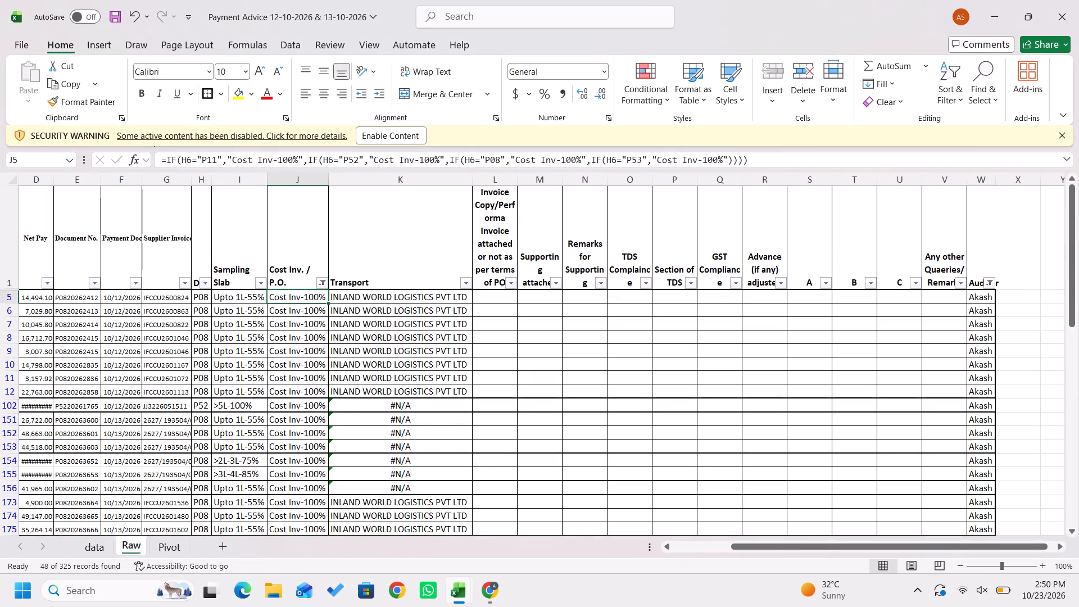
key("ctrl+shift+Down")
key("Up")
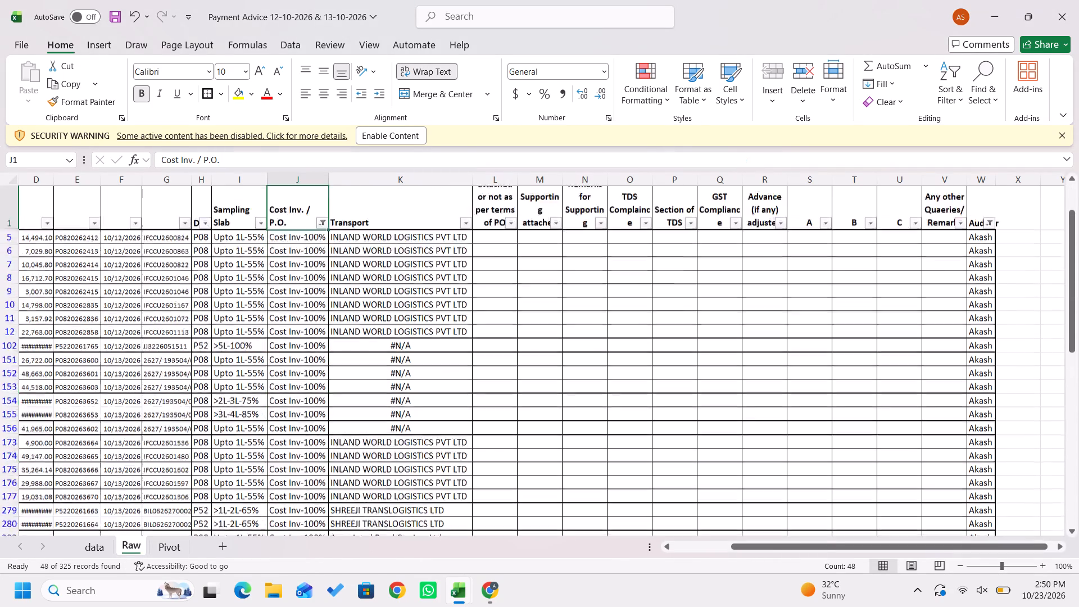
key("Left")
key("alt+Down")
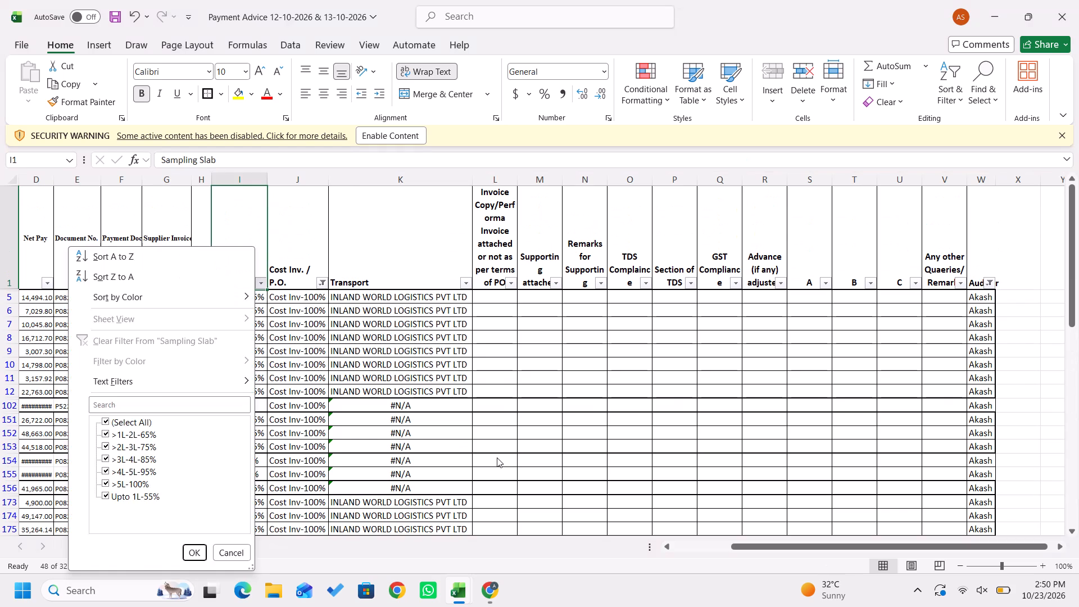
key("Escape")
Change the Cost Inv. / P.O. filter to show only FALSE records for Akash.
key("Right")
key("alt+Down")
key("Down")
key("Down")
key("Down")
key("Down")
key("Down")
key("Down")
key("Down")
key("Down")
key("Down")
key("Down")
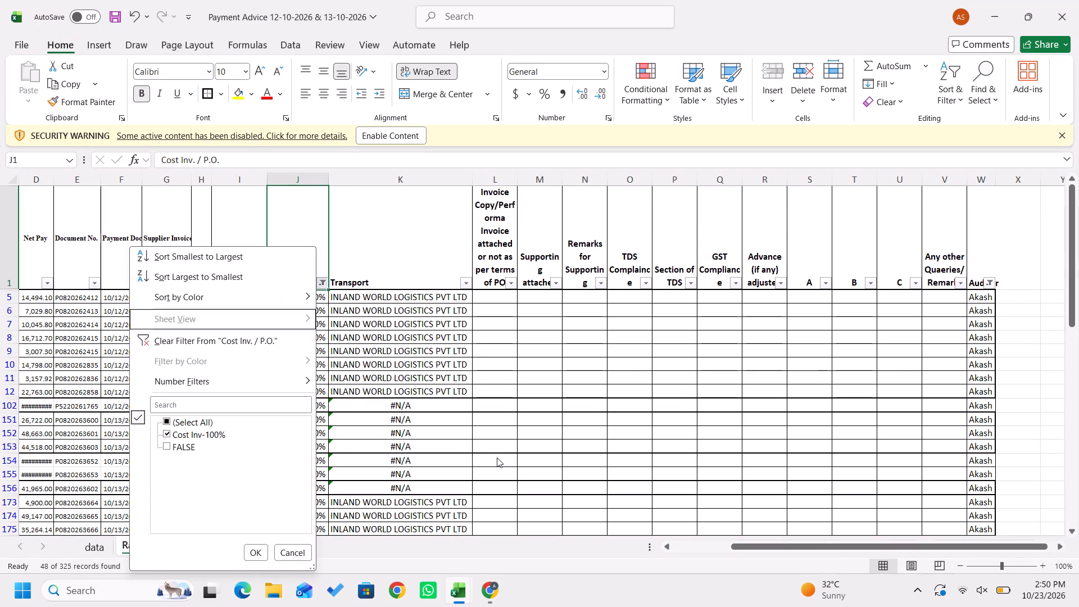
key("space")
key("Down")
key("space")
key("Return")
Check which sampling slabs are present among Akash's FALSE records in the Sampling Slab filter values.
key("Down")
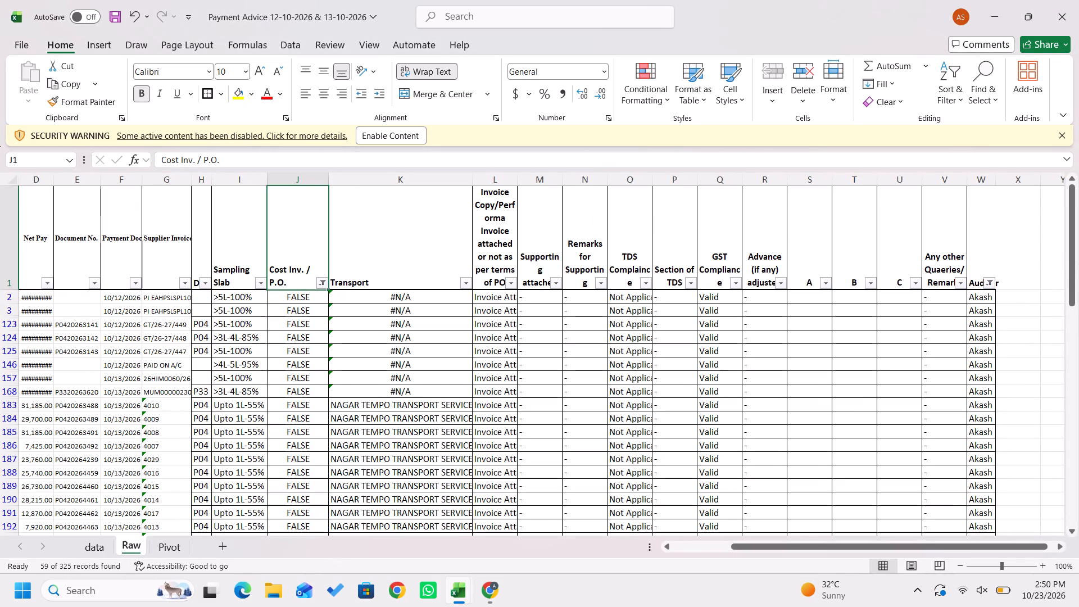
key("Left")
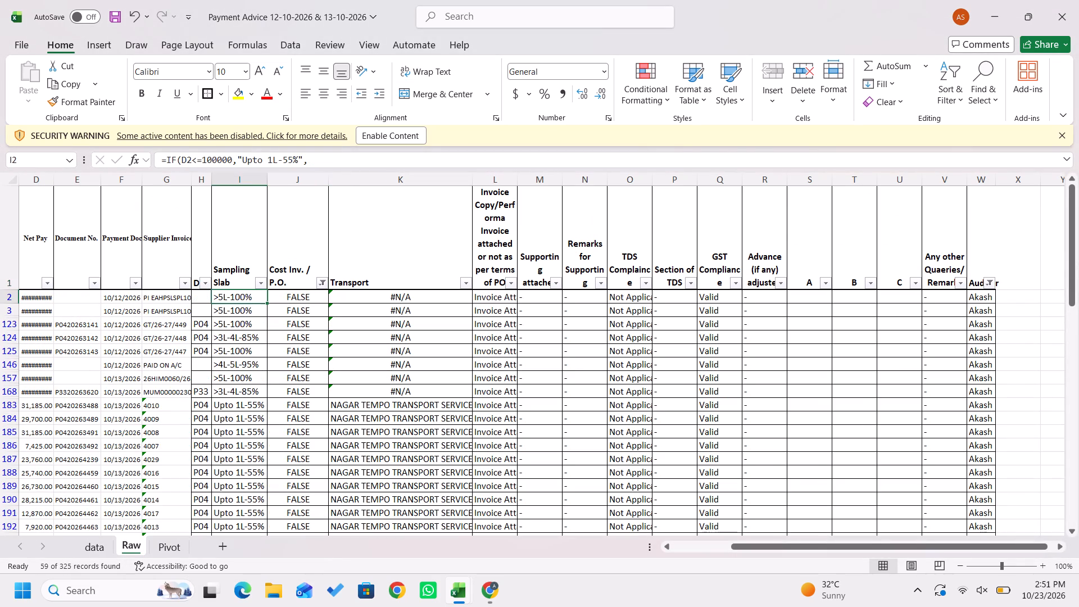
key("Right")
key("Up")
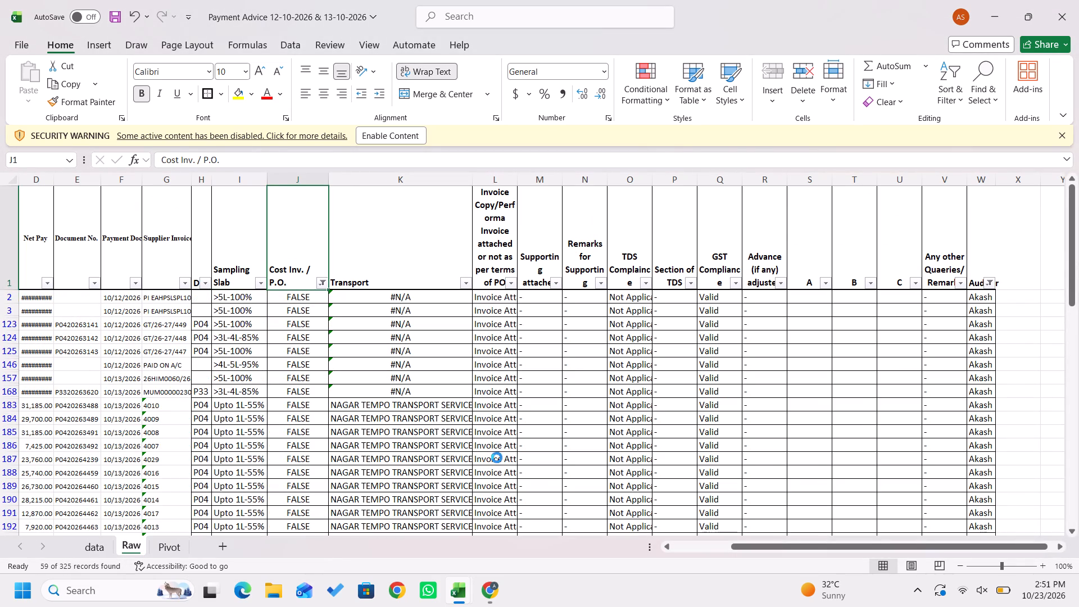
key("alt+Down")
key("Escape")
key("Left")
key("Down")
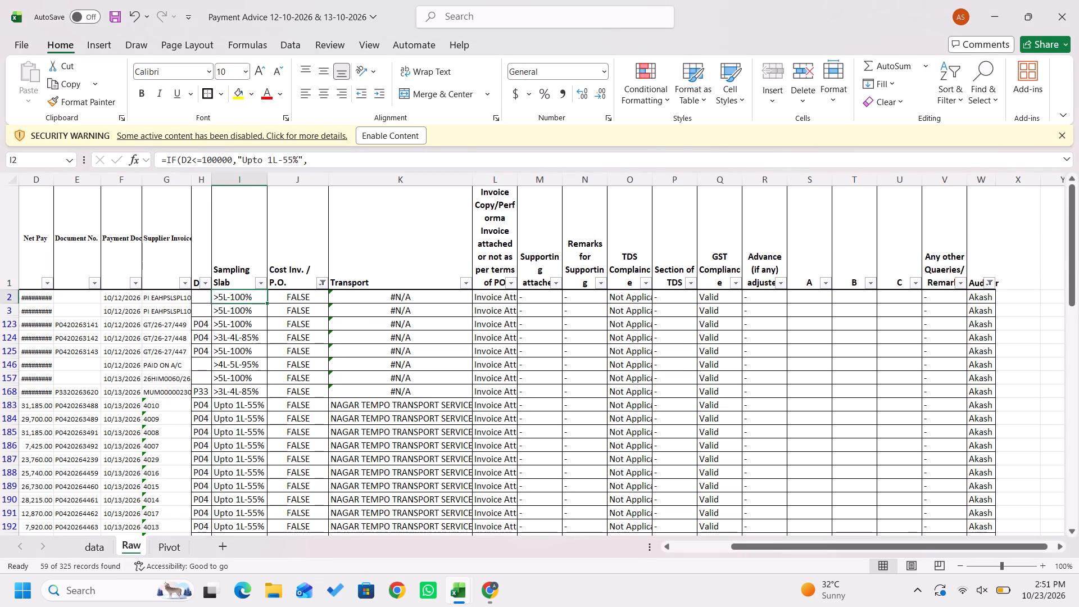
key("Up")
key("alt+Down")
key("Down")
key("Down")
key("Down")
key("Down")
key("Down")
key("Down")
key("Down")
key("Down")
key("Down")
key("Down")
key("Down")
key("Down")
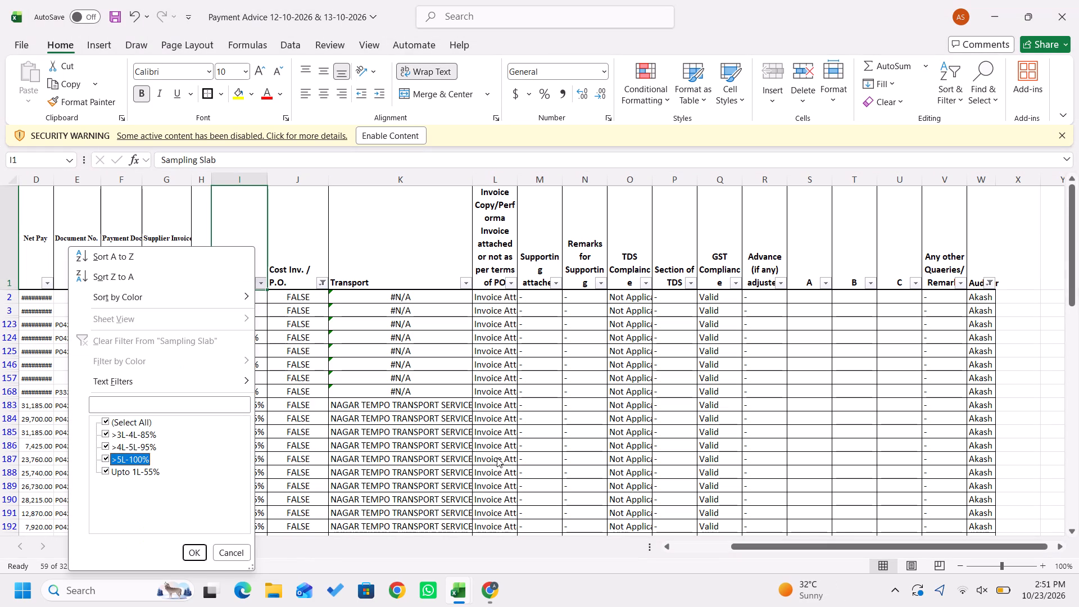
key("Down")
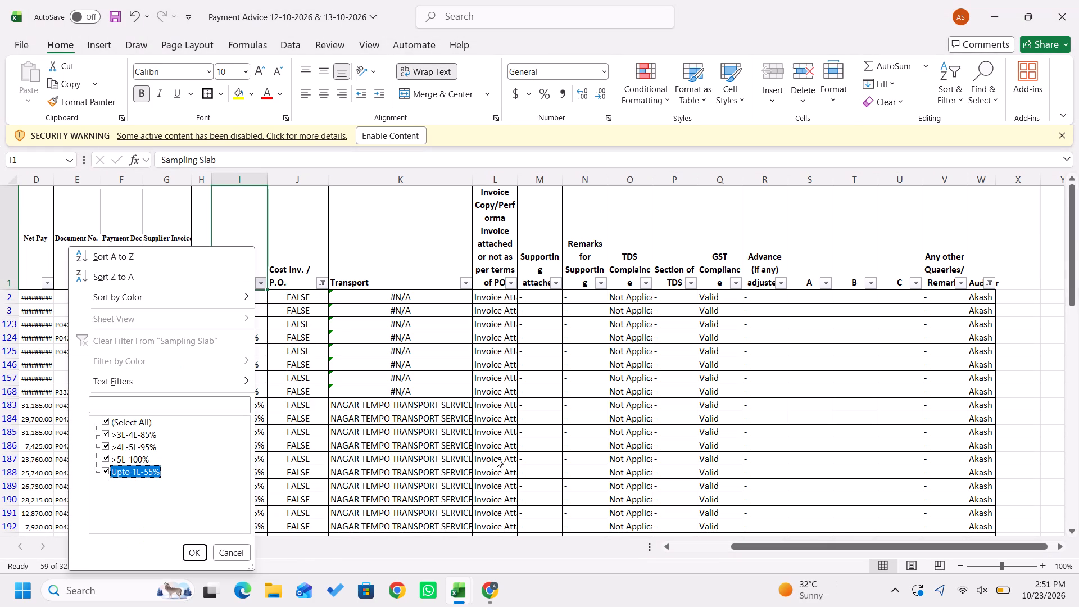
key("Escape")
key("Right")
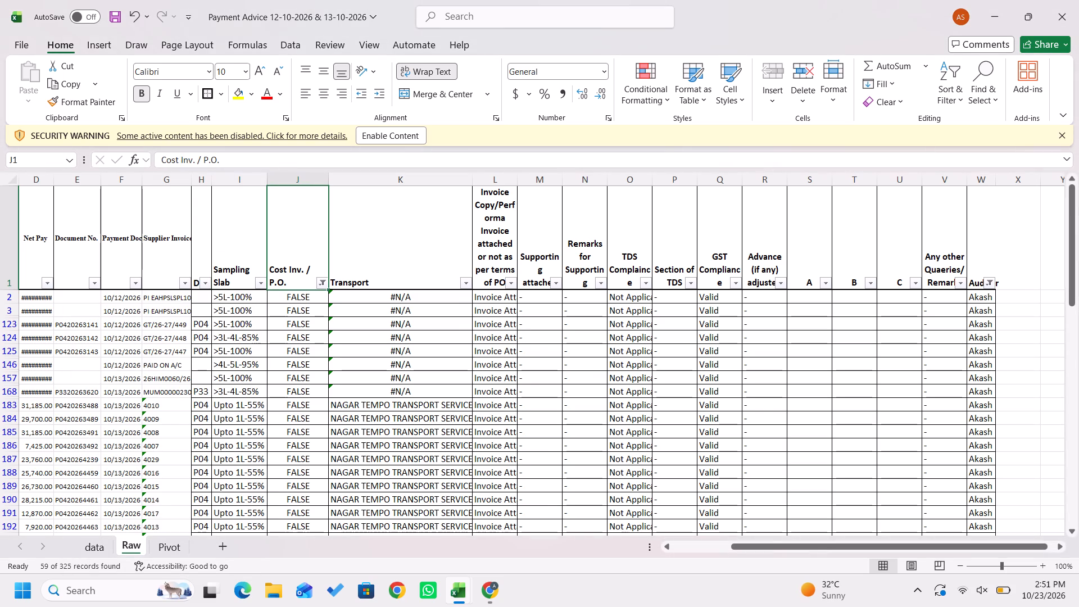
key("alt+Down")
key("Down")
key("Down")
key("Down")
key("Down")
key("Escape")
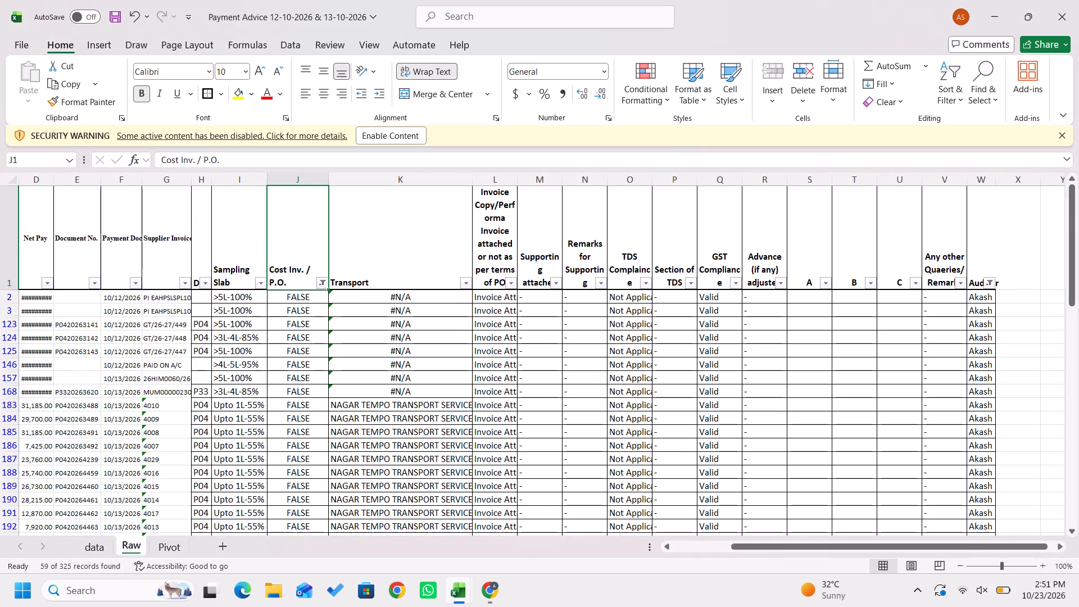
Filter the Sampling Slab column to show only >5L-100% among Akash's FALSE records.
key("Left")
key("alt+Down")
key("Down")
key("Down")
key("Down")
key("Down")
key("Down")
key("Down")
key("Down")
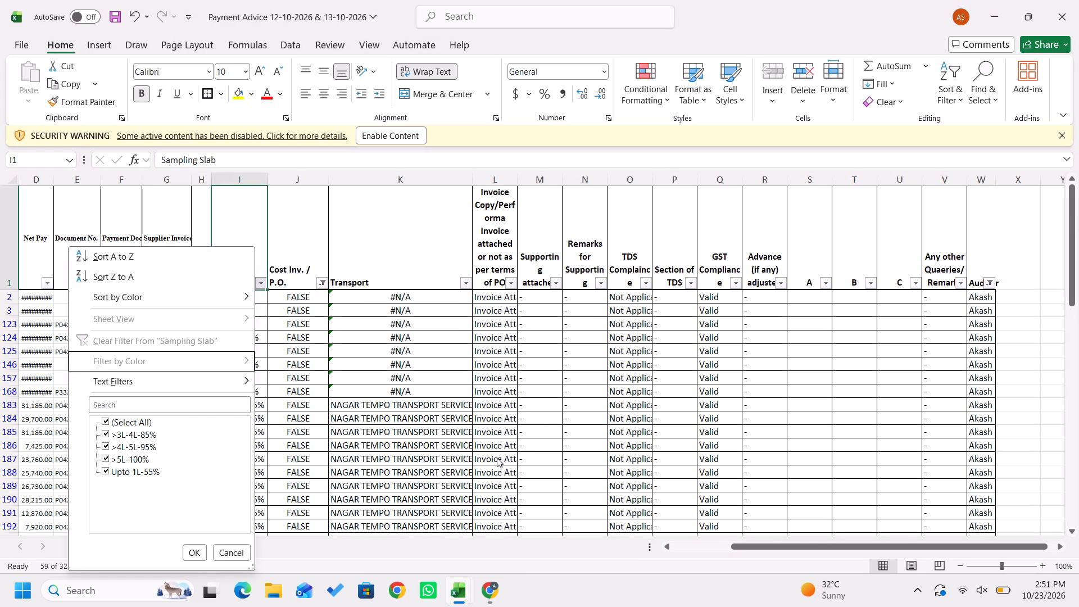
key("Down")
key("Down")
key("Down")
key("Down")
key("Down")
key("Down")
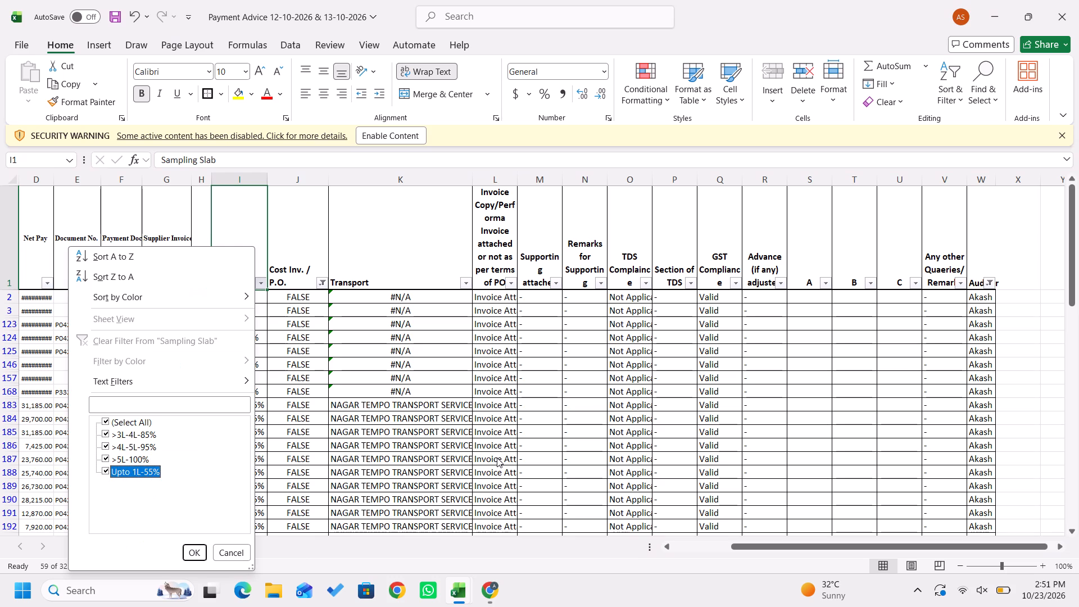
key("Up")
key("Up")
key("Up")
key("Up")
key("space")
key("Down")
key("Down")
key("Down")
key("space")
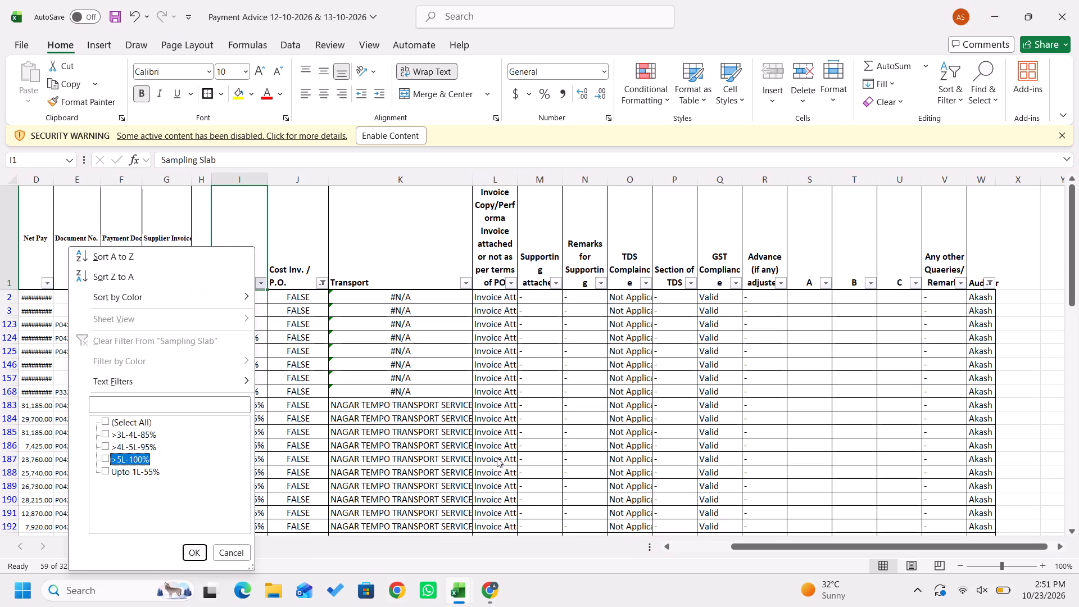
key("Return")
Count Akash's filtered >5L-100% records by selecting the visible Sampling Slab cells.
key("Down")
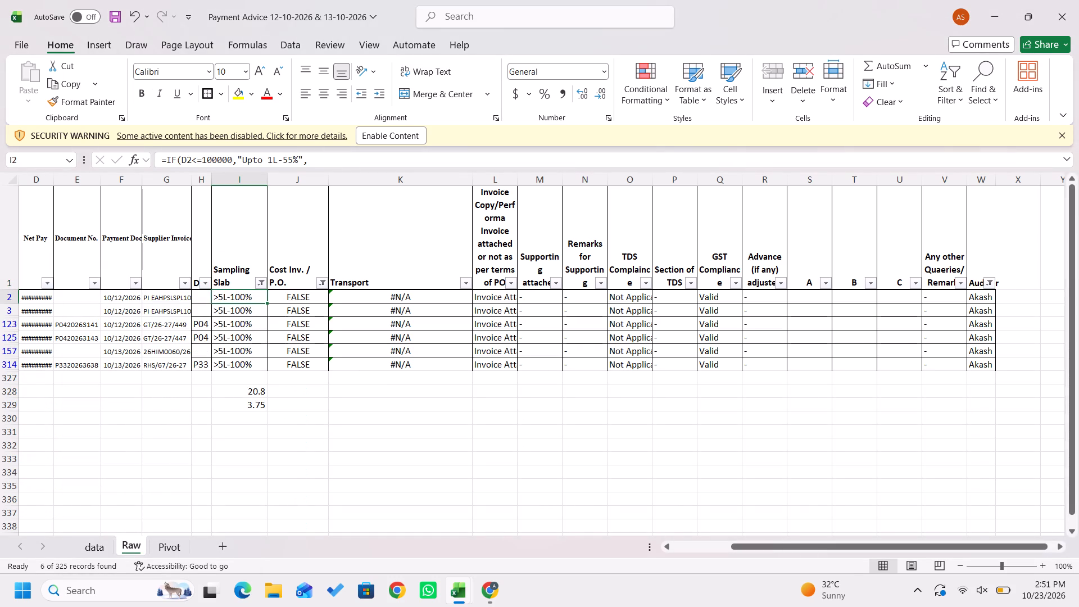
key("ctrl+shift+Down")
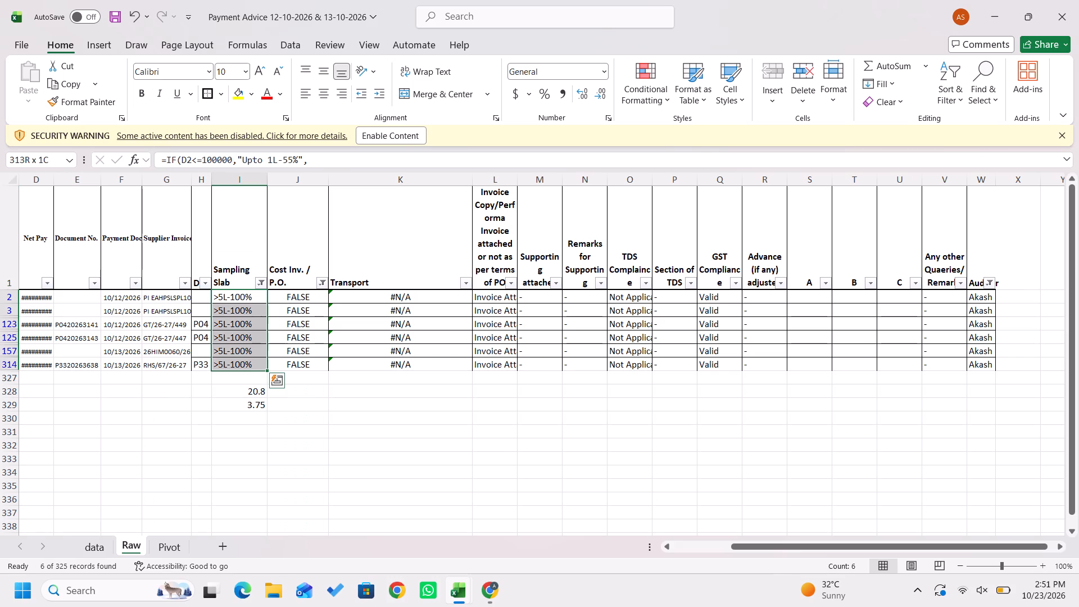
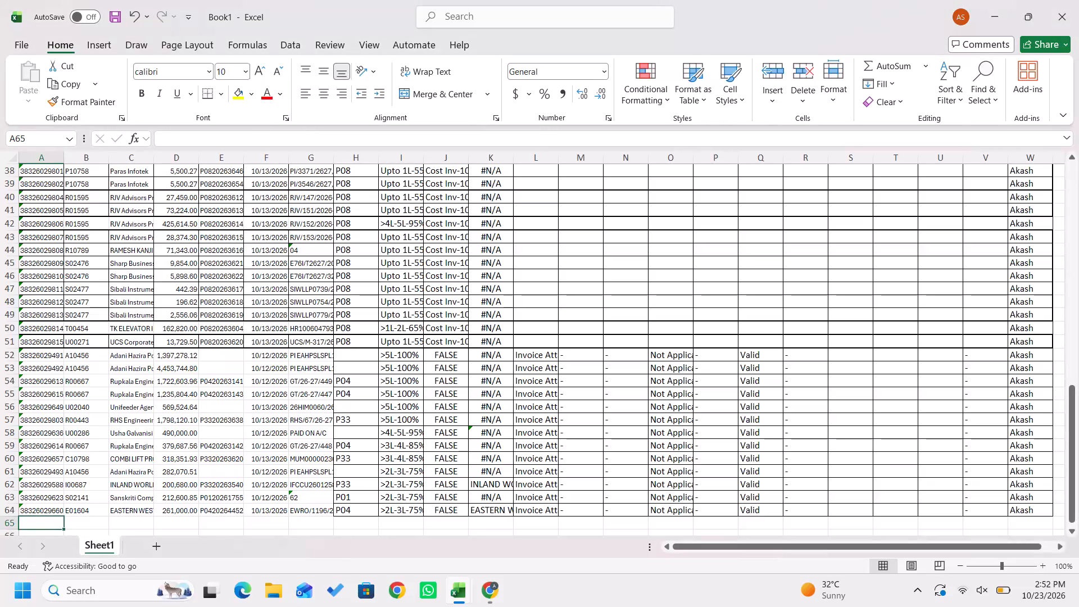
Examine the Sampling Slab values of the first Cost Inv-100% records gathered in Book1.
key("Right")
key("Right")
key("ctrl+Up")
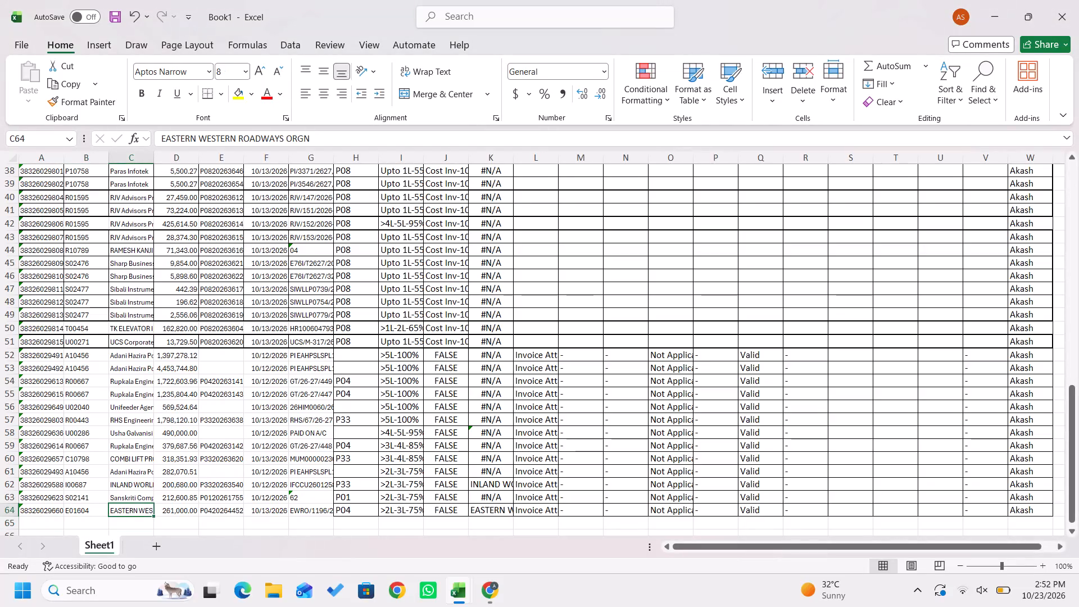
key("ctrl+Up")
key("Right")
key("Right")
key("Right")
key("Right")
key("Right")
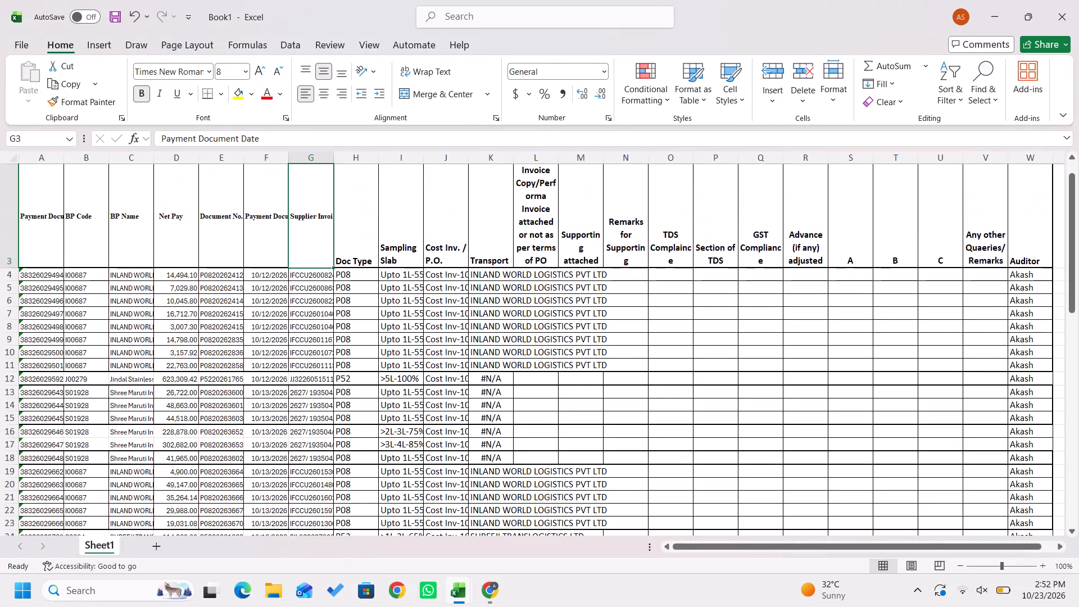
key("Down")
key("Right")
key("Down")
key("Down")
key("Down")
key("Down")
key("Down")
key("Down")
key("Down")
key("Down")
key("Down")
key("Down")
key("Down")
key("Down")
key("Down")
key("Down")
key("Down")
key("Down")
key("Down")
key("Down")
key("Down")
key("Down")
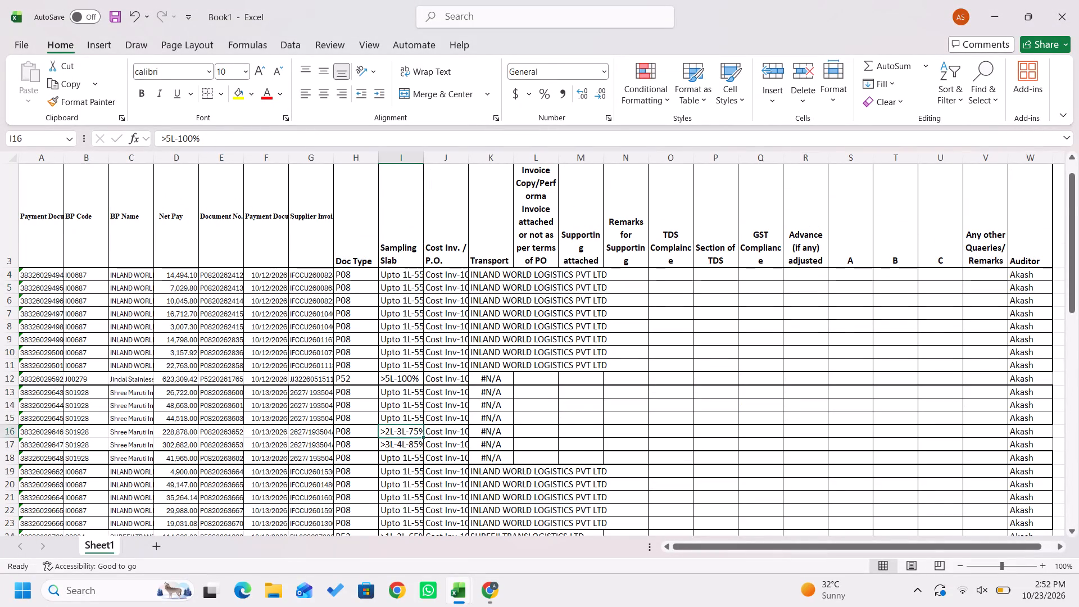
key("Up")
key("Up")
key("Up")
key("Up")
key("Up")
key("Up")
key("Up")
key("Up")
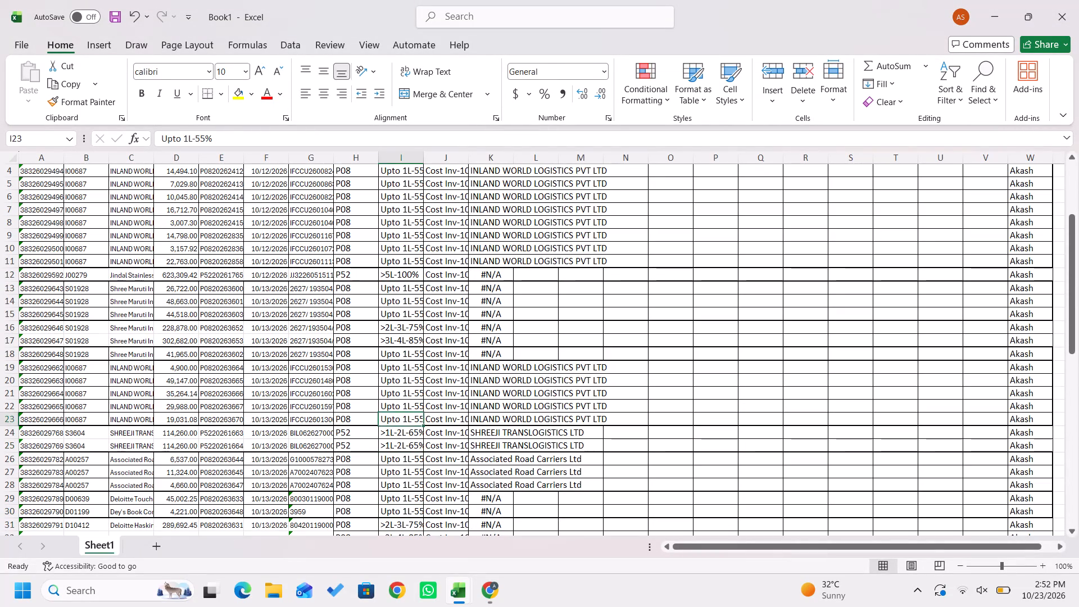
Examine the Cost Inv. / P.O. column in Book1 down through the Cost Inv-100% records to the FALSE records.
key("Right")
key("Right")
key("Up")
key("Up")
key("Up")
key("Up")
key("Left")
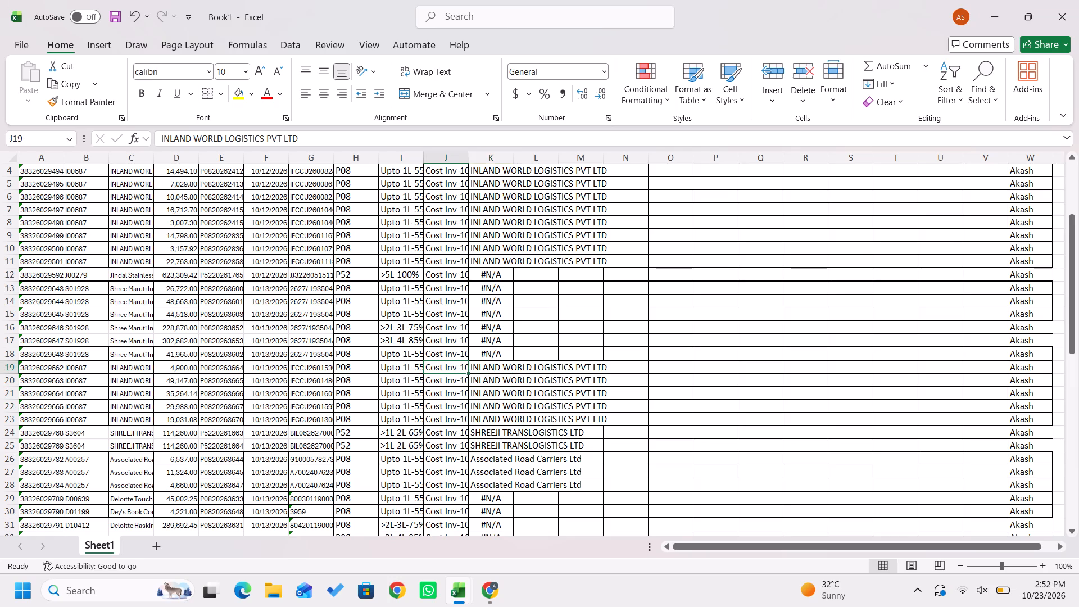
key("Down")
key("Down")
key("Down")
key("Down")
key("Down")
key("Down")
key("Down")
key("Down")
key("Down")
key("Down")
key("Down")
key("Down")
key("Down")
key("Down")
key("Down")
key("Down")
key("Down")
key("Down")
key("Down")
key("Down")
key("Up")
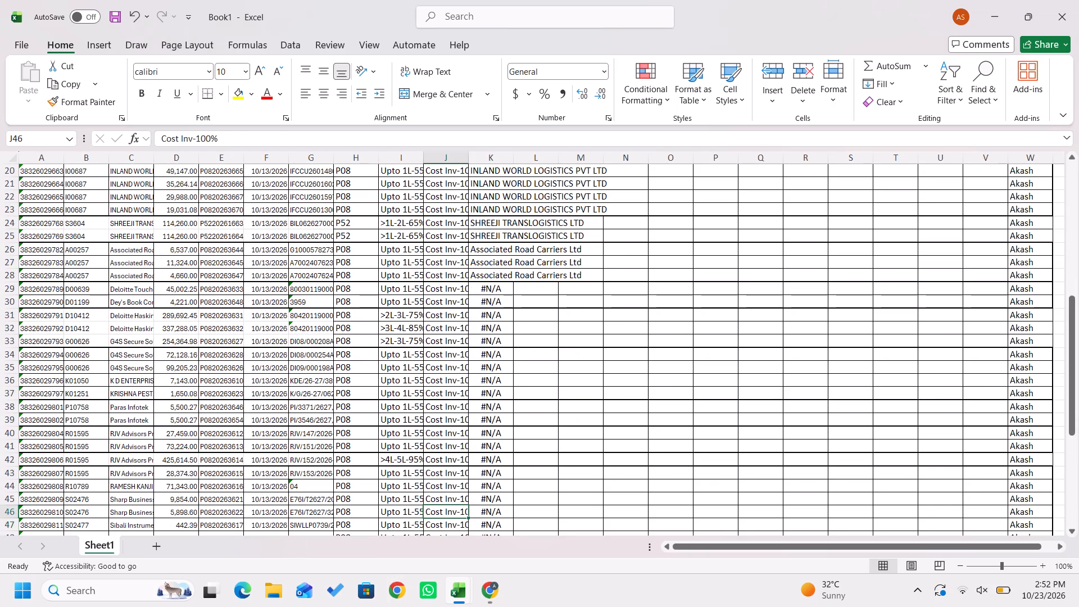
key("Down")
key("Down")
key("Down")
key("Down")
key("Down")
key("Down")
key("Down")
key("Down")
key("Down")
key("Down")
key("Down")
key("Down")
key("Down")
key("Down")
key("Down")
key("Down")
key("Down")
key("Down")
key("Down")
key("Down")
key("Up")
key("Up")
key("Up")
key("Up")
key("Up")
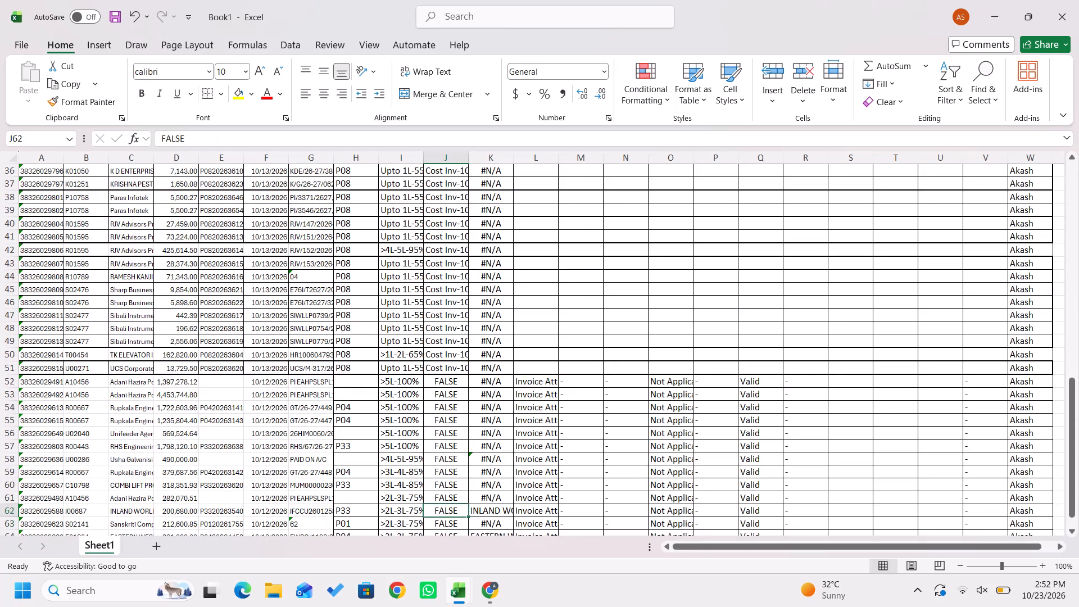
Count the >5L-100% entries among Book1's FALSE records by selecting their Sampling Slab cells.
key("Up")
key("Up")
key("Left")
key("Down")
key("shift+Up")
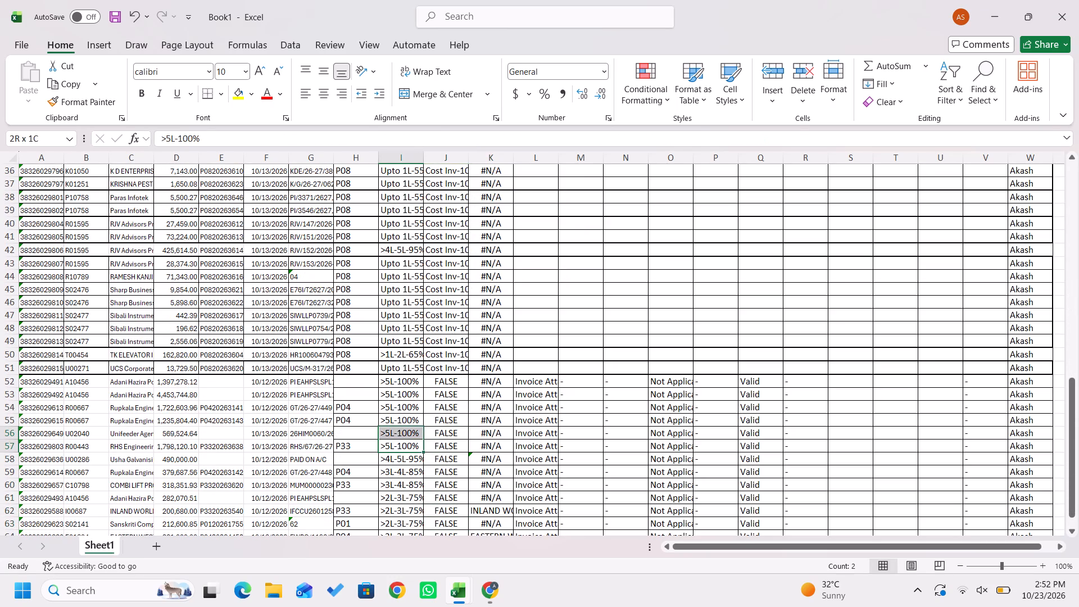
key("shift+Up")
key("shift+Up")
key("shift+Up")
key("shift+Up")
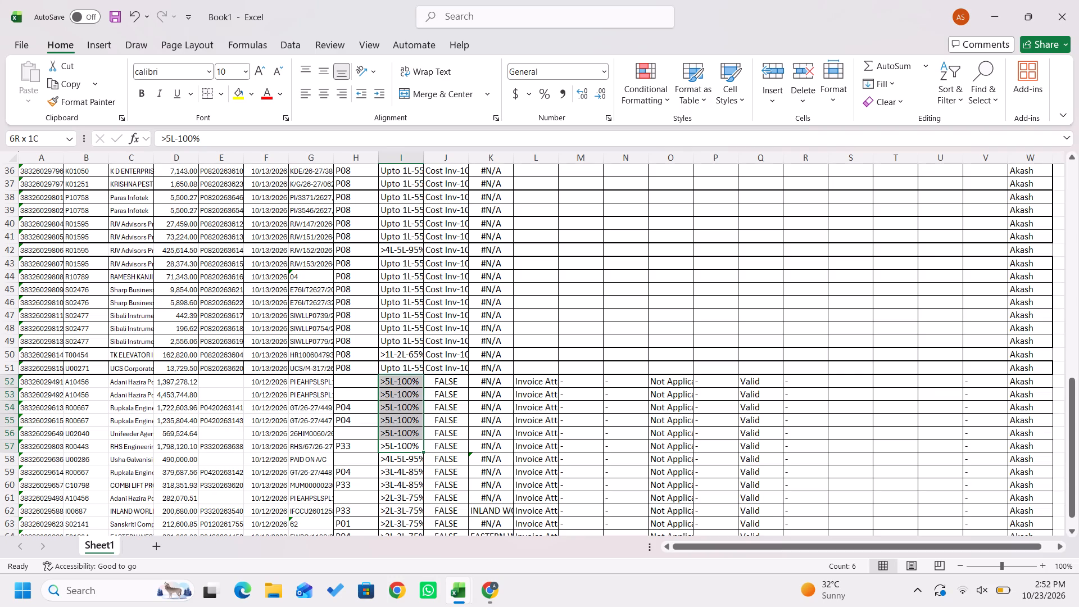
Switch to the payment advice workbook and filter the Sampling Slab column to only >4L-5L-95% for Akash's FALSE records.
key("alt+Tab")
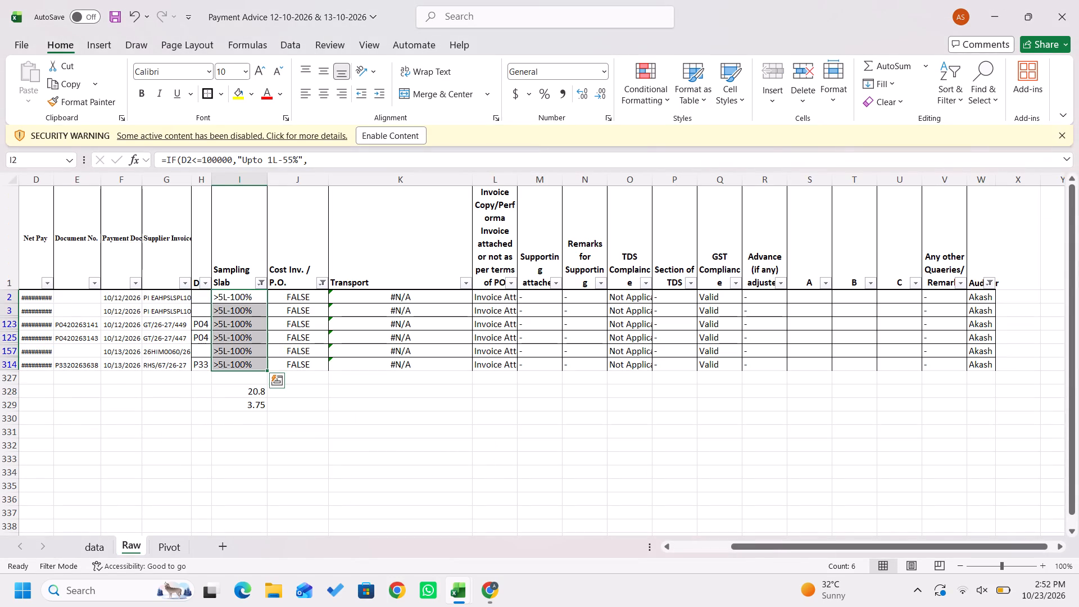
key("Up")
key("alt+Down")
key("Down")
key("Down")
key("Down")
key("Down")
key("Down")
key("Down")
key("Down")
key("Down")
key("Down")
key("Down")
key("Down")
key("Down")
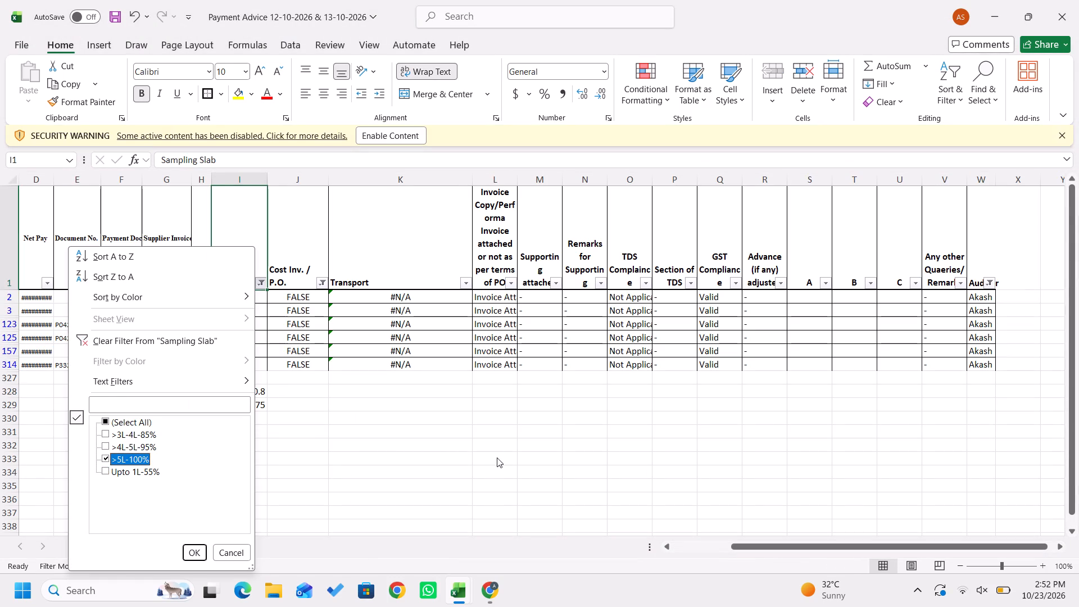
key("space")
key("Up")
key("space")
key("Return")
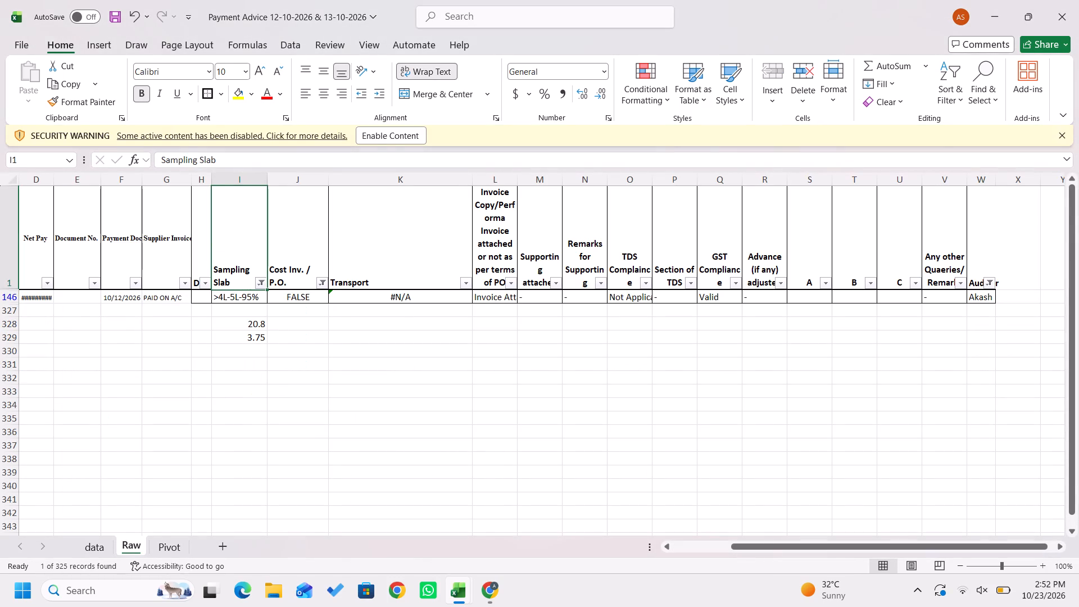
key("Down")
key("Up")
Change the Sampling Slab filter to show only >3L-4L-85% among Akash's FALSE records.
key("alt+Down")
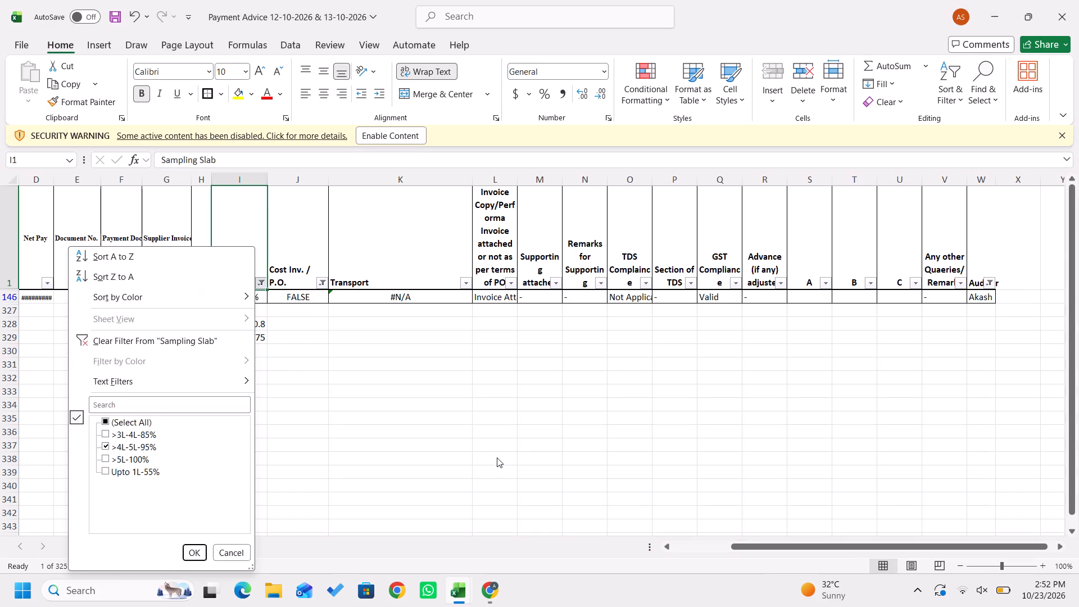
key("Down")
key("Down")
key("Down")
key("Down")
key("Down")
key("Down")
key("Down")
key("Down")
key("Down")
key("Down")
key("Down")
key("space")
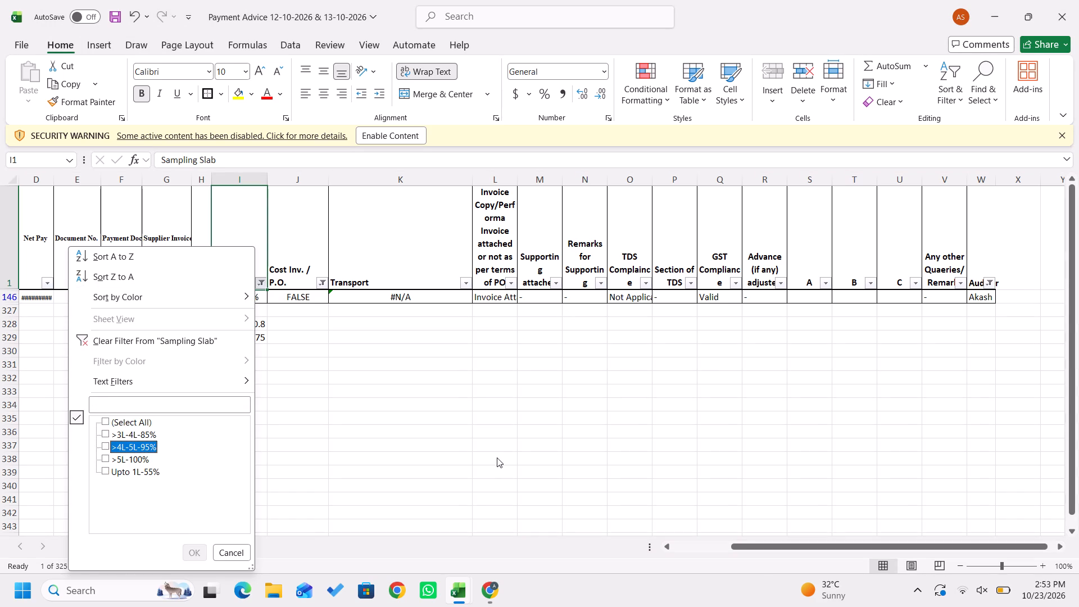
key("Up")
key("space")
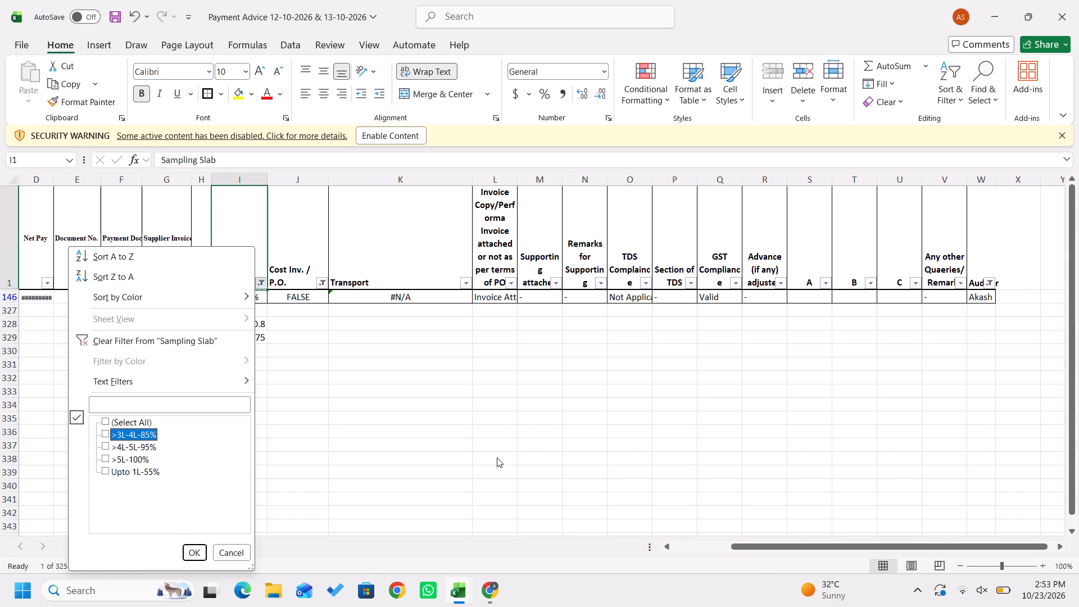
key("Return")
Examine Akash's filtered >3L-4L-85% records row by row to count them.
key("Down")
key("Down")
key("Down")
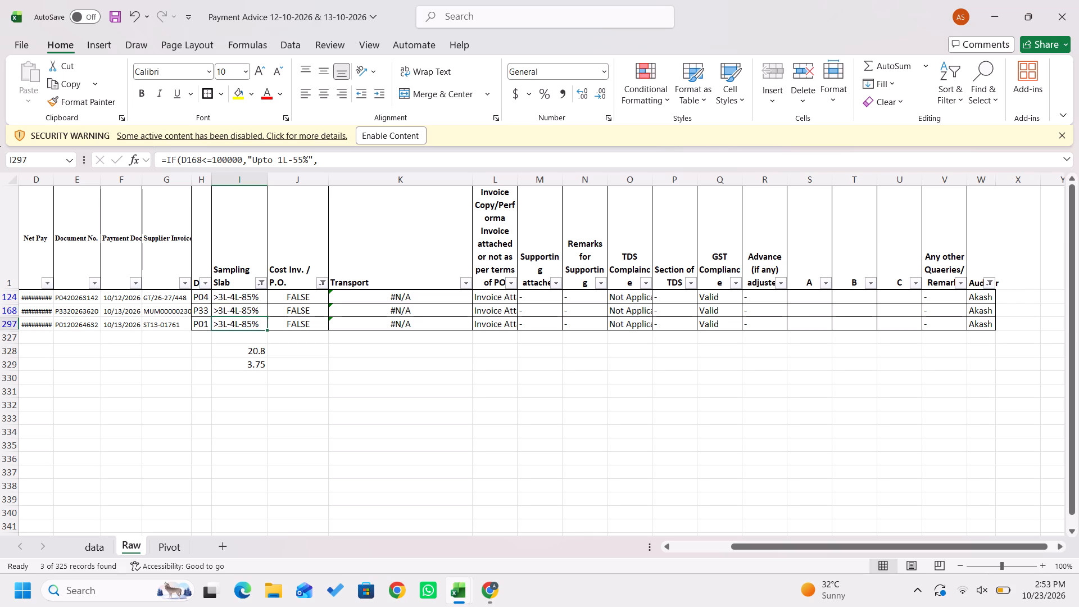
key("Up")
key("Up")
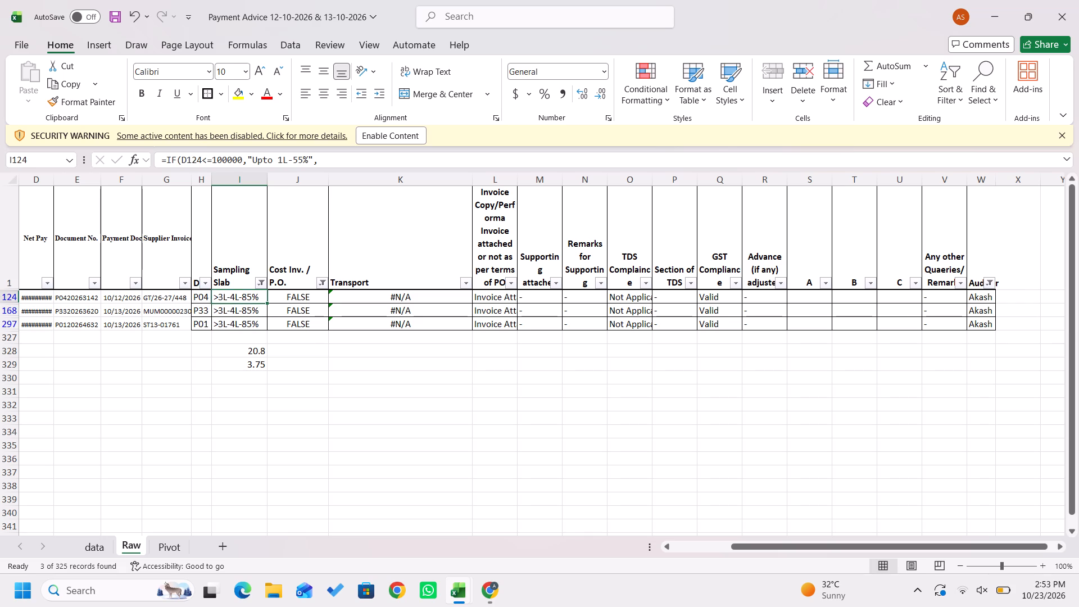
key("Down")
key("Down")
key("Down")
key("Up")
key("Up")
key("Up")
key("Up")
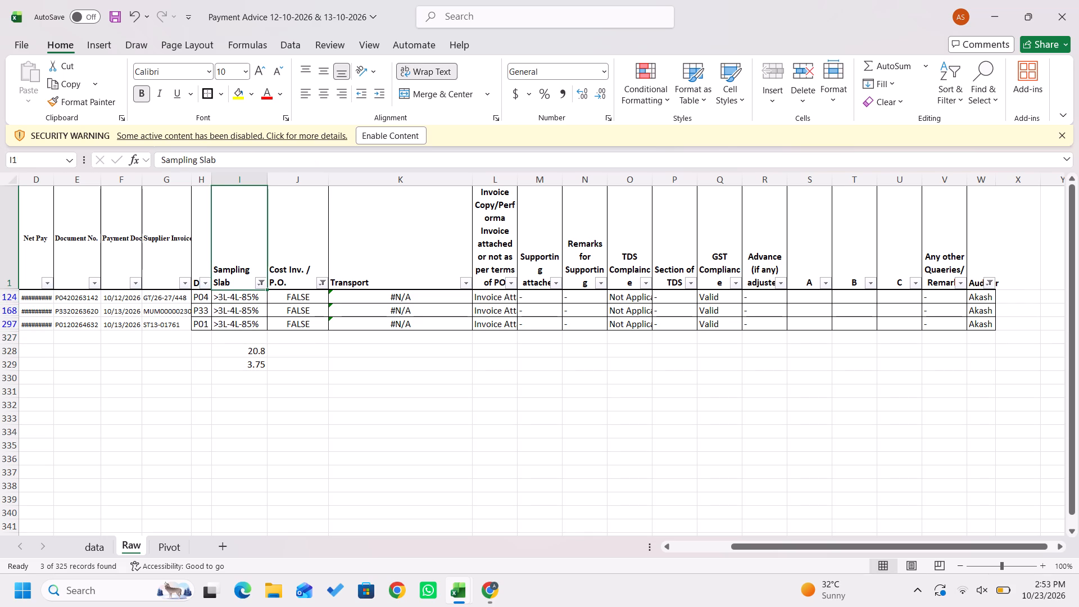
key("Down")
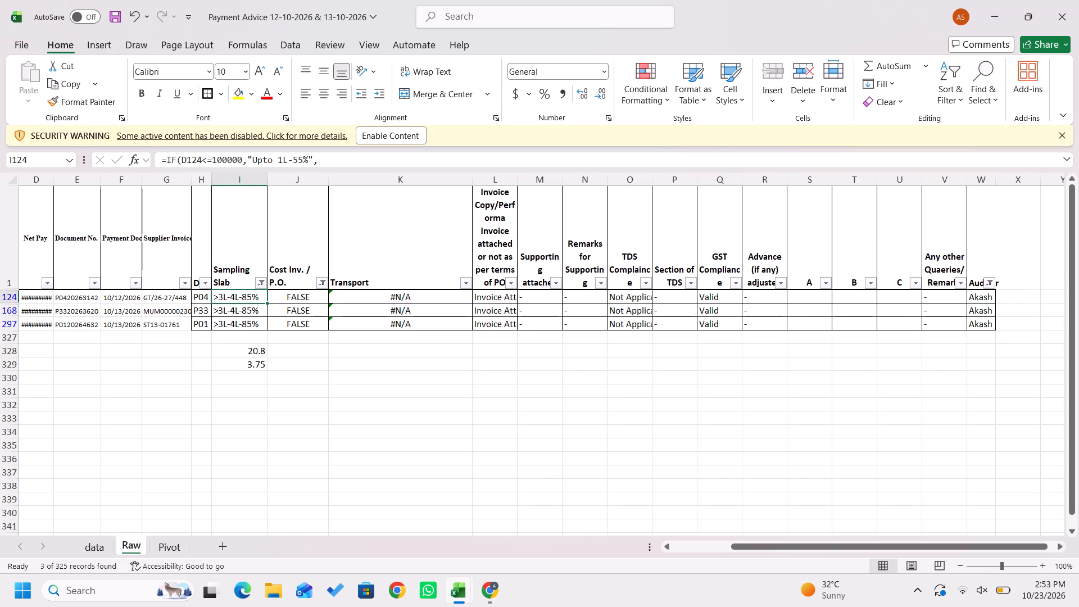
key("Down")
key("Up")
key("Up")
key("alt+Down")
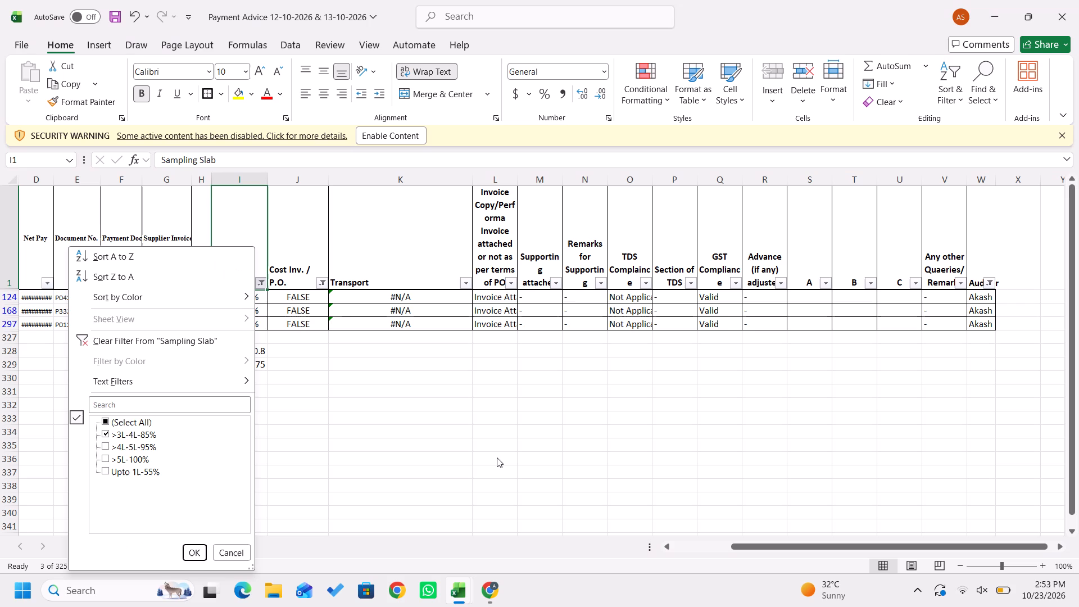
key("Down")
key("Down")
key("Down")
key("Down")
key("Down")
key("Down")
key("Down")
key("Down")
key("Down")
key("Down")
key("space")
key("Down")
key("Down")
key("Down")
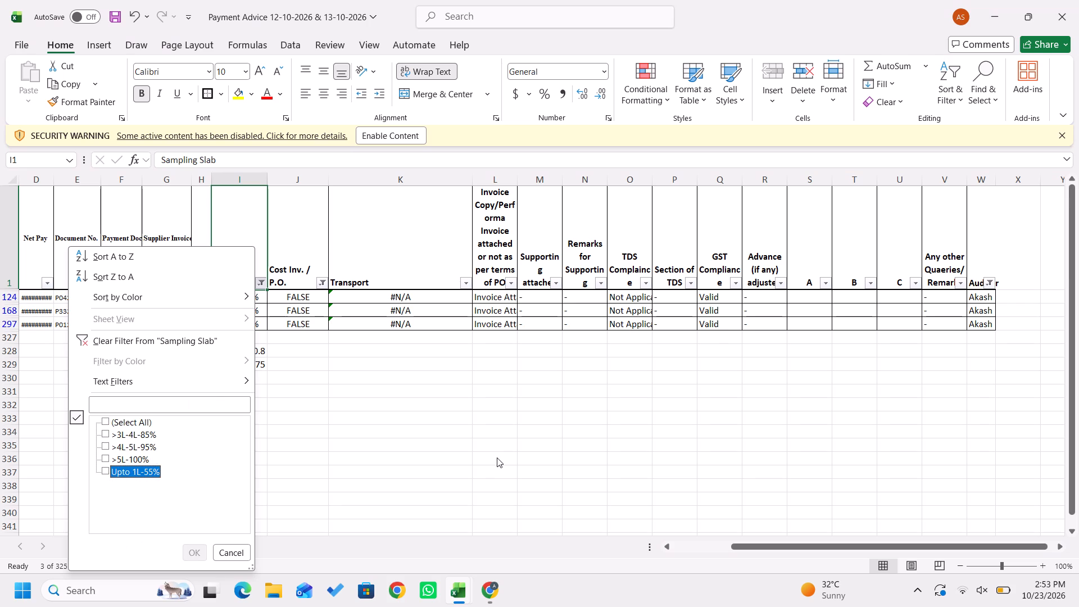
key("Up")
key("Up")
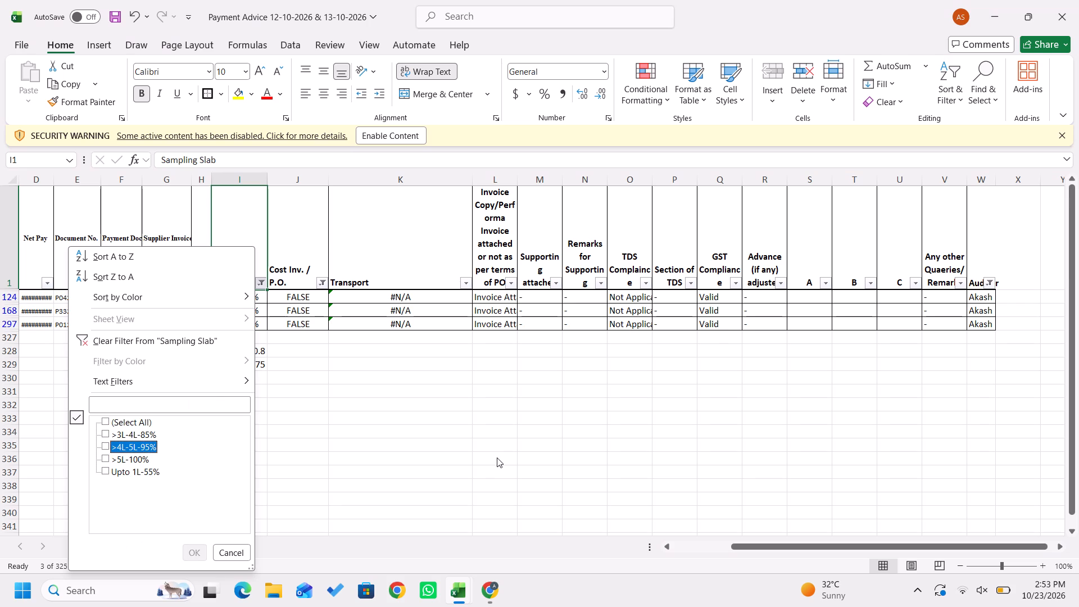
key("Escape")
Undo the earlier Sampling Slab filters and filter the column to only Upto 1L-55% among Akash's FALSE records.
key("ctrl+z")
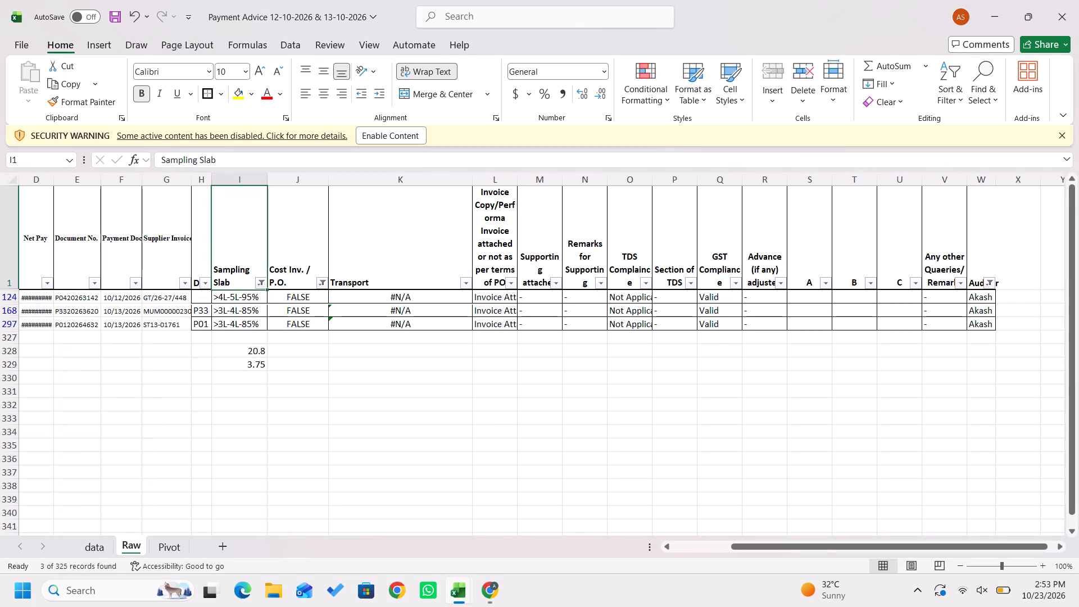
key("ctrl+z")
key("ctrl+z")
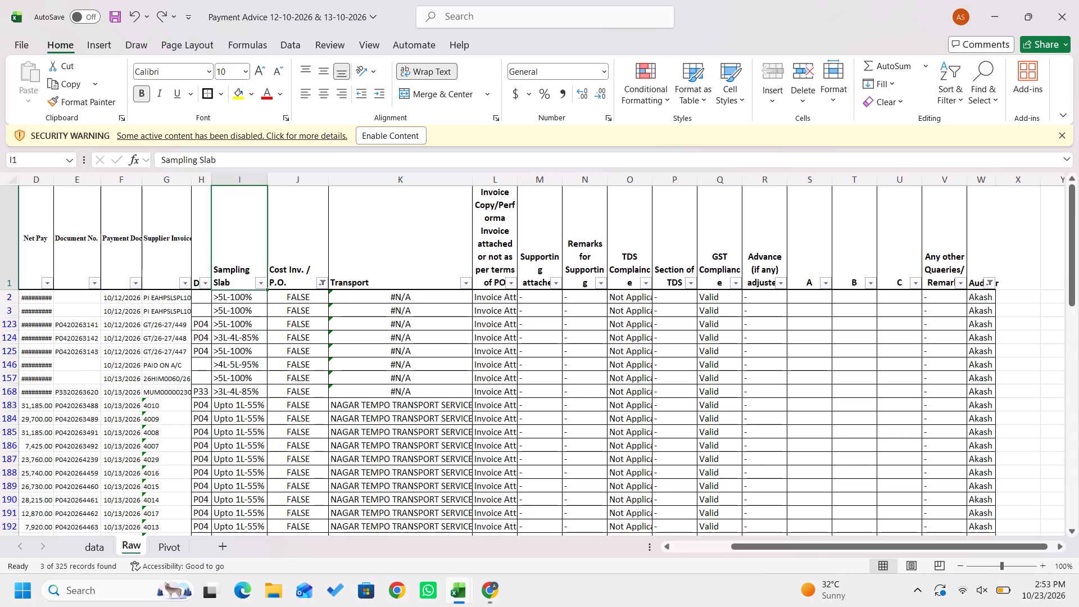
key("Down")
key("Up")
key("alt+Down")
key("Down")
key("Down")
key("Down")
key("Down")
key("Down")
key("Down")
key("Down")
key("Down")
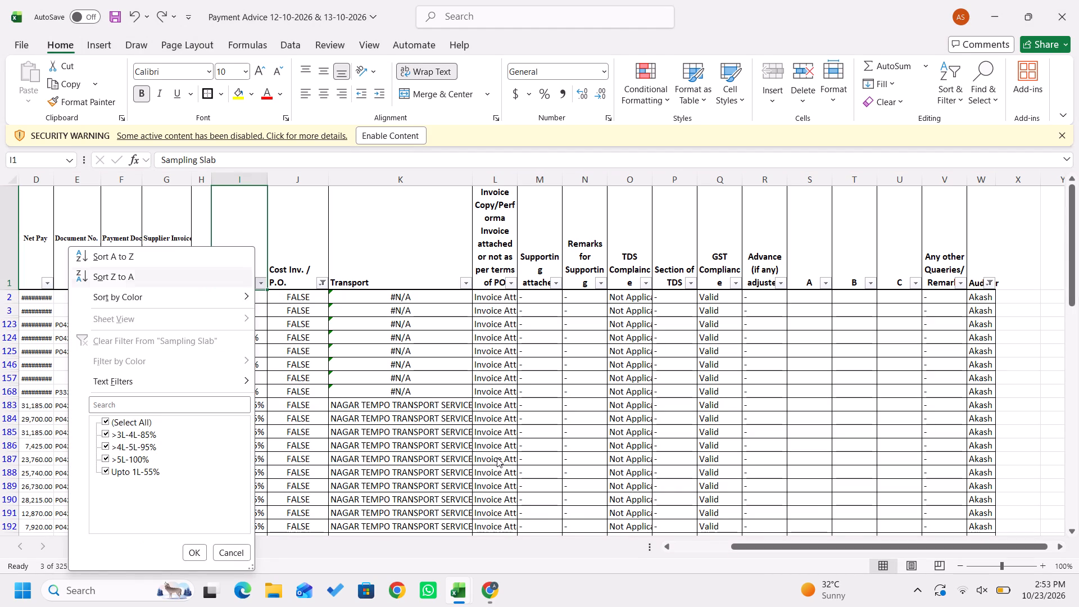
key("Down")
key("Down")
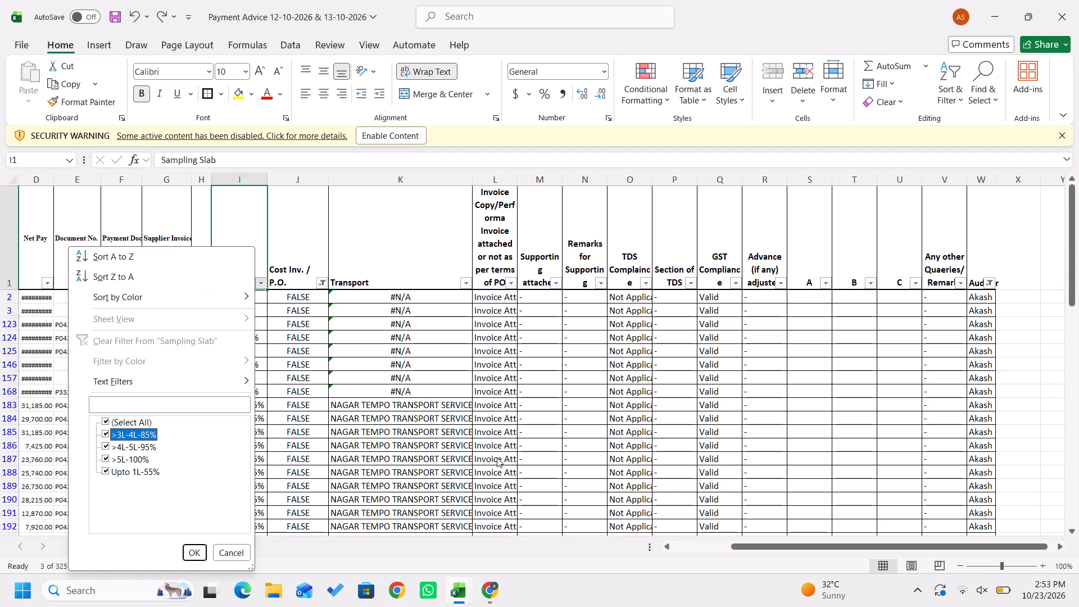
key("space")
key("Down")
key("space")
key("Down")
key("space")
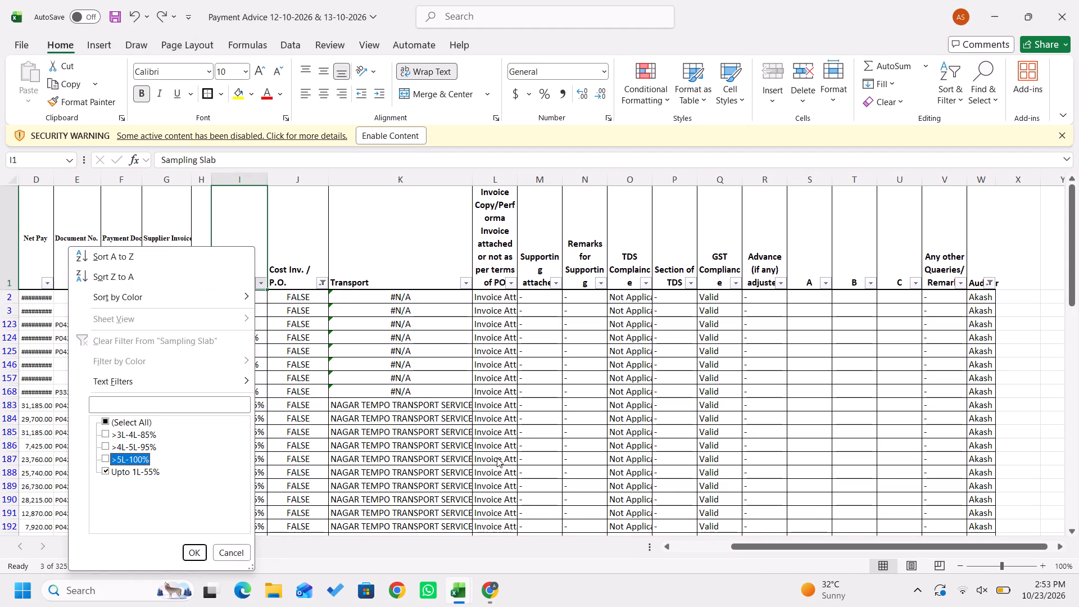
key("Return")
Count Akash's filtered Upto 1L-55% records by selecting all their Sampling Slab cells.
key("Down")
key("ctrl+shift+Down")
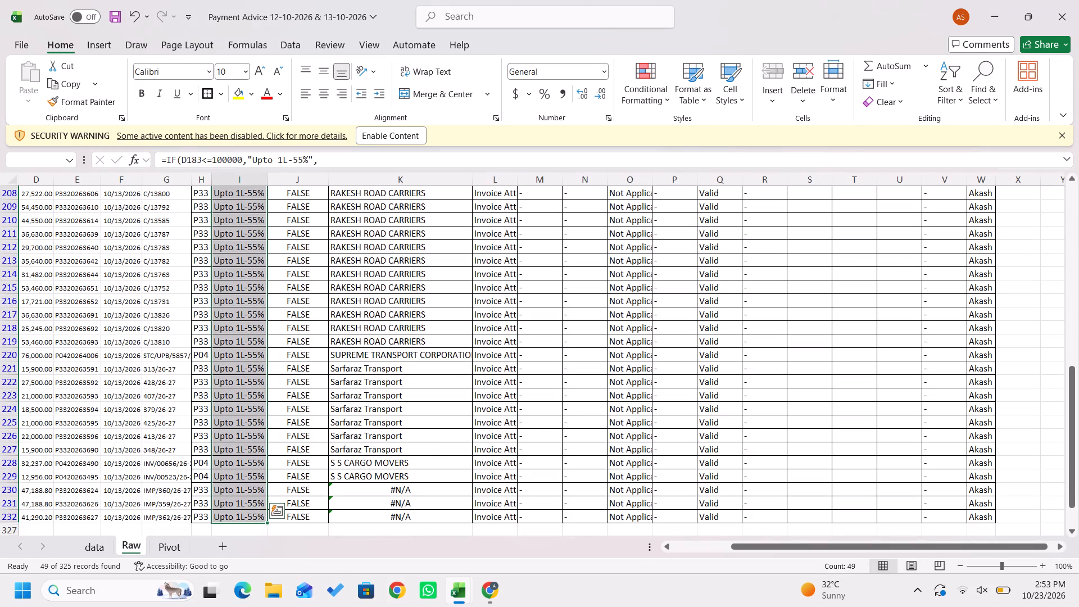
key("Up")
key("Down")
Clear the two old calculations below the Sampling Slab column and enter =49*55% in cell I328 as the required sample size.
key("ctrl+Down")
key("Down")
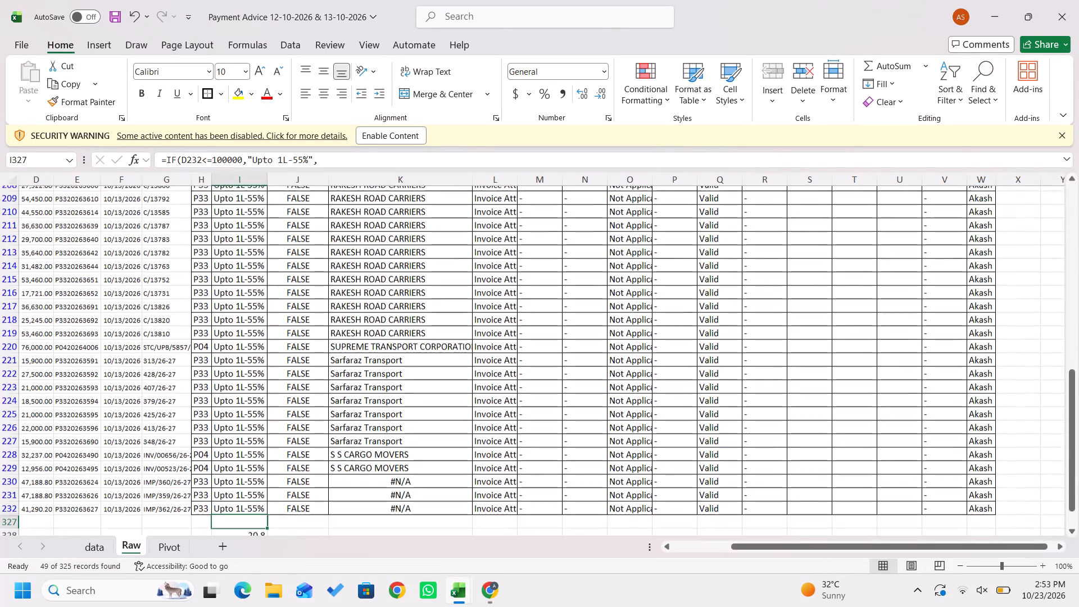
key("Down")
key("Down")
key("Up")
key("shift+Down")
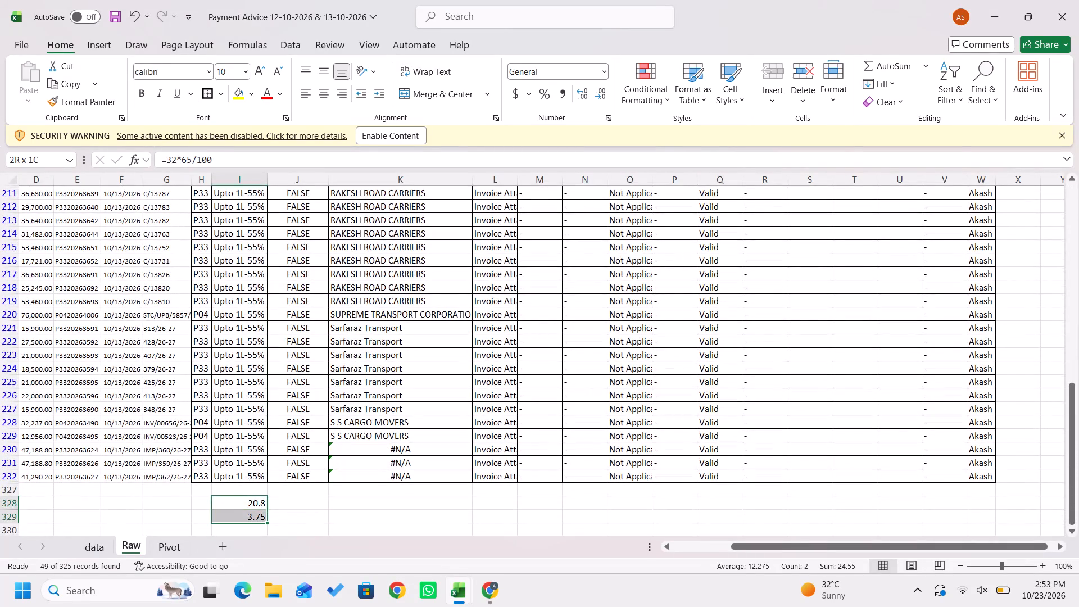
key("Delete")
type("=49*")
type("55")
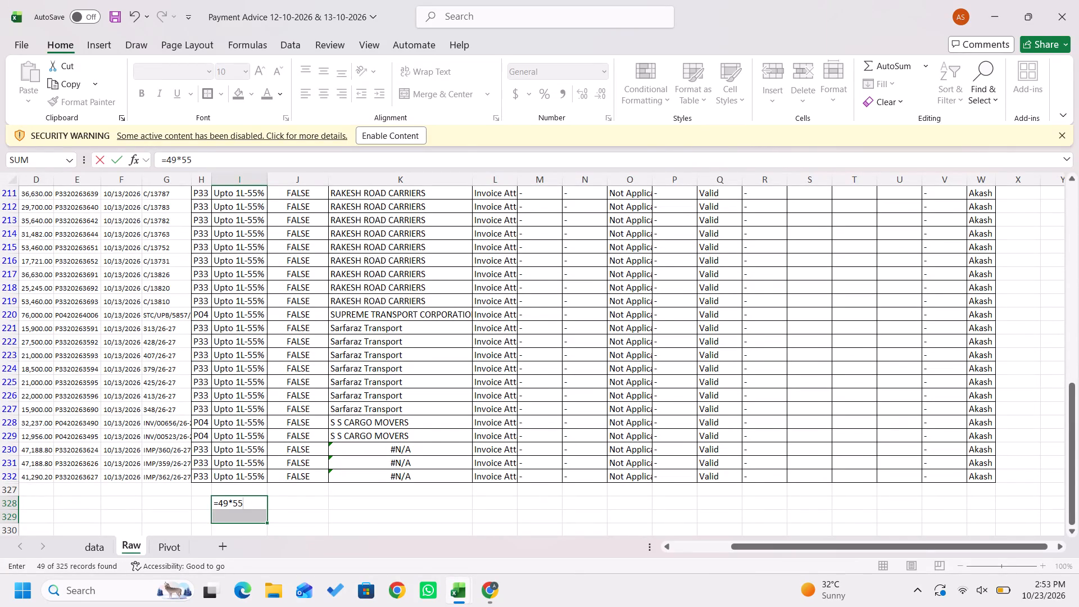
key("shift+percent")
key("Return")
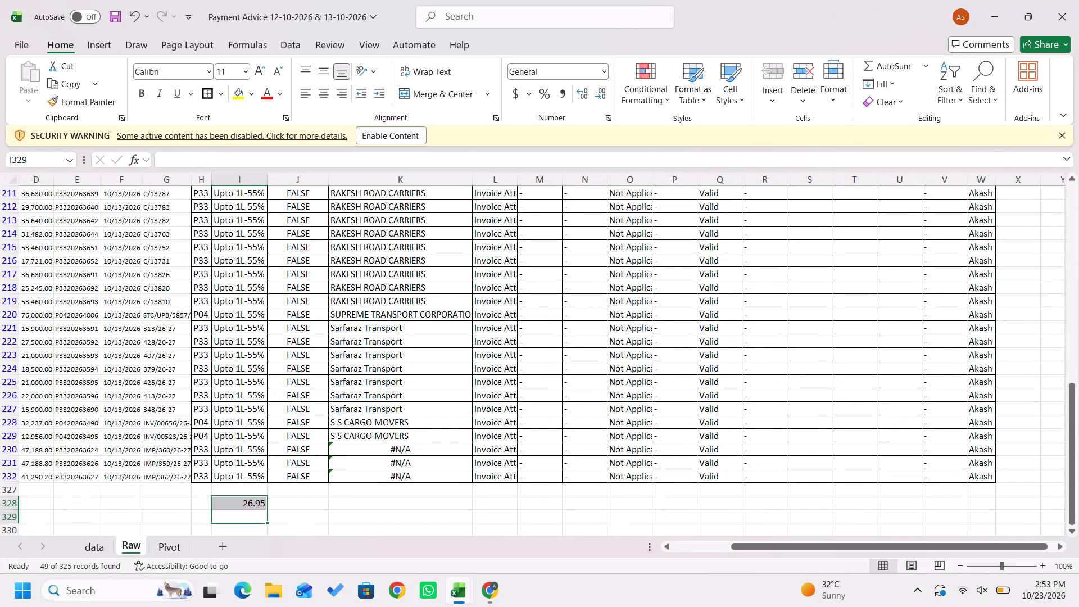
Examine the filtered Upto 1L-55% transporter records from the bottom of the list back up to the first row.
key("Up")
key("Up")
key("Up")
key("Up")
key("Left")
key("Left")
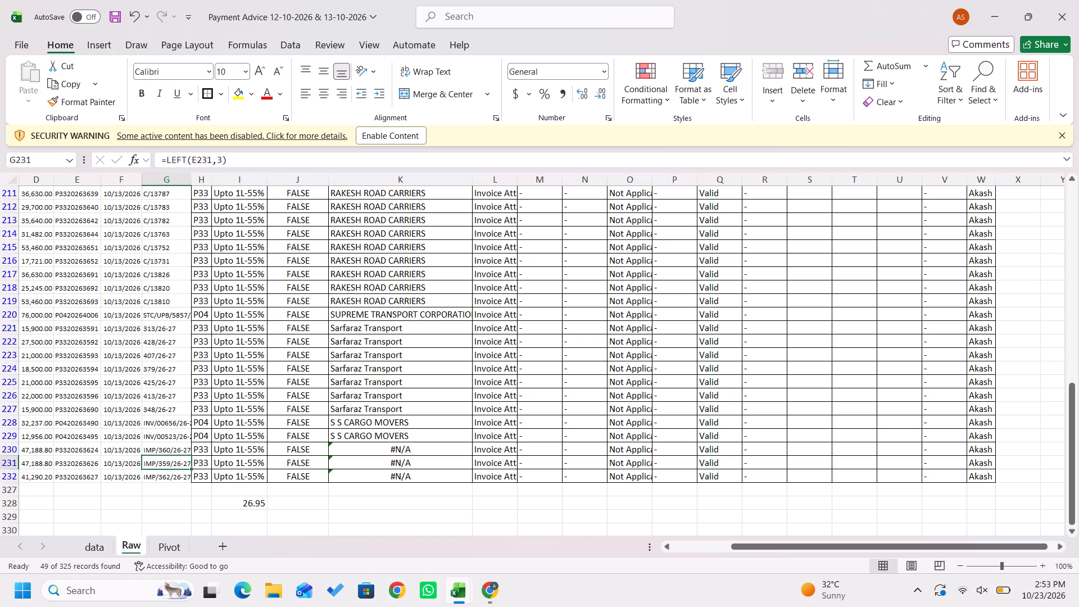
key("Left")
key("Up")
key("Up")
key("Up")
key("Up")
key("Up")
key("Up")
key("Up")
key("Up")
key("Up")
key("Up")
key("Up")
key("Up")
key("Up")
key("Up")
key("Up")
key("Up")
key("Up")
key("Up")
key("Up")
key("Up")
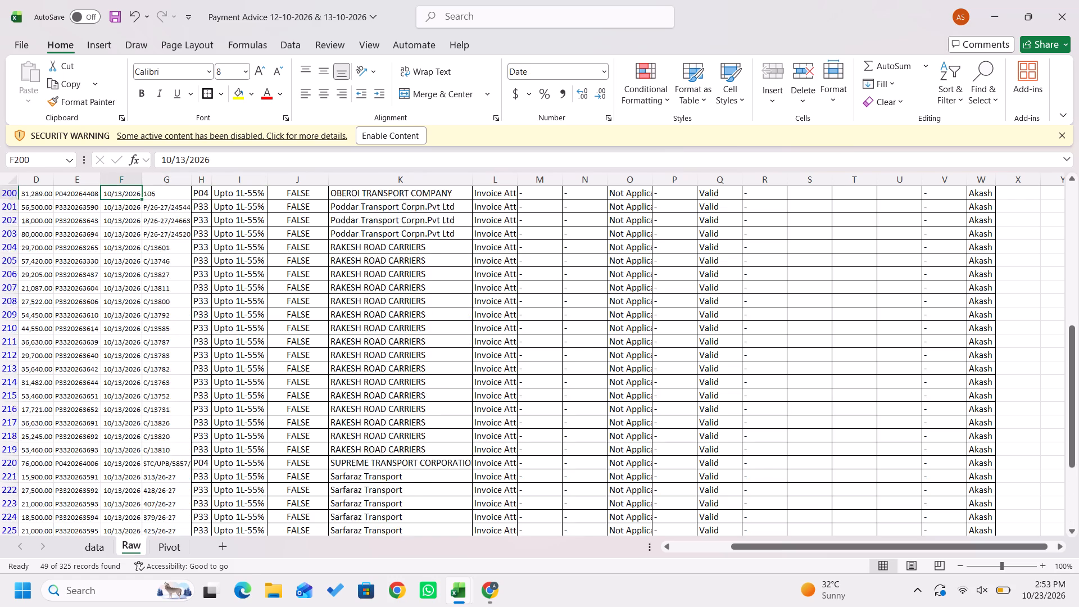
key("Down")
key("Right")
key("Right")
key("Right")
key("Right")
key("Right")
key("Right")
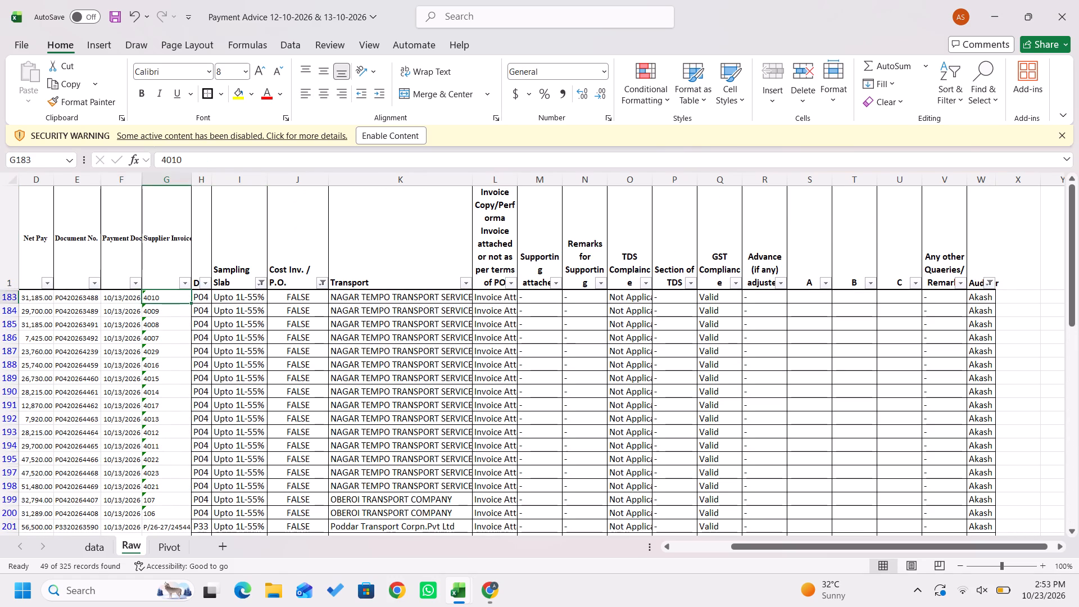
key("Left")
key("Left")
key("Left")
key("Left")
key("Left")
key("Left")
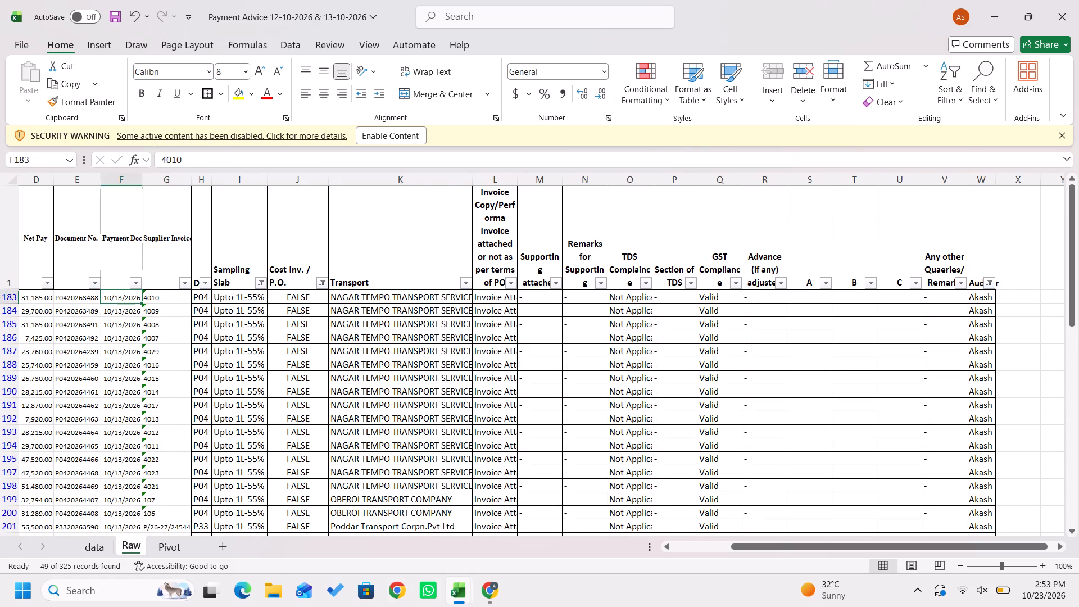
Select the Nagar Tempo Transport Service records from Net Pay through Supplier Invoice, rows 183 to 198, to count them.
key("Left")
key("Left")
key("shift+Down")
key("shift+Down")
key("shift+Down")
key("shift+Down")
key("shift+Down")
key("shift+Down")
key("shift+Down")
key("shift+Down")
key("shift+Down")
key("shift+Down")
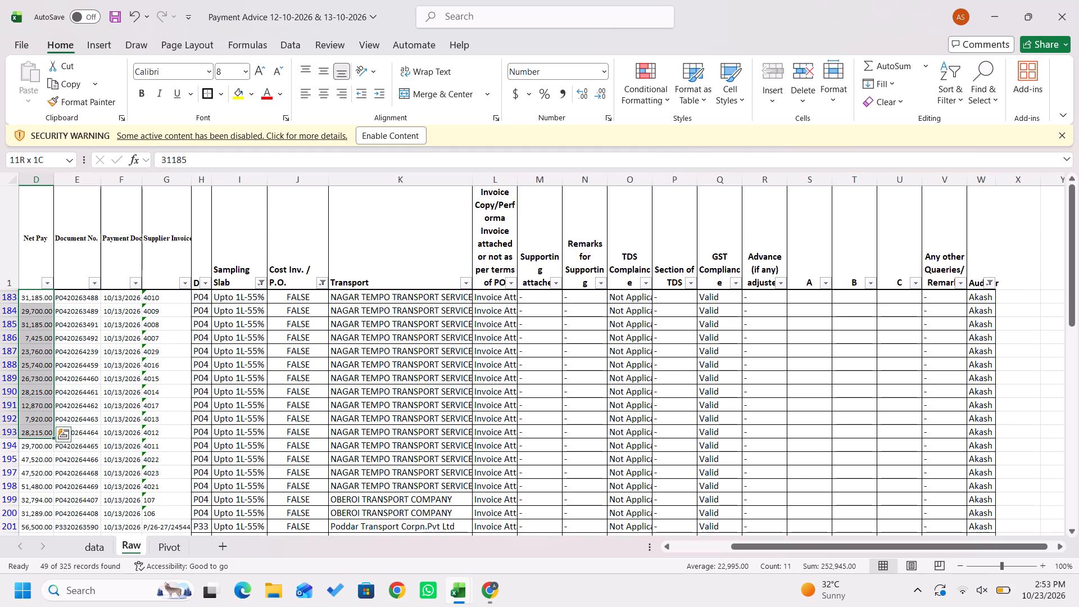
key("shift+Down")
key("shift+Down")
key("shift+Right")
key("shift+Right")
key("shift+Right")
key("shift+Down")
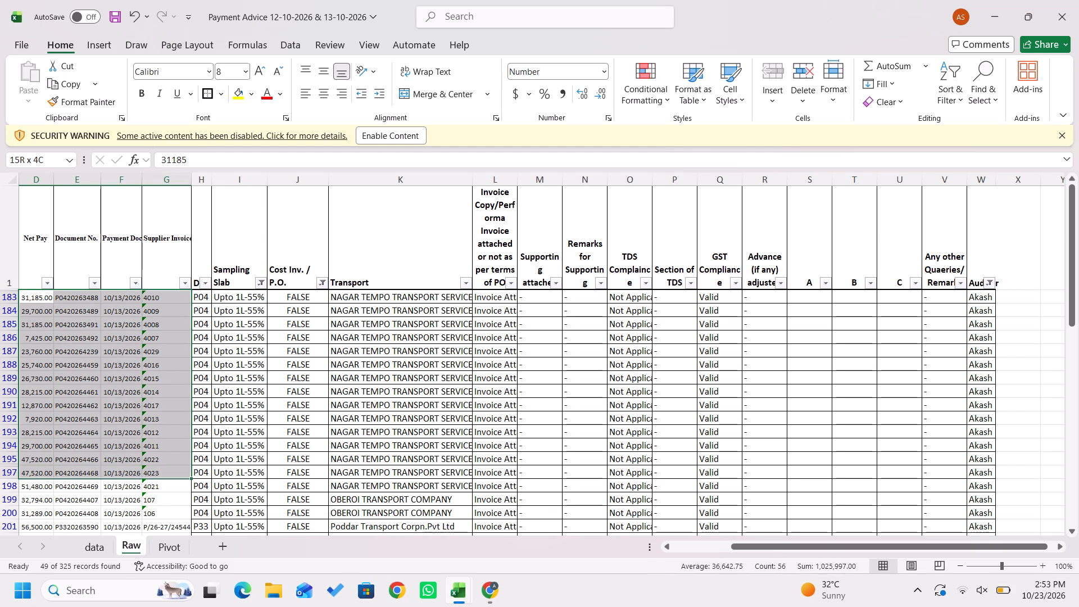
key("shift+Down")
Count the Nagar Tempo Transport Service records by adjusting the selection in rows 183 to 198 down to their Net Pay cells.
key("shift+Right")
key("shift+Right")
key("shift+Right")
key("shift+Right")
key("shift+Left")
key("shift+Left")
key("shift+Left")
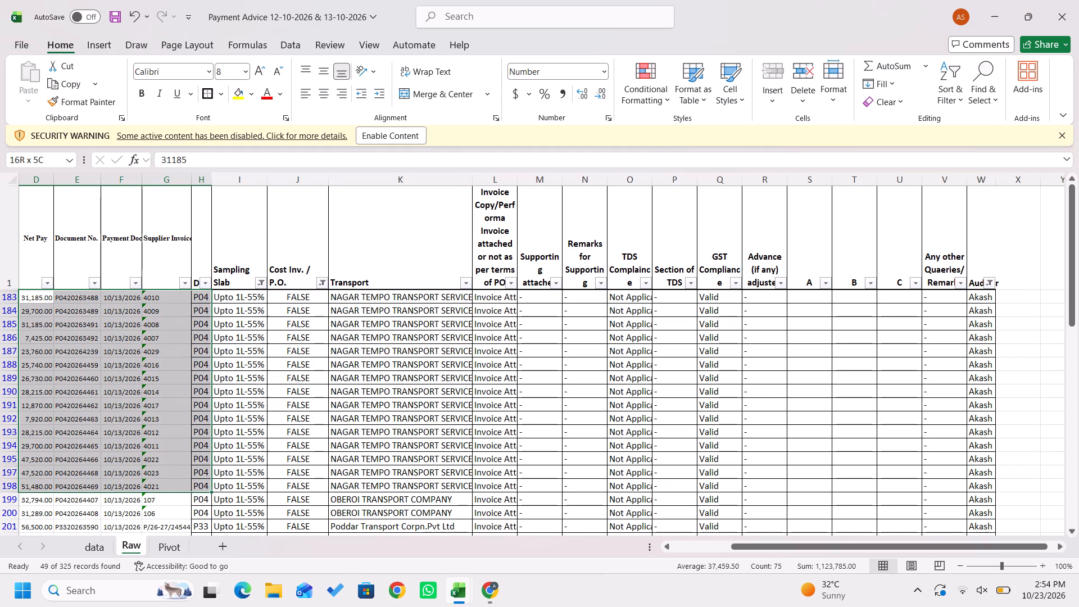
key("shift+Left")
key("shift+Left")
key("shift+Left")
key("shift+Left")
key("shift+Right")
key("shift+Right")
key("shift+Right")
key("shift+Right")
key("shift+Right")
key("shift+Right")
key("shift+Right")
key("shift+Right")
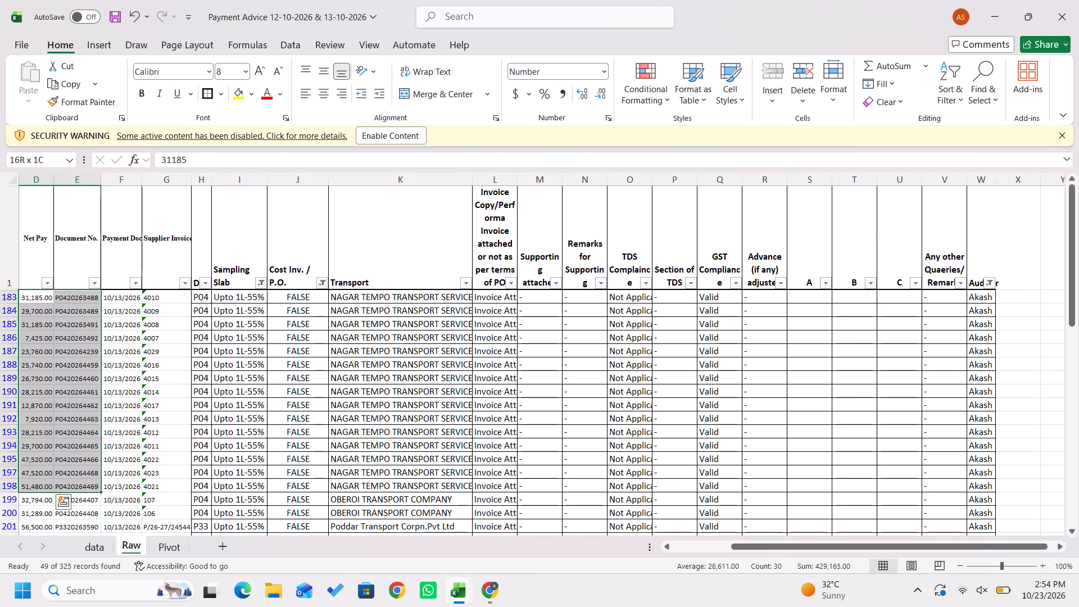
key("shift+Left")
key("shift+Left")
key("shift+Left")
key("shift+Left")
key("shift+Left")
key("shift+Left")
key("shift+Left")
key("shift+Left")
key("shift+Left")
key("shift+Left")
key("shift+Left")
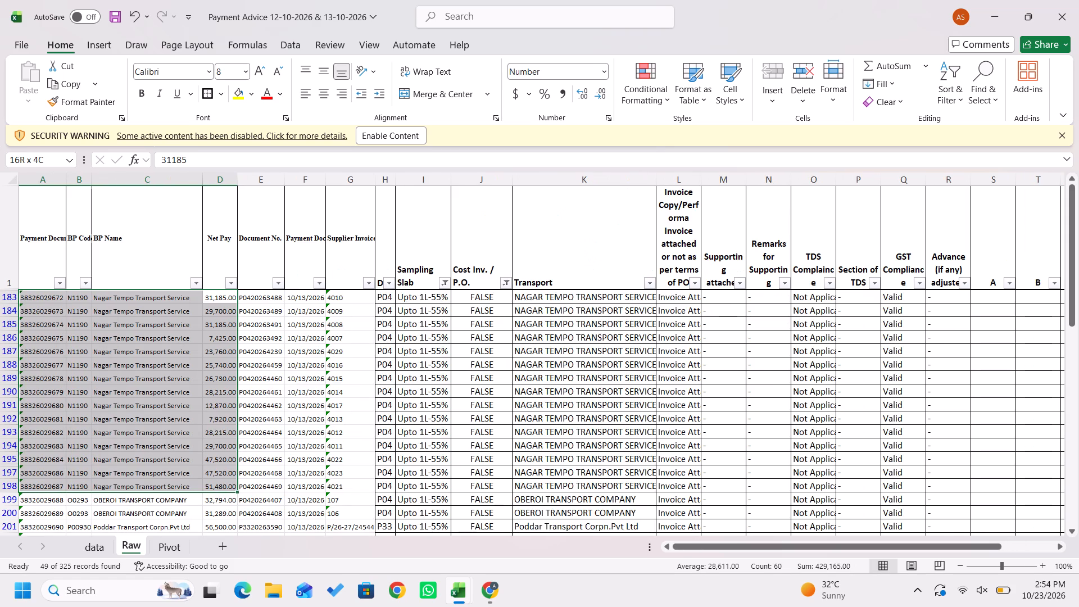
key("shift+Left")
key("shift+Right")
key("shift+Right")
key("shift+Right")
key("shift+Right")
key("shift+Left")
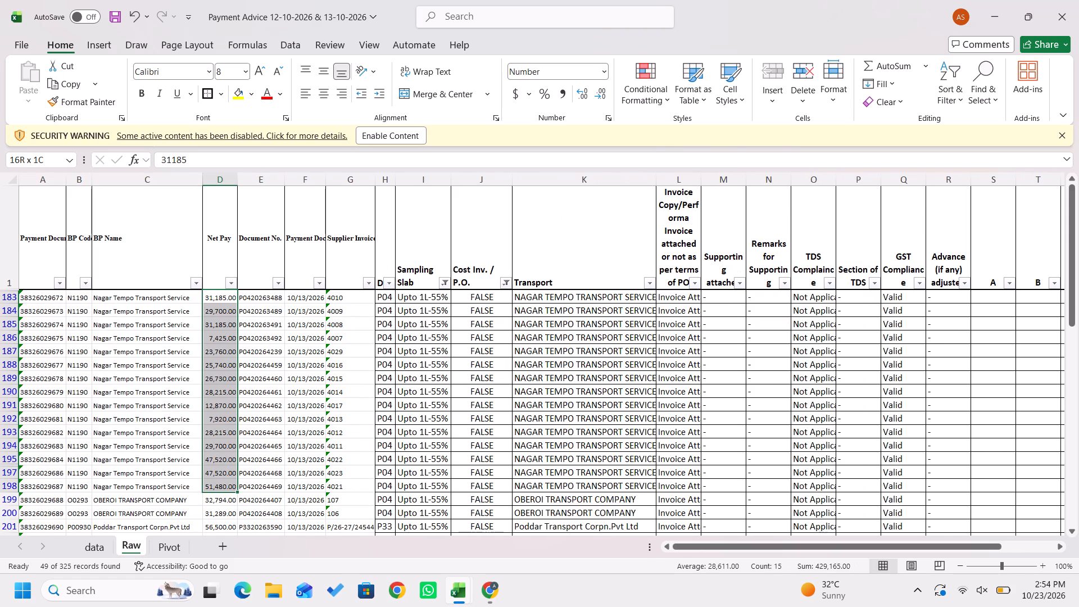
Copy the complete Nagar Tempo Transport Service records in rows 183 to 198, from column A through column W.
key("Left")
key("Left")
key("Left")
key("Left")
key("Left")
key("Left")
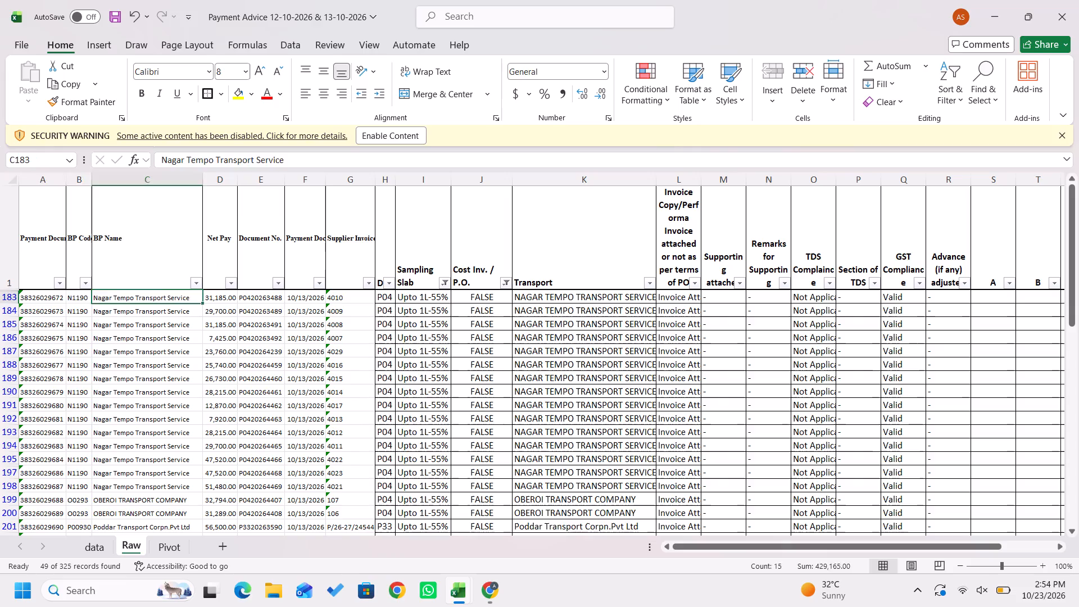
key("shift+Down")
key("shift+Down")
key("shift+Down")
key("shift+Down")
key("shift+Down")
key("shift+Down")
key("shift+Down")
key("shift+Down")
key("shift+Down")
key("shift+Down")
key("shift+Down")
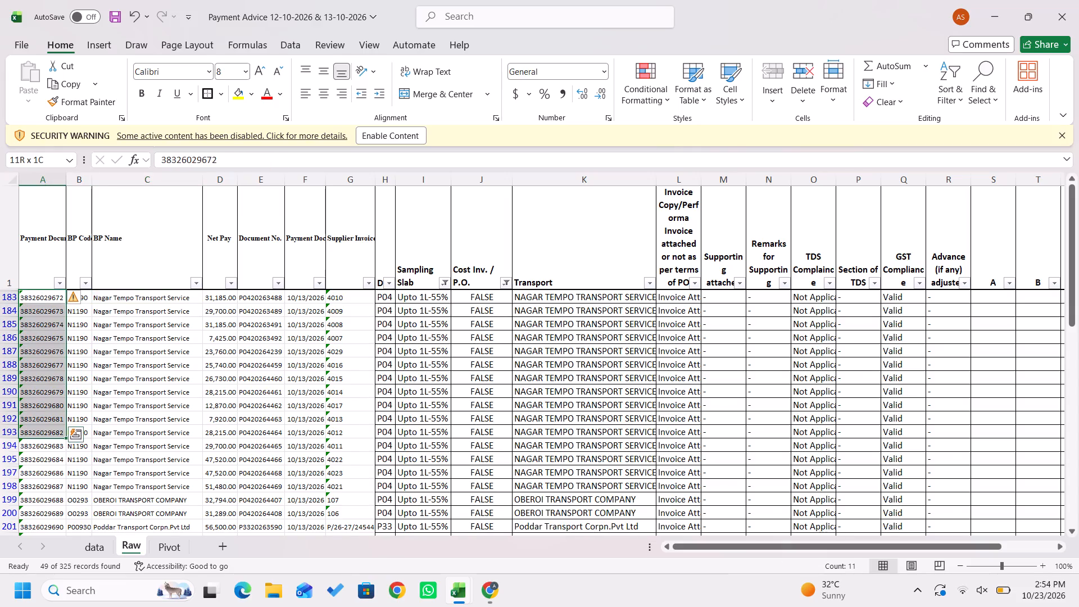
key("shift+Down")
key("shift+Down")
key("shift+Down")
key("shift+Right")
key("shift+Right")
key("shift+Right")
key("shift+Right")
key("shift+Right")
key("shift+Right")
key("shift+Right")
key("shift+Right")
key("shift+Right")
key("shift+Right")
key("shift+Right")
key("shift+Right")
key("shift+Right")
key("shift+Right")
key("shift+Right")
key("shift+Right")
key("shift+Right")
key("shift+Right")
key("shift+Right")
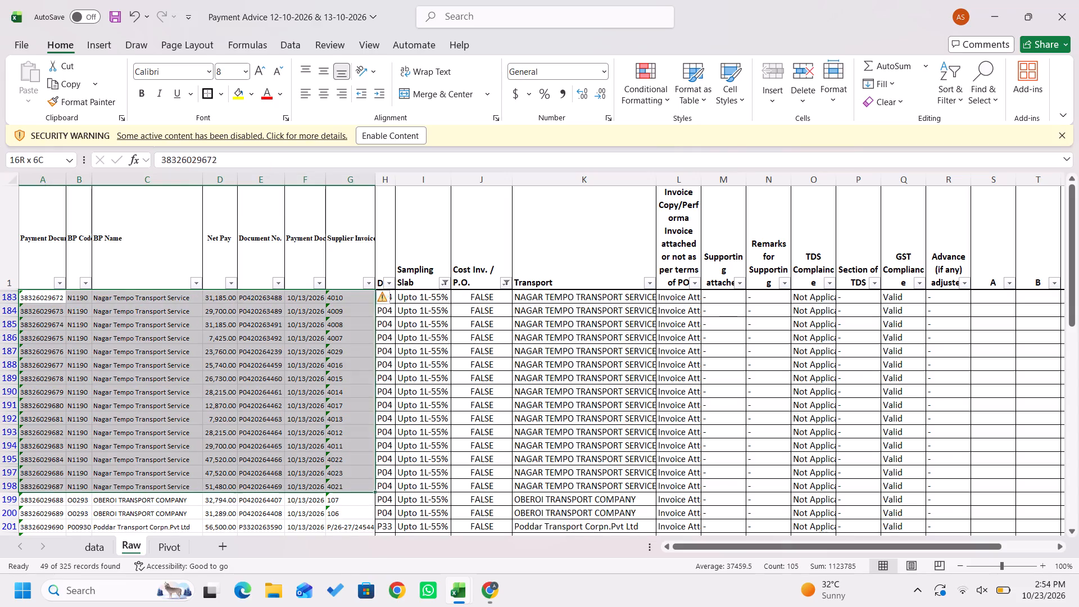
key("shift+Right")
key("shift+Right")
key("shift+Right")
key("shift+Right")
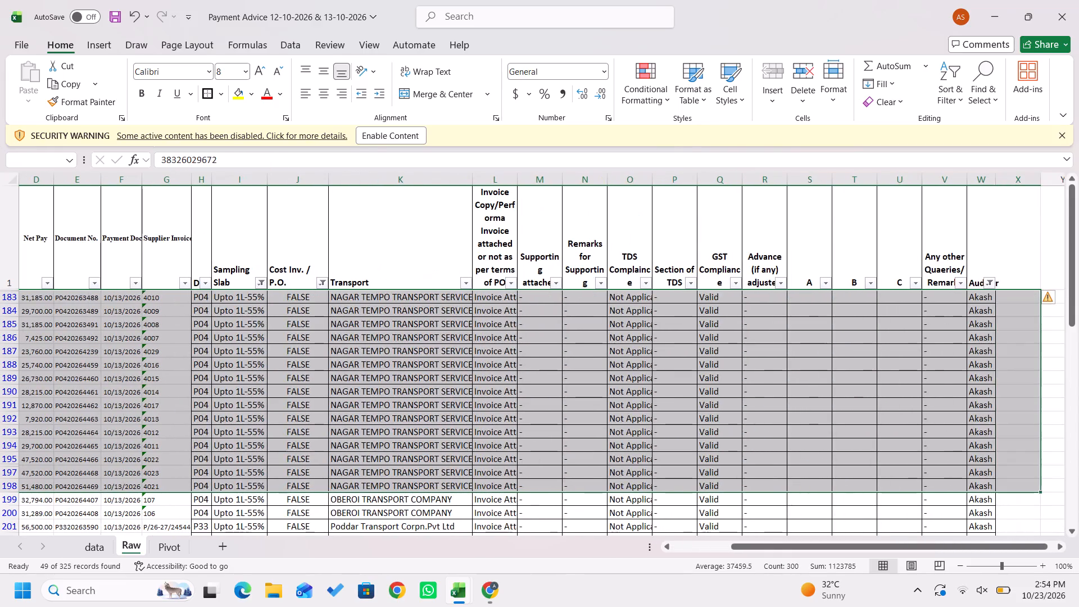
key("shift+Left")
key("ctrl+c")
Switch to Book1, paste the copied records below the existing list from cell A65, and go to the next empty row, A80.
key("alt+Tab")
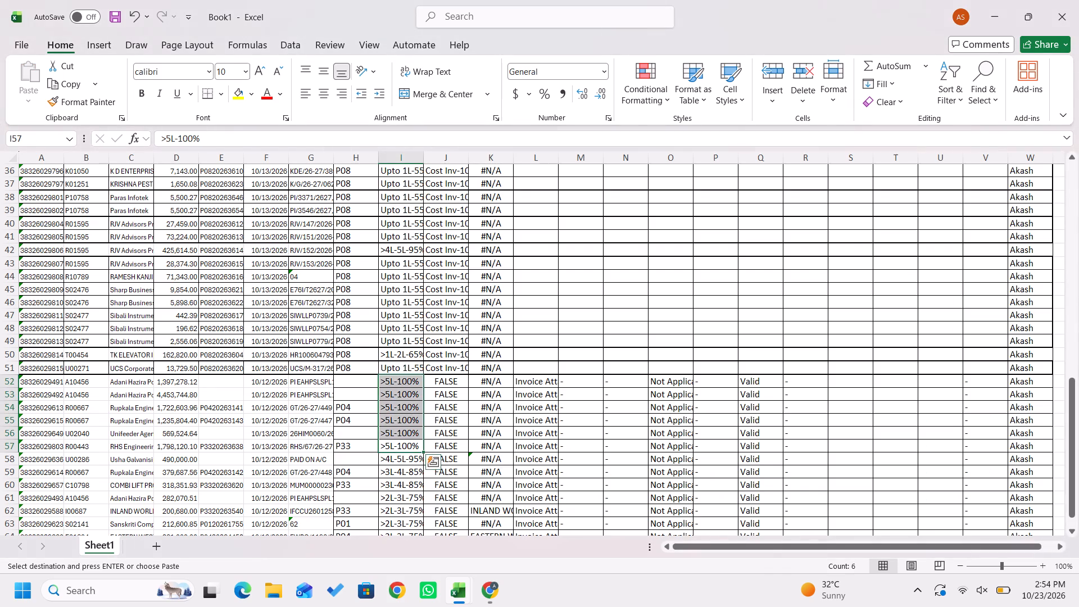
key("Down")
key("Down")
key("ctrl+Down")
key("Down")
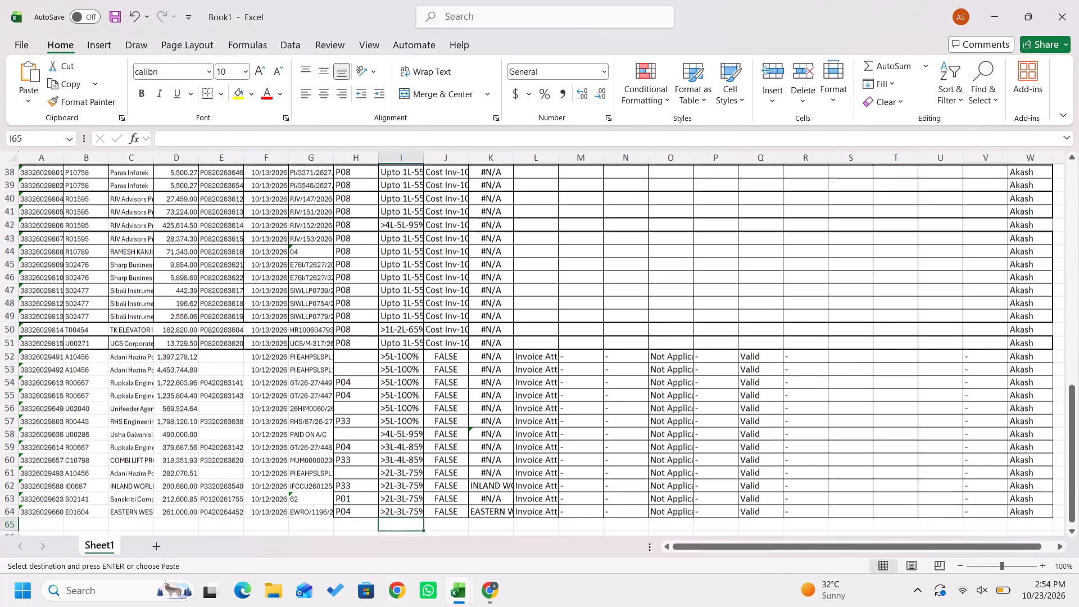
key("Down")
key("Up")
key("ctrl+Left")
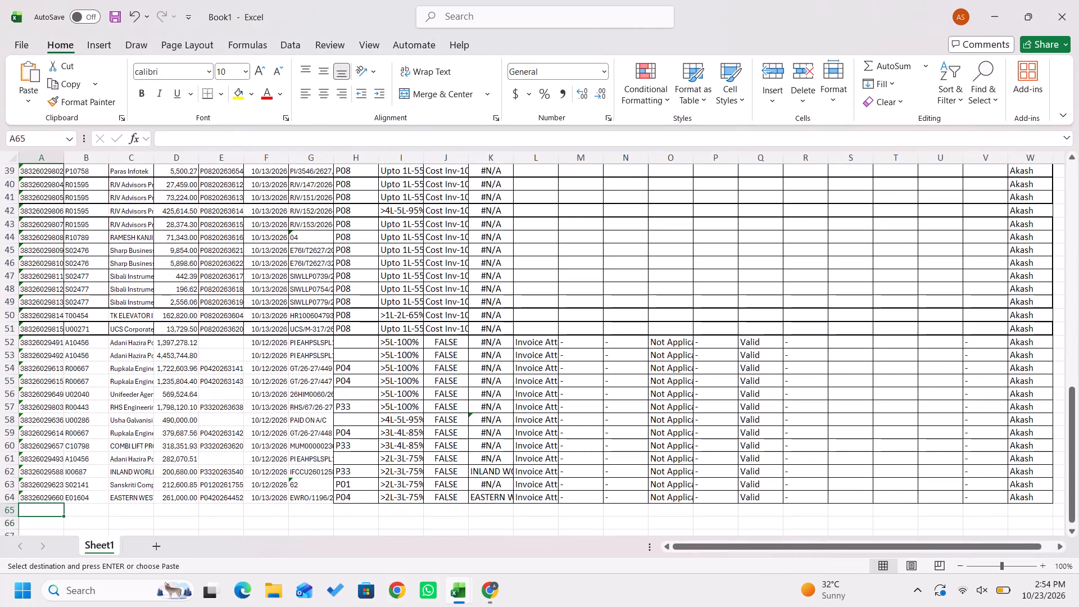
key("Return")
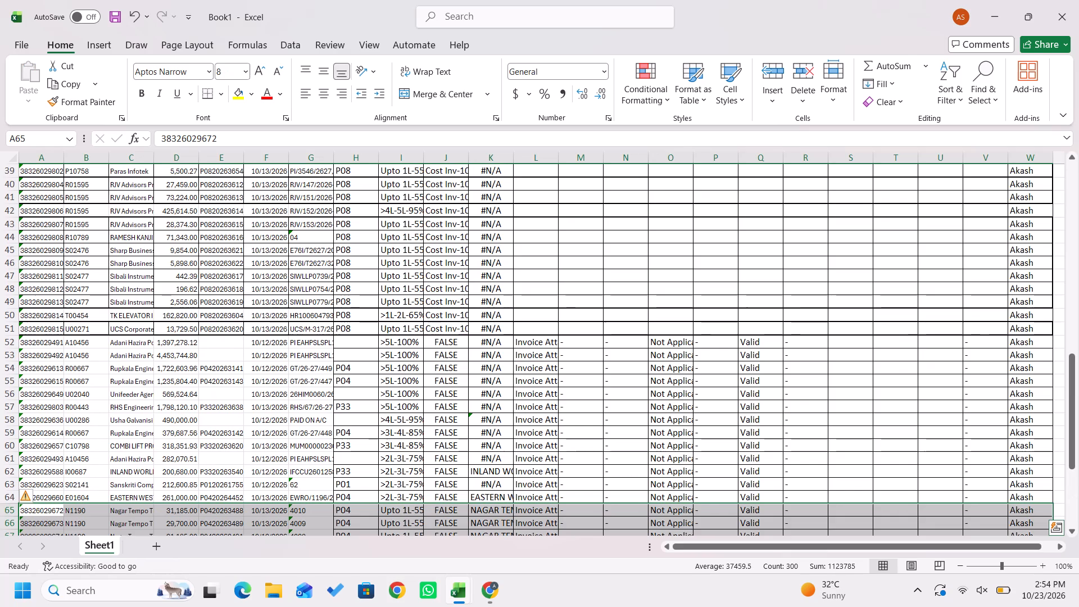
key("Down")
key("Down")
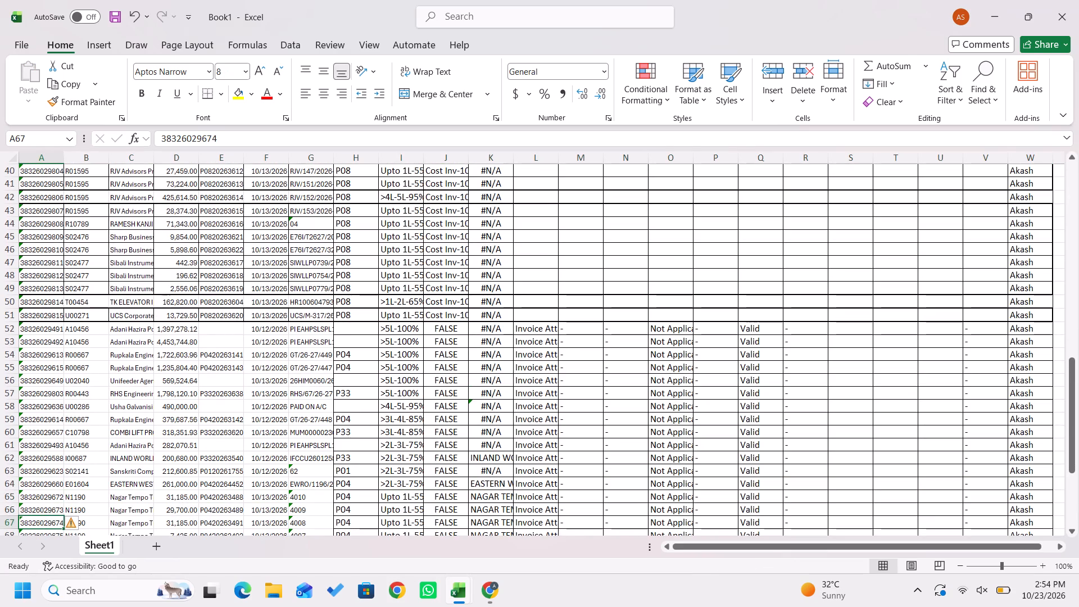
key("ctrl+Down")
key("Down")
In the payment advice workbook, copy the column A payment document numbers of the first 12 Rakesh Road Carriers records, rows 204 to 215.
key("alt+Tab")
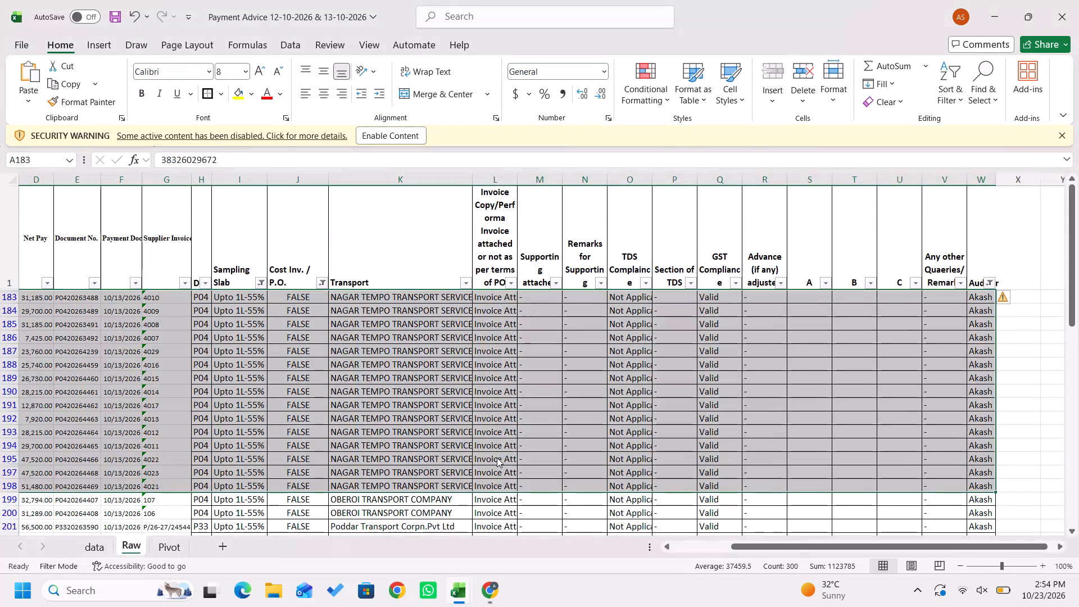
key("Down")
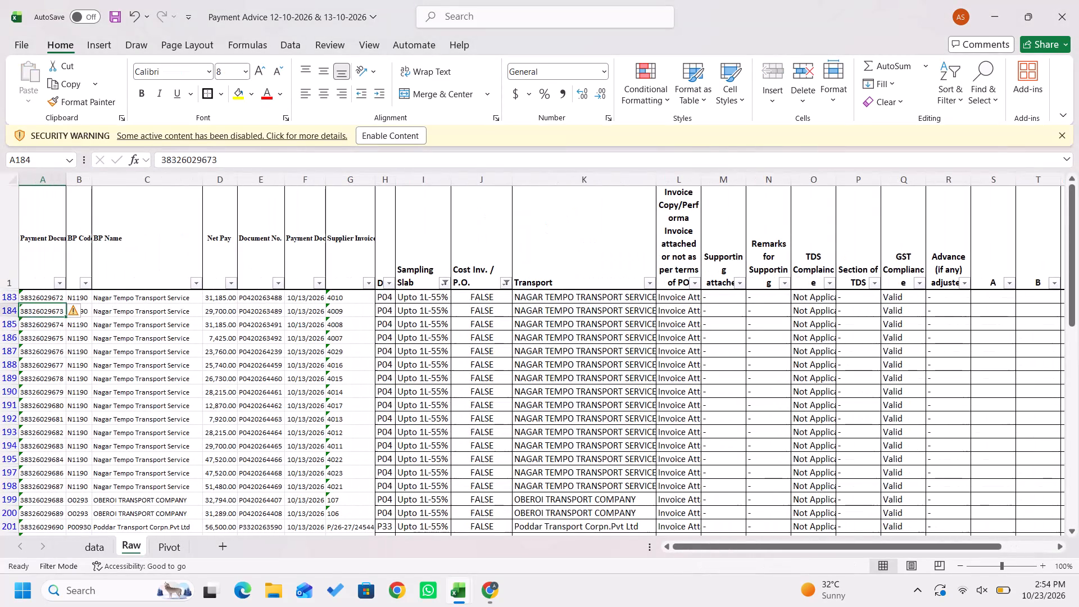
key("Up")
key("Down")
key("Down")
key("Down")
key("Down")
key("Down")
key("Down")
key("Down")
key("Down")
key("Down")
key("Down")
key("Down")
key("Down")
key("Down")
key("Down")
key("Down")
key("Down")
key("Down")
key("Down")
key("Down")
key("Down")
key("Up")
key("Up")
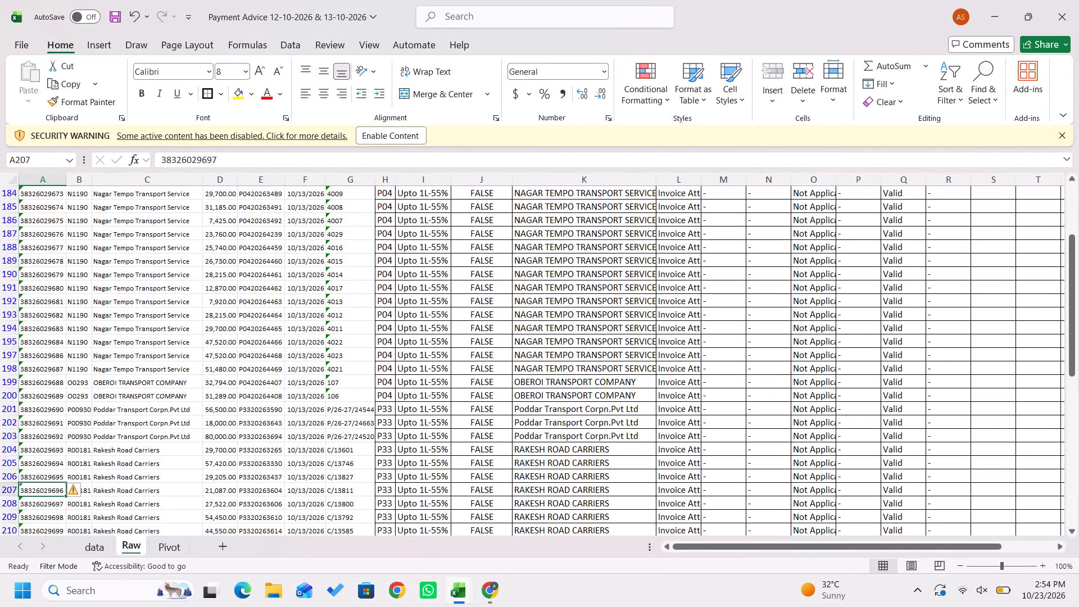
key("Up")
key("Up")
key("Up")
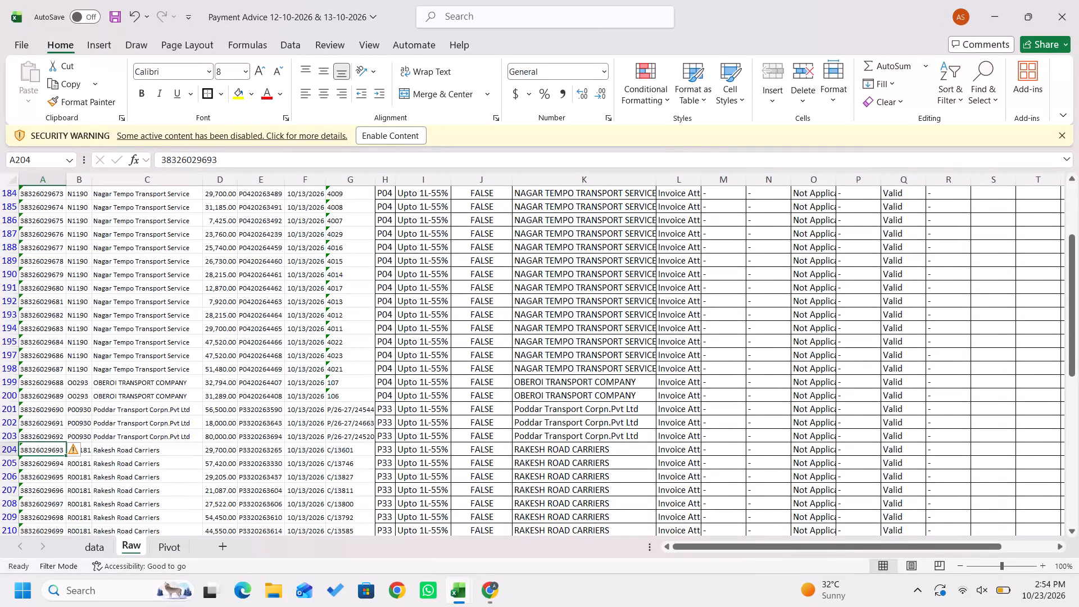
key("shift+Down")
key("shift+Down")
key("shift+Down")
key("shift+Down")
key("shift+Down")
key("shift+Down")
key("shift+Down")
key("shift+Down")
key("shift+Down")
key("shift+Down")
key("shift+Down")
key("shift+Down")
key("shift+Down")
key("shift+Down")
key("shift+Down")
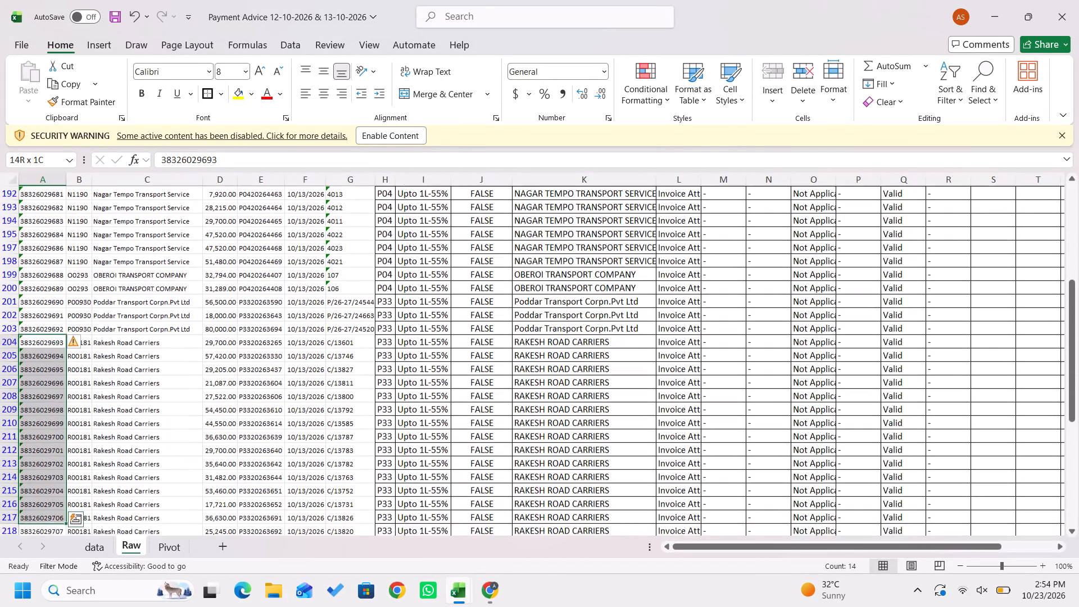
key("shift+Down")
key("shift+Down")
key("shift+Up")
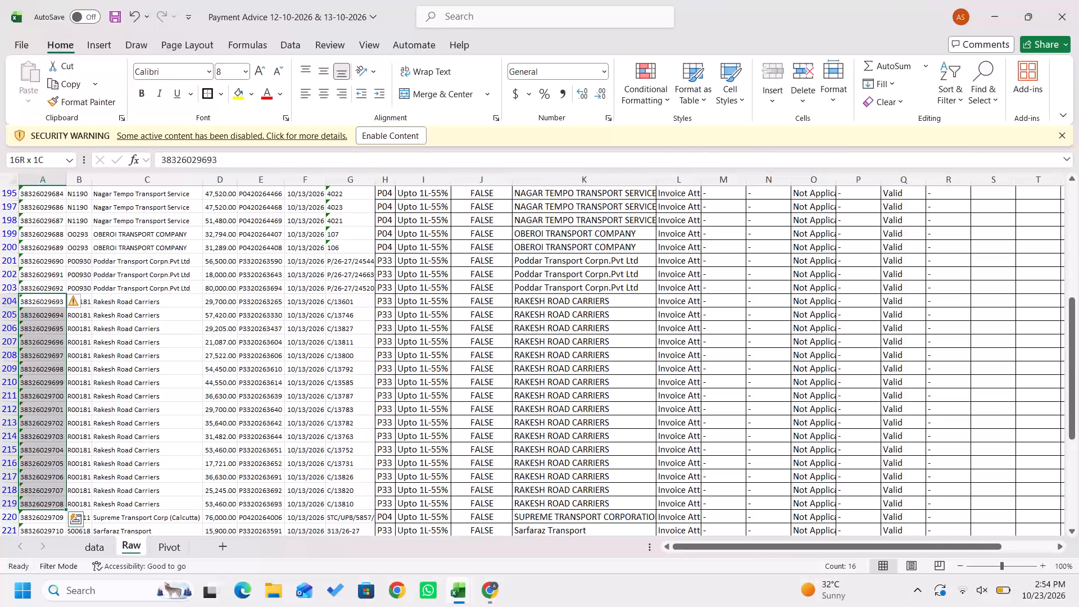
key("shift+Up")
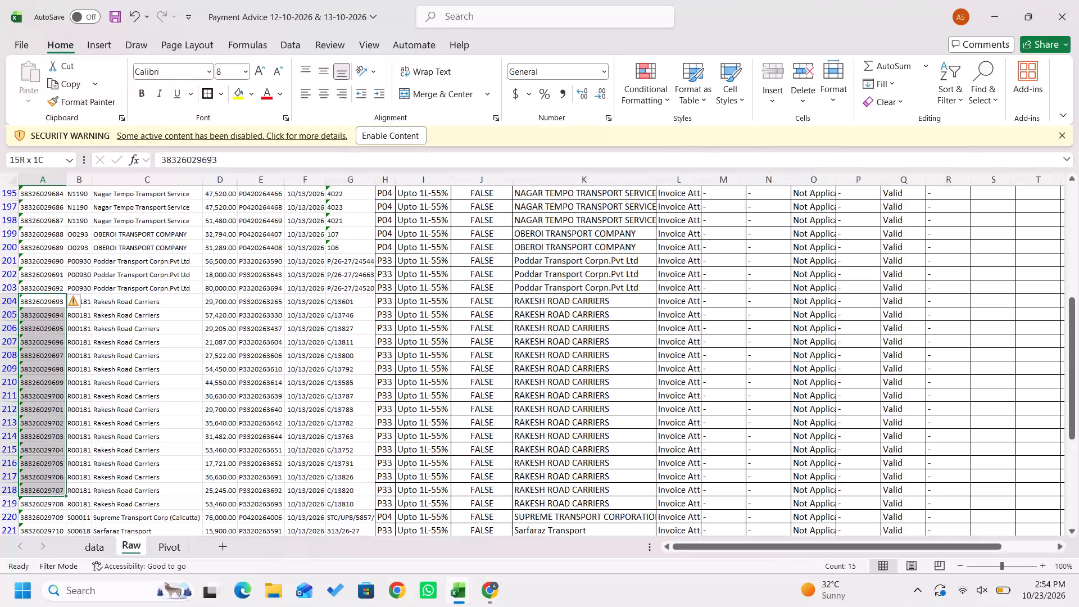
key("shift+Up")
key("shift+Up")
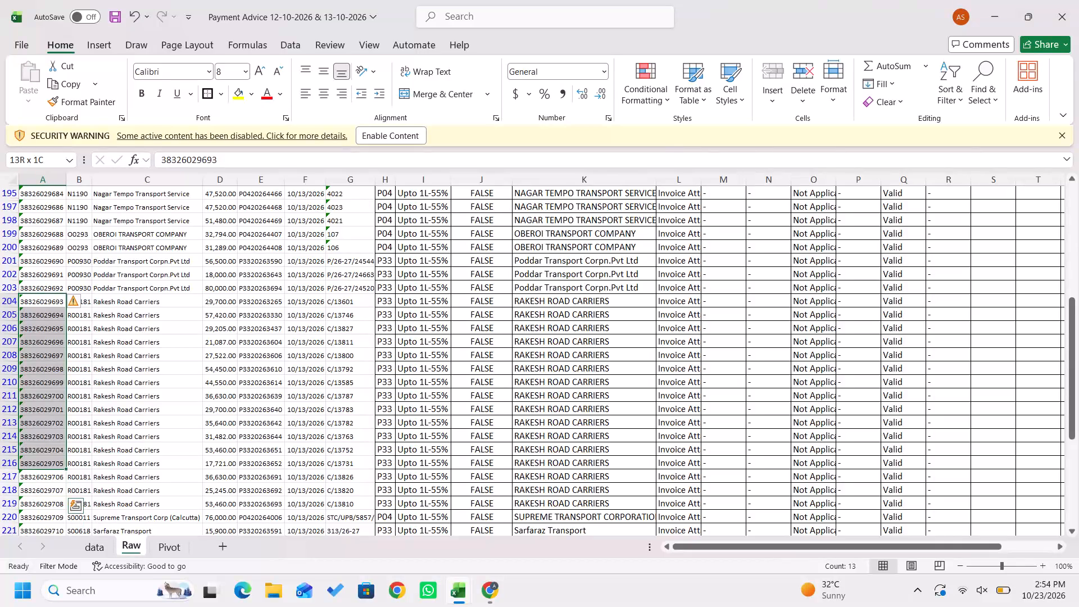
key("shift+Up")
key("shift+Up")
key("shift+Down")
key("shift+Down")
key("shift+Up")
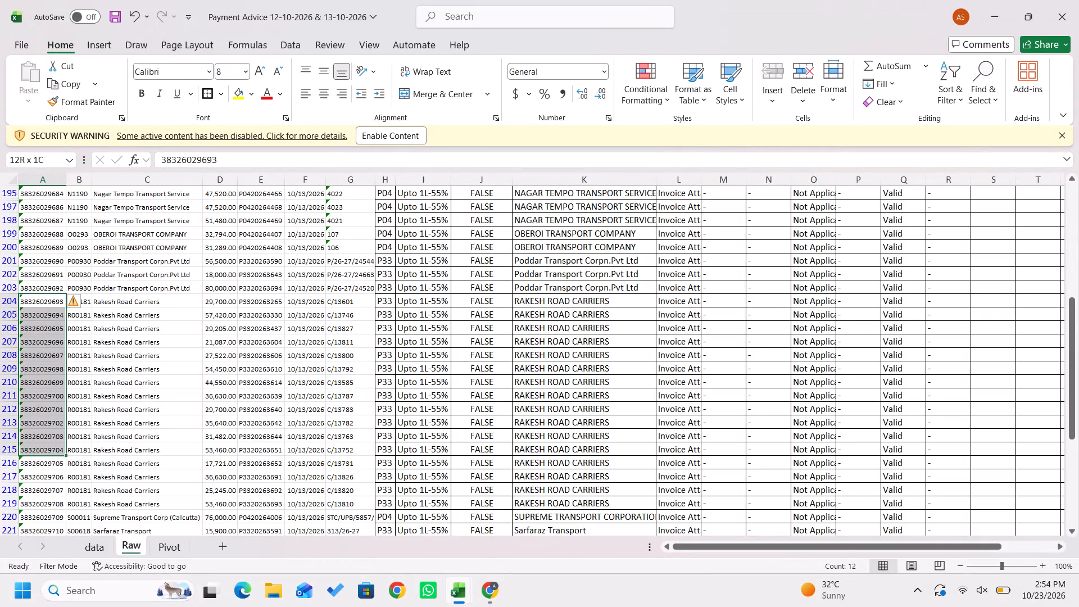
key("ctrl+c")
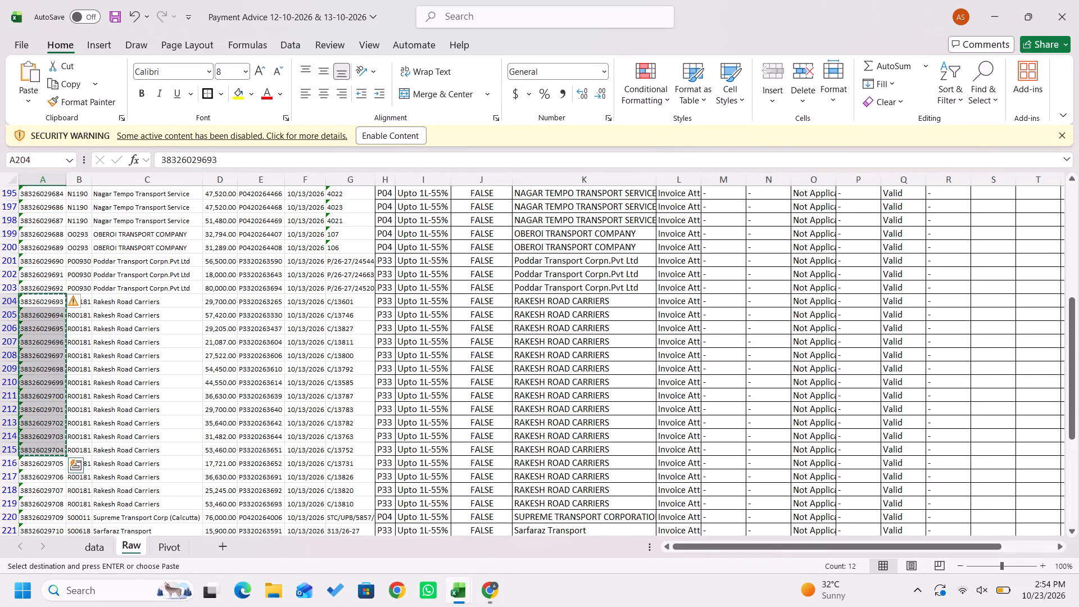
Paste the copied Rakesh Road Carriers document numbers into Book1 from cell A80 and return to the payment advice workbook.
key("alt+Tab")
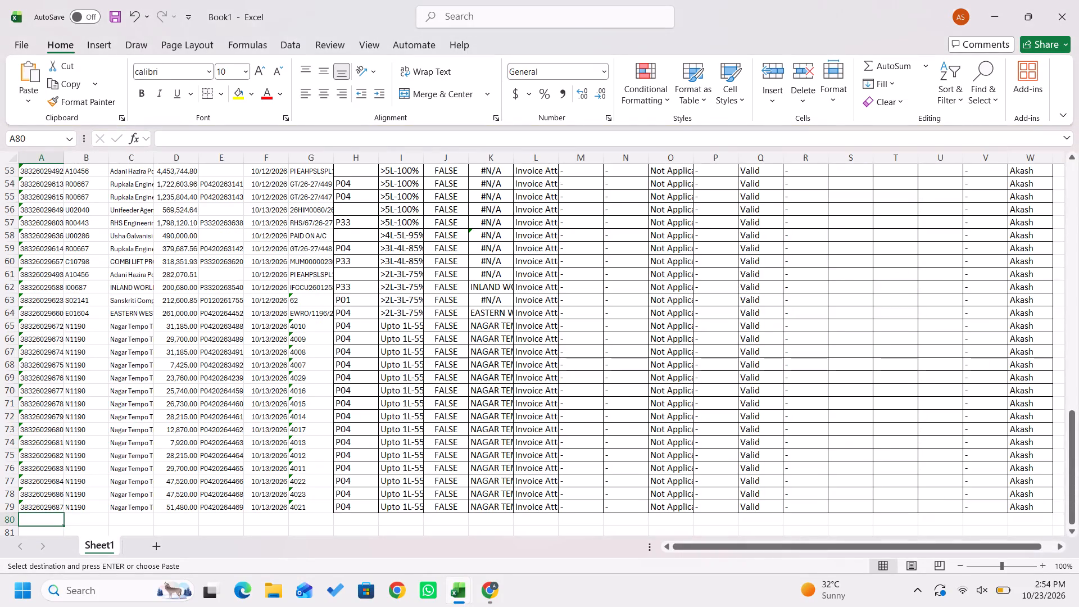
key("Return")
key("Return")
key("alt+Tab")
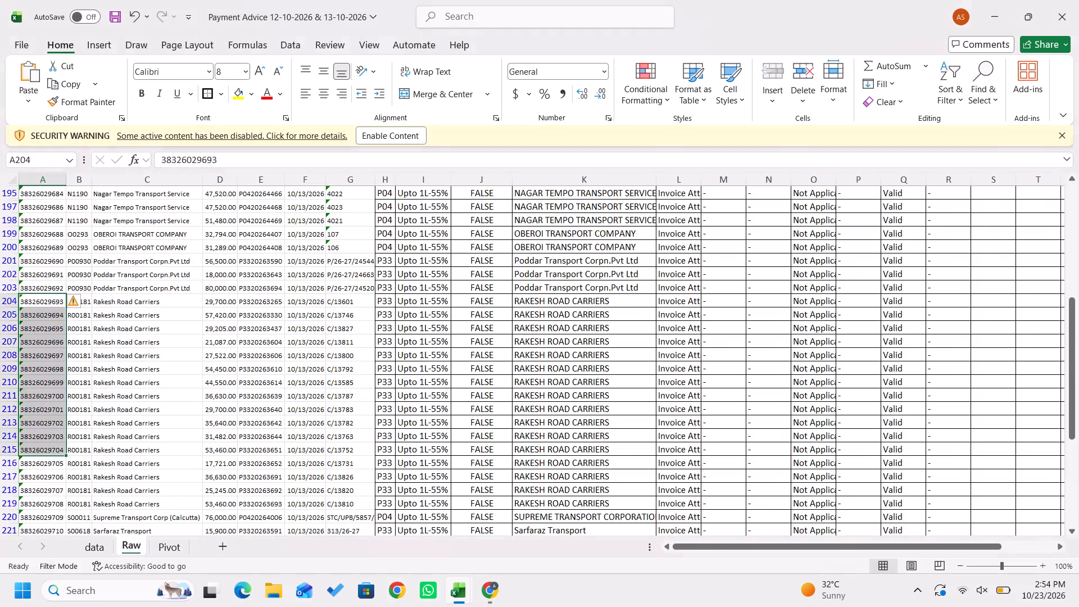
Copy the complete Rakesh Road Carriers records in rows 204 to 215, from column A through column W.
key("shift+Right")
key("shift+Right")
key("shift+Right")
key("shift+Right")
key("shift+Right")
key("shift+Right")
key("shift+Right")
key("shift+Right")
key("shift+Right")
key("shift+Right")
key("shift+Right")
key("shift+Right")
key("shift+Right")
key("shift+Right")
key("shift+Right")
key("shift+Right")
key("shift+Right")
key("shift+Right")
key("shift+Right")
key("shift+Right")
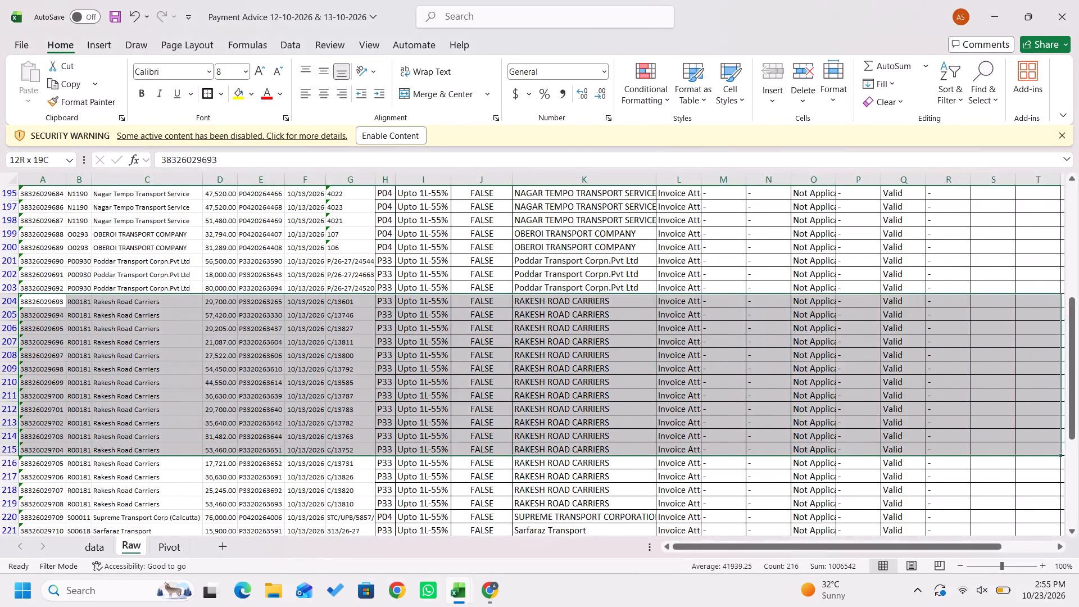
key("shift+Right")
key("shift+Right")
key("ctrl+c")
Switch to Book1 and paste the complete Rakesh Road Carriers records from cell A80, skipping the source file update for LIST OF TRANSPORTERS (1).xlsx.
key("alt+Tab")
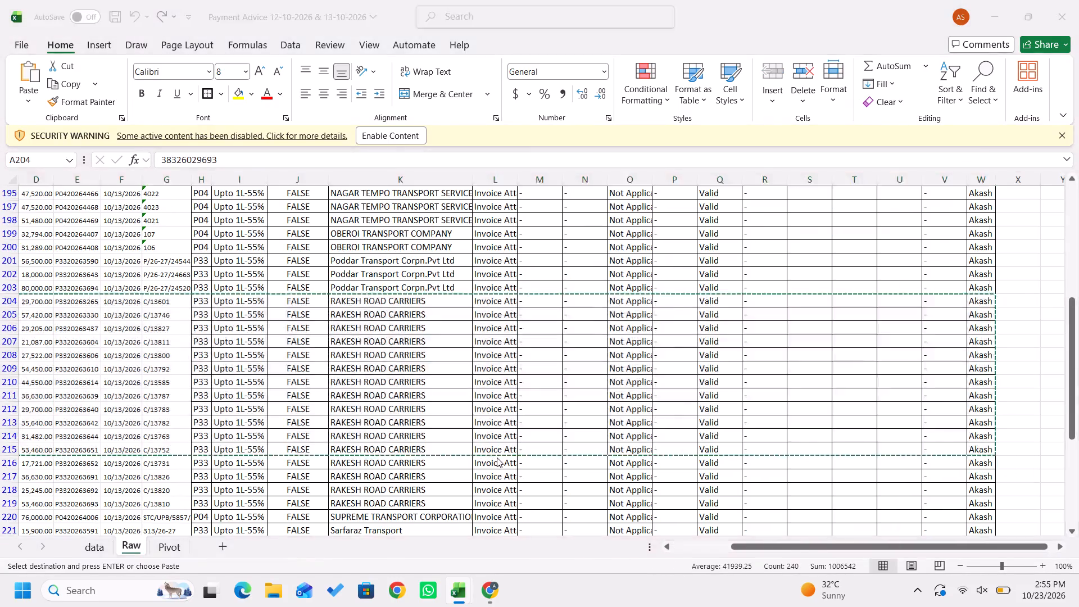
key("Return")
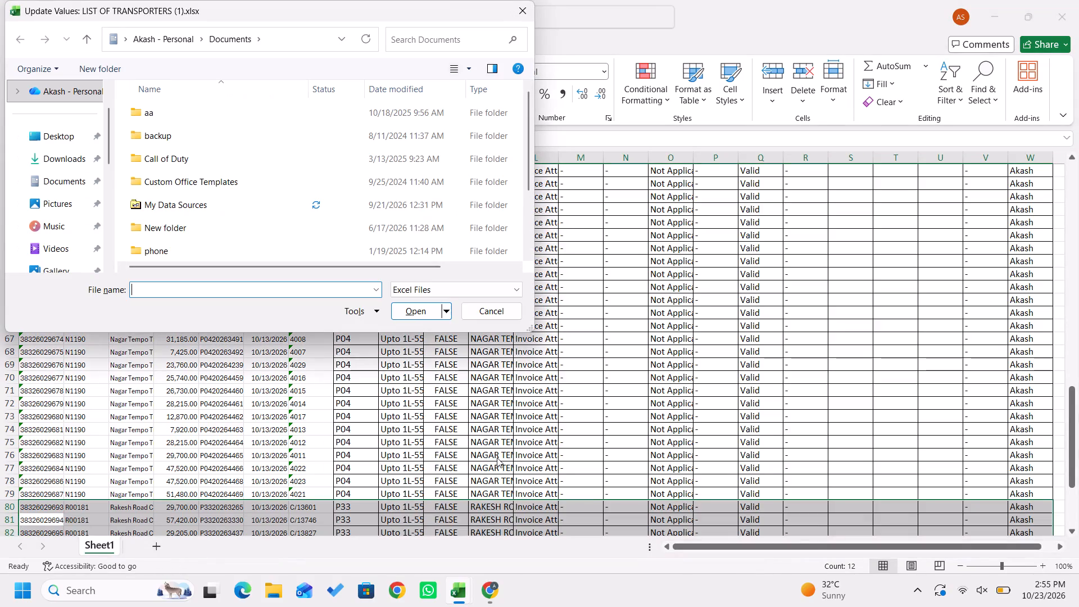
key("Escape")
key("alt+Tab")
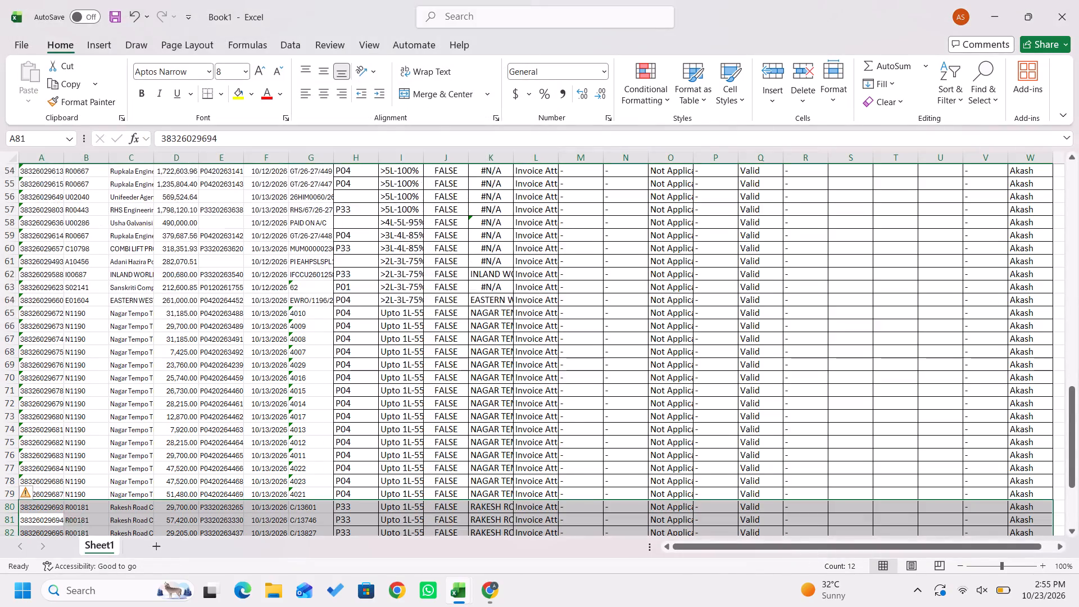
key("alt+Tab")
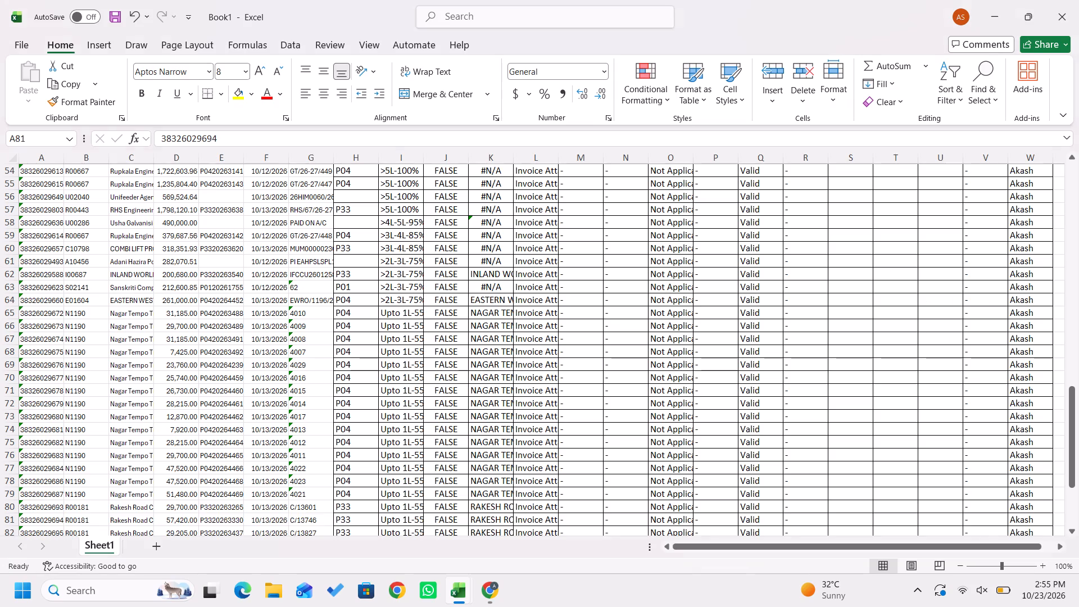
Examine the Transport column K of the newly pasted Rakesh Road Carriers records, down past the end of the list.
key("Right")
key("Right")
key("Right")
key("Right")
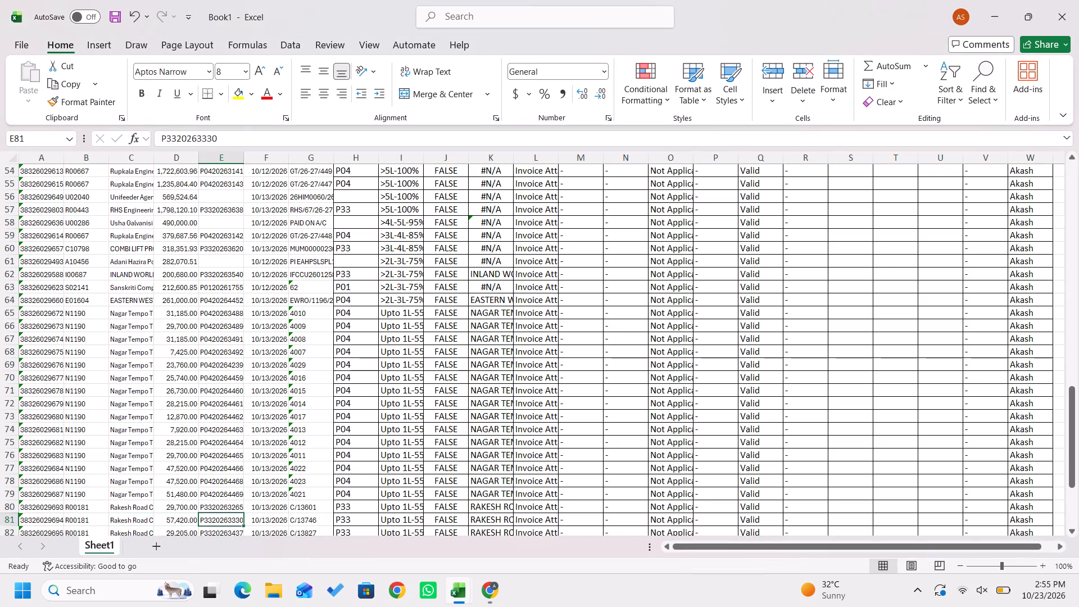
key("Right")
key("Right")
key("Right")
key("Right")
key("Right")
key("Right")
key("Down")
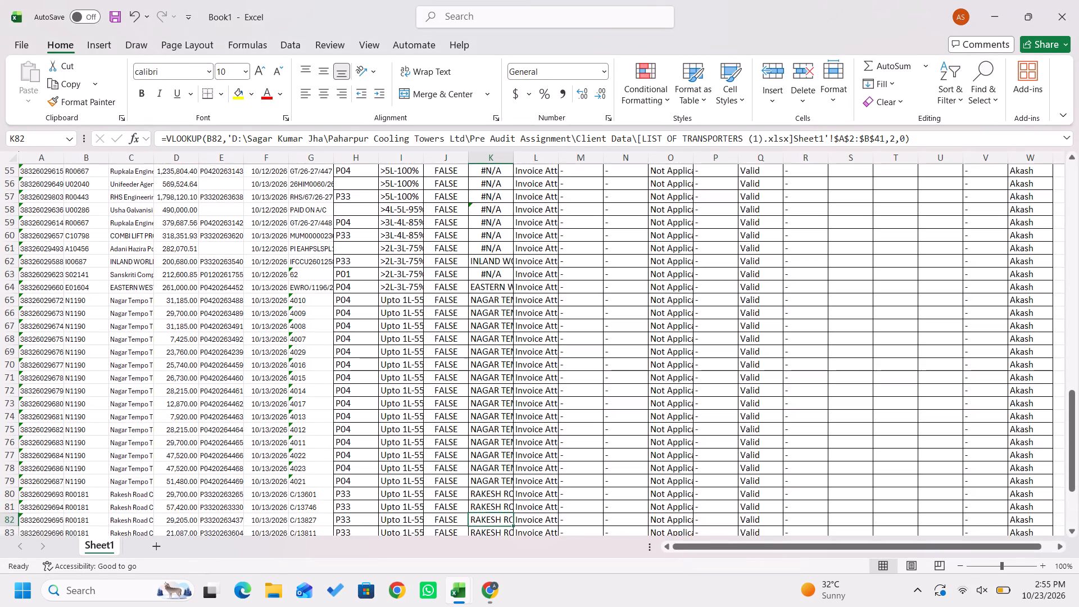
key("Down")
key("Down")
key("Down")
key("Down")
key("Down")
key("Down")
key("Down")
key("Down")
key("Down")
key("Down")
key("Down")
key("Down")
key("Down")
key("Down")
key("Down")
key("Down")
key("Down")
key("Down")
key("Down")
key("Down")
key("Down")
key("Up")
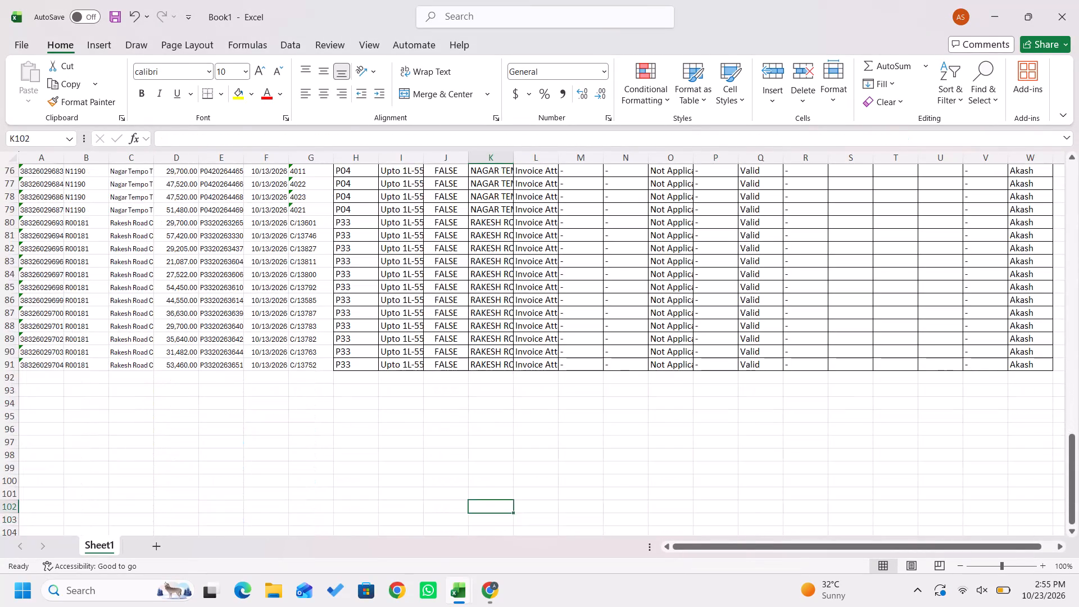
key("Up")
Review the Transport column K entries in Book1 from the header in row 3 down through the Cost Inv-100% and FALSE records.
key("ctrl+Up")
key("ctrl+Up")
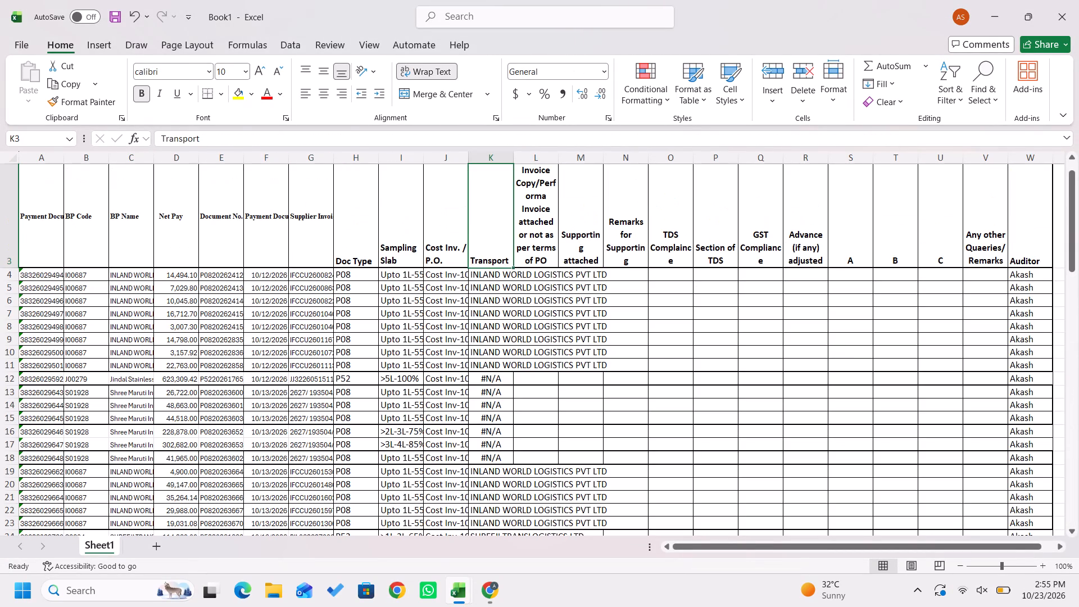
key("Down")
key("Down")
key("Down")
key("Down")
key("Down")
key("Down")
key("Up")
key("Up")
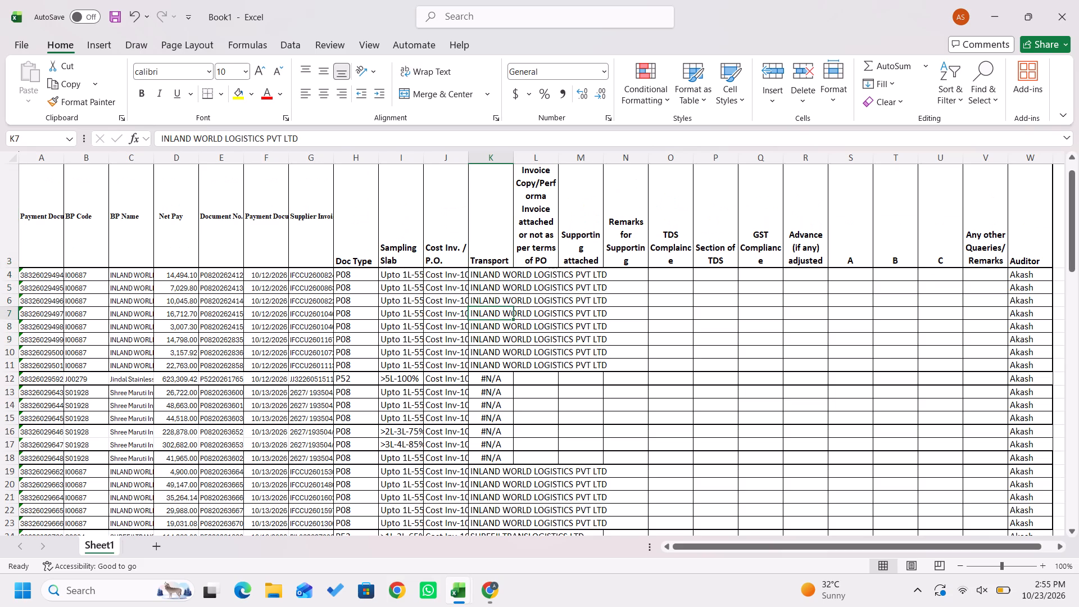
key("Up")
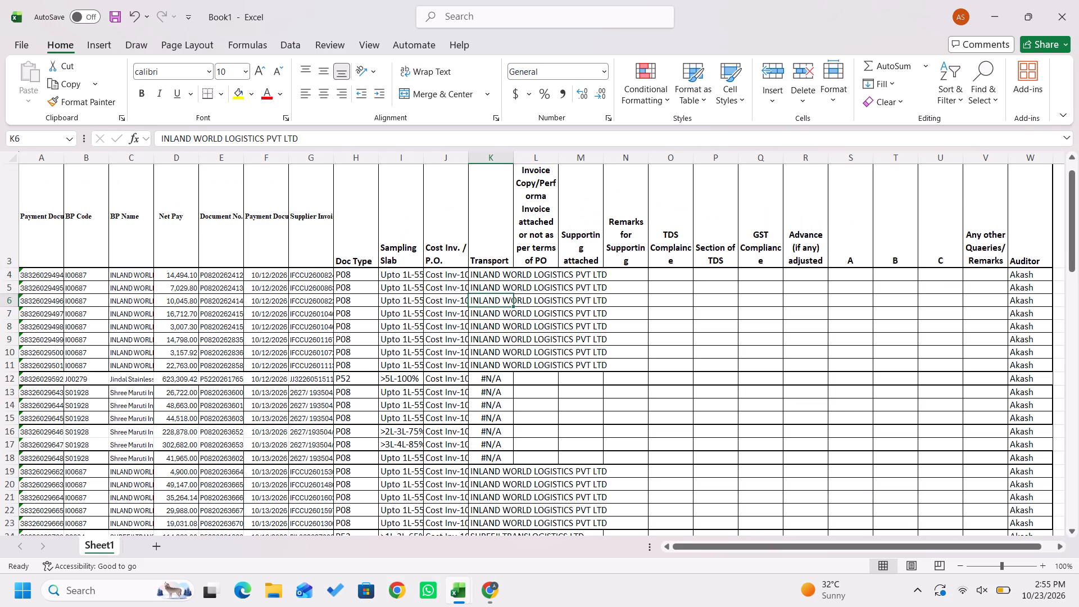
key("Up")
key("Up")
key("Up")
key("Up")
key("Down")
key("Down")
key("Up")
key("Up")
key("Up")
key("Up")
key("Up")
key("Up")
key("Up")
key("Up")
key("Up")
key("Up")
key("Up")
key("Up")
key("Up")
key("Up")
key("Up")
key("Up")
key("Up")
key("Up")
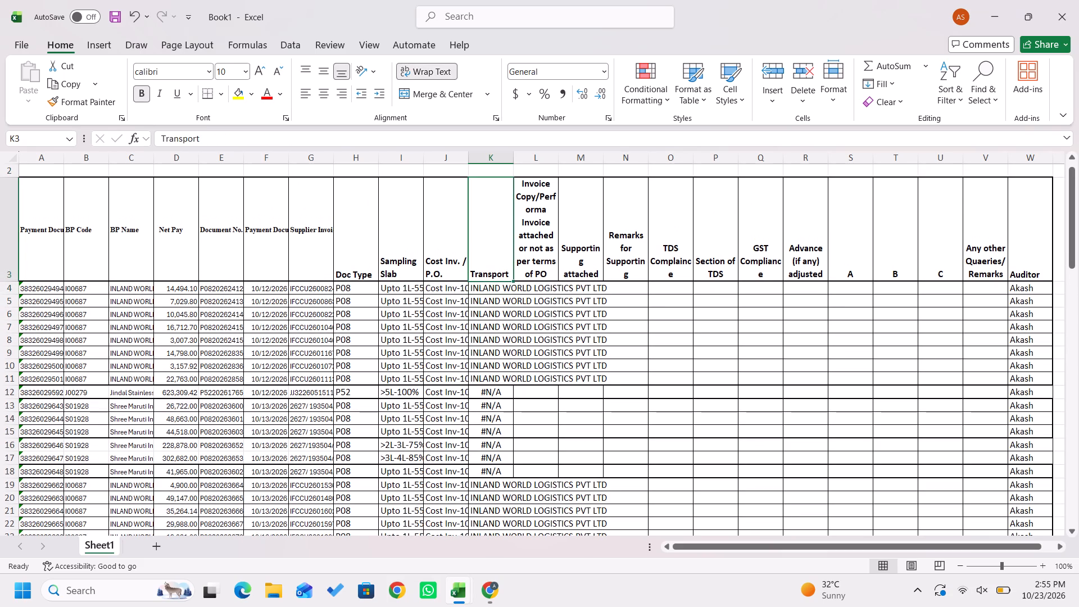
key("Down")
key("Down")
key("Down")
key("Down")
key("Down")
key("Down")
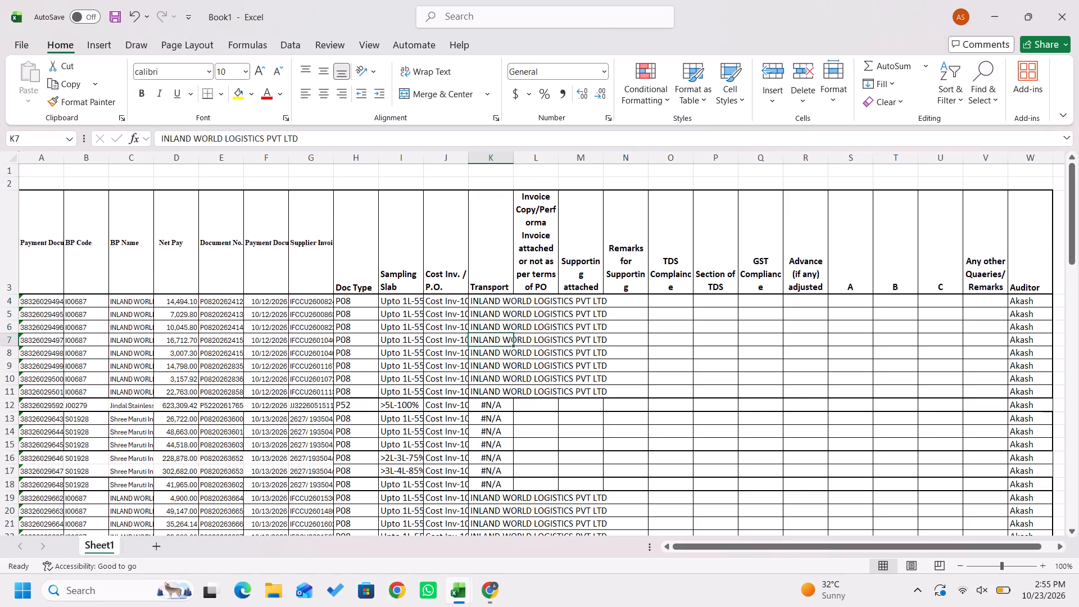
key("Down")
key("Down")
key("Down")
key("Down")
key("Down")
key("Down")
key("Down")
key("Down")
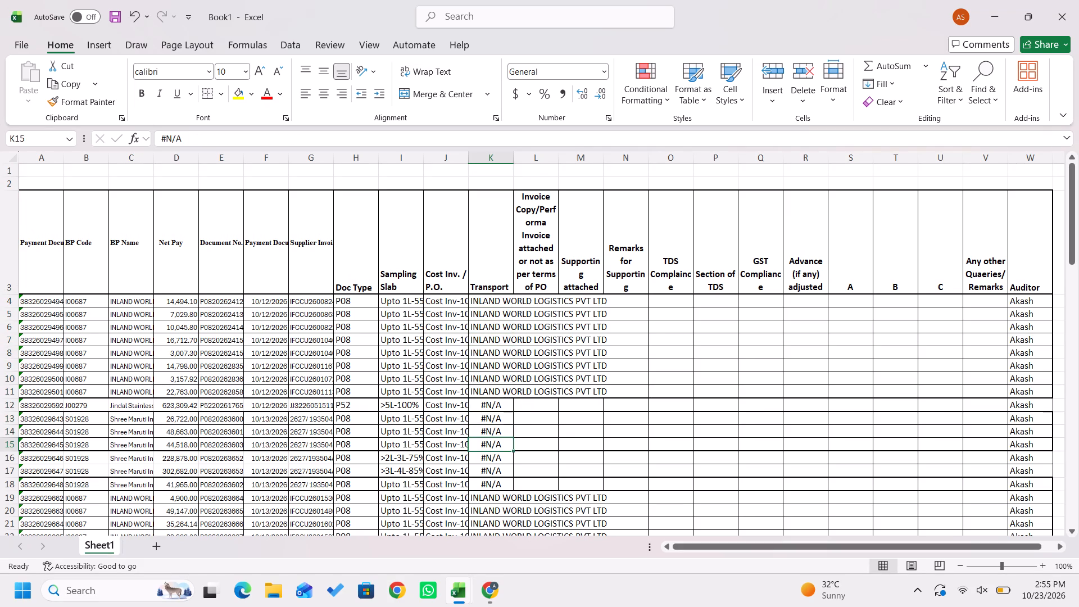
key("Down")
key("Down")
key("Down")
key("Down")
key("Down")
key("Down")
key("Down")
key("Down")
key("Down")
key("Down")
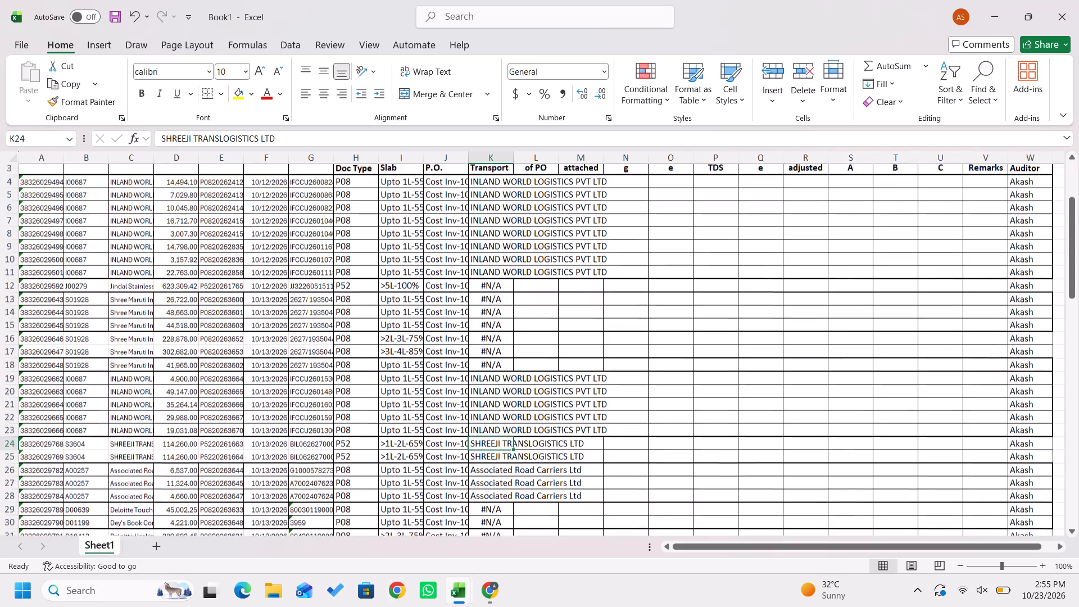
key("Down")
key("Down")
key("Down")
key("Down")
key("Down")
key("Down")
key("Down")
key("Down")
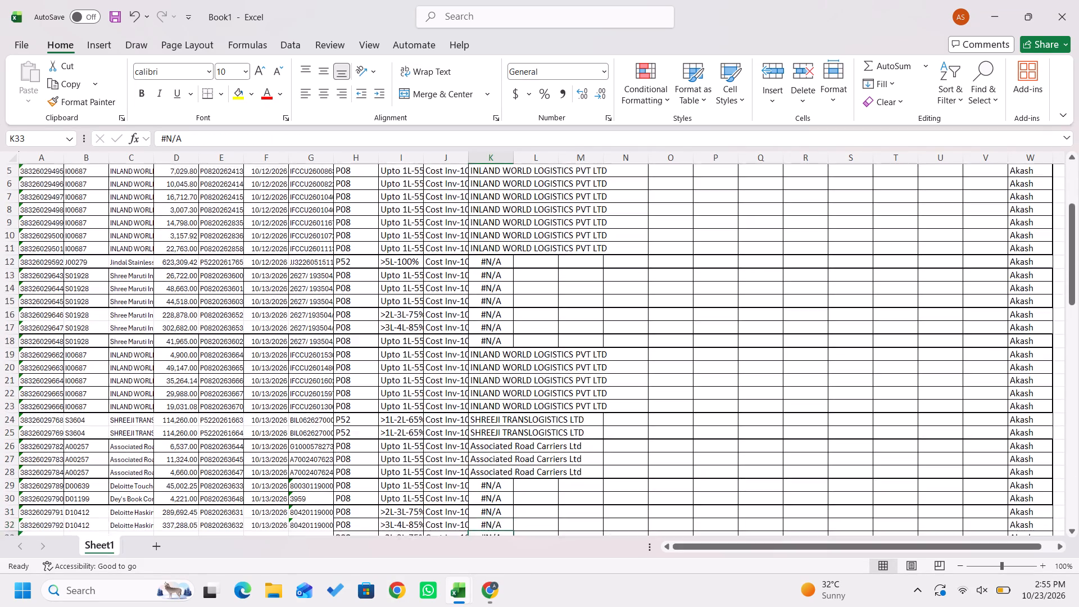
key("Down")
key("Down")
key("Down")
key("Down")
key("Down")
key("Down")
key("Down")
key("Down")
key("Down")
key("Down")
key("Down")
key("Down")
key("Down")
key("Down")
key("Down")
key("Down")
key("Down")
key("Down")
key("Down")
key("Down")
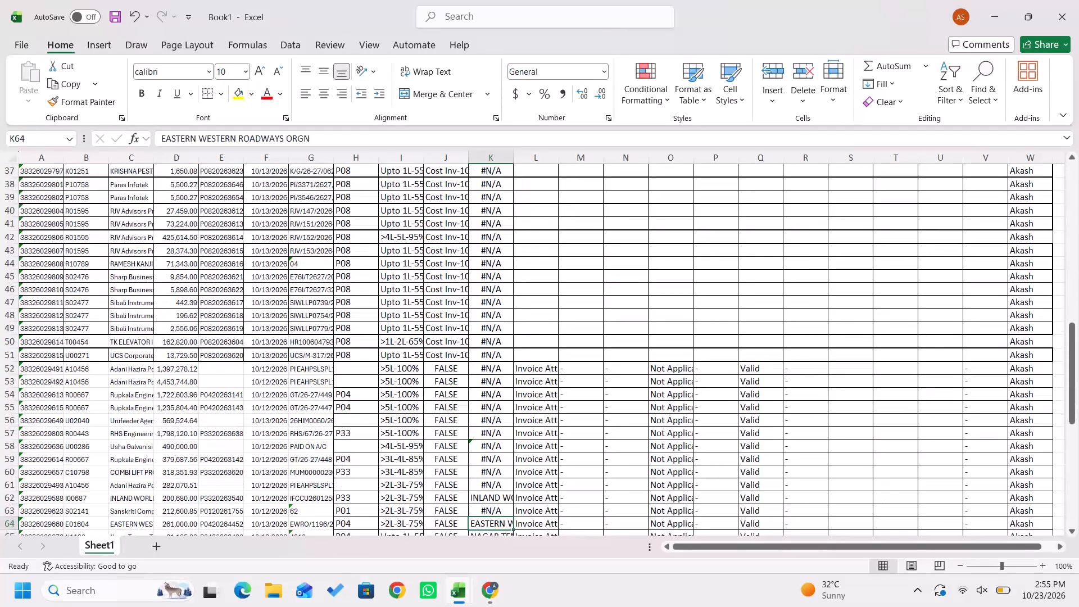
key("Down")
key("Up")
key("Up")
key("Up")
key("Up")
key("Up")
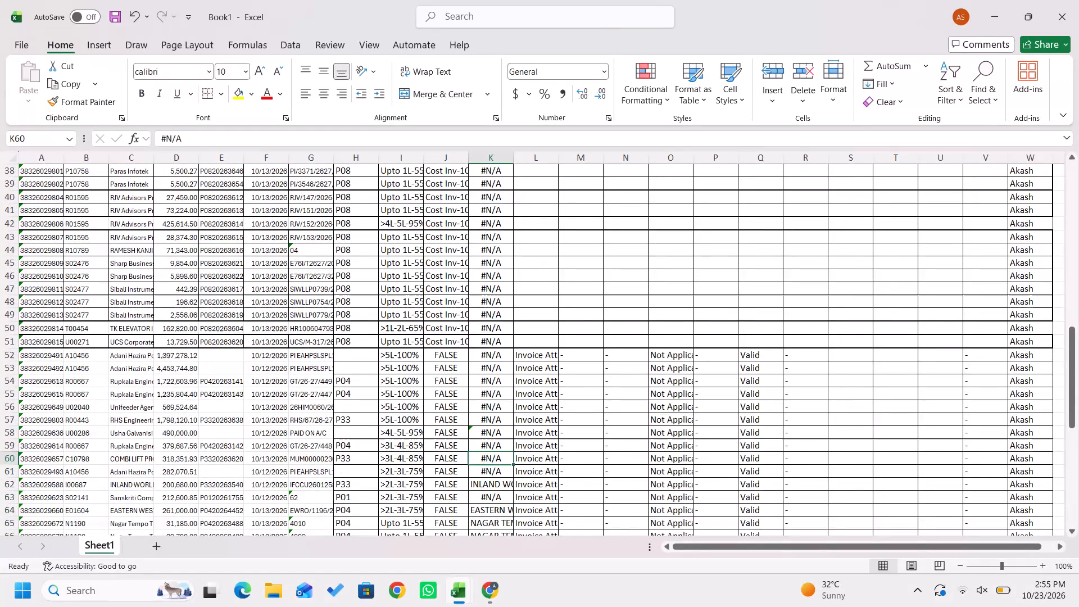
Count Book1's compiled records by selecting the payment document numbers from A4 down to the last record.
key("Up")
key("ctrl+Up")
key("Down")
key("Left")
key("Left")
key("Left")
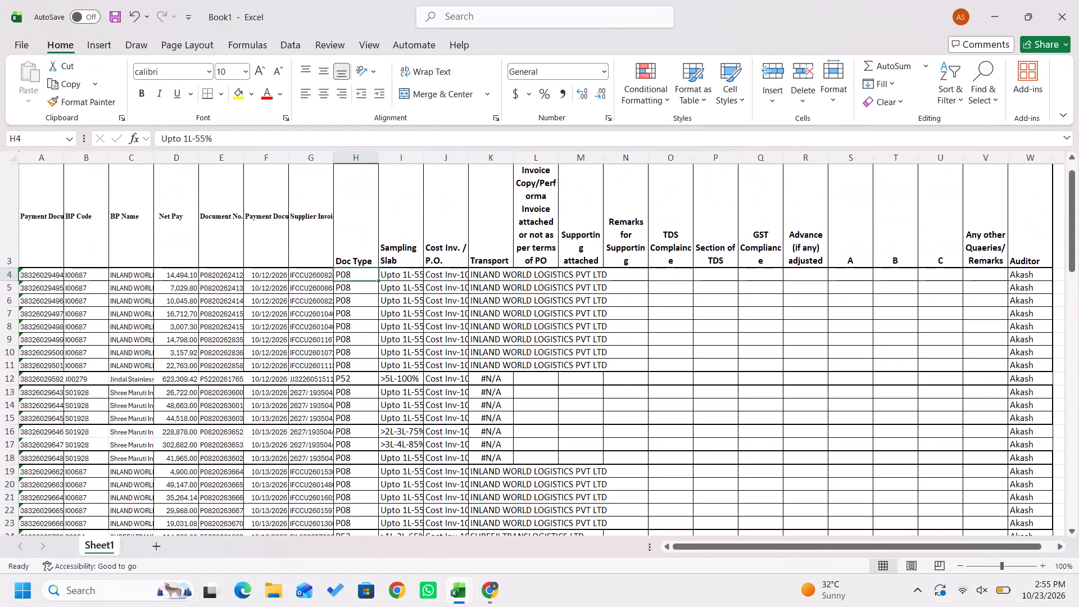
key("Left")
key("Left")
key("Left")
key("Left")
key("Left")
key("Left")
key("Left")
key("Left")
key("Left")
key("Left")
key("Left")
key("Left")
key("Left")
key("Up")
key("Down")
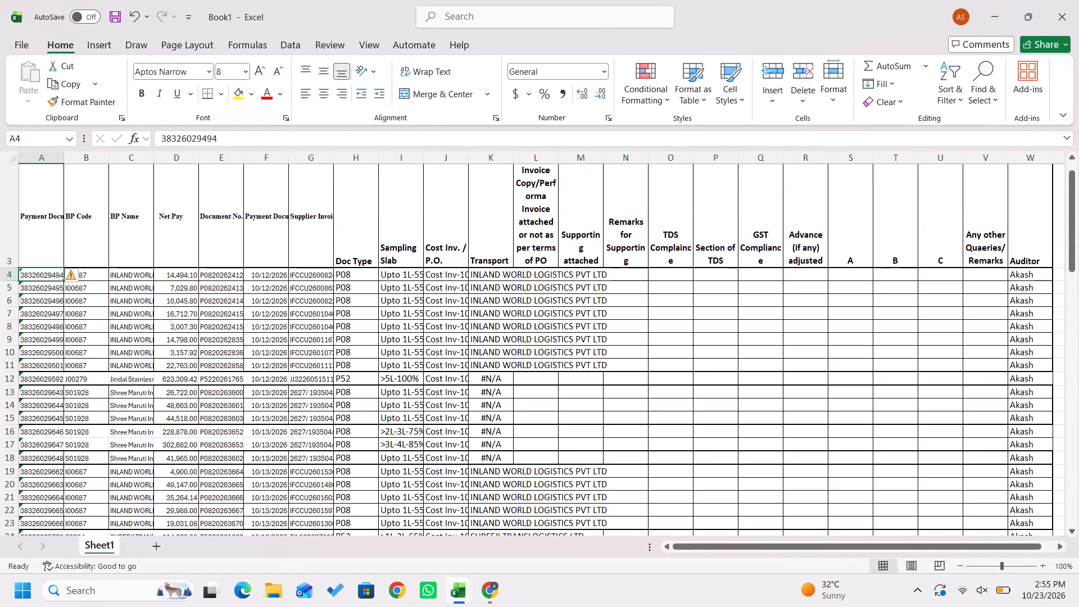
key("ctrl+shift+Down")
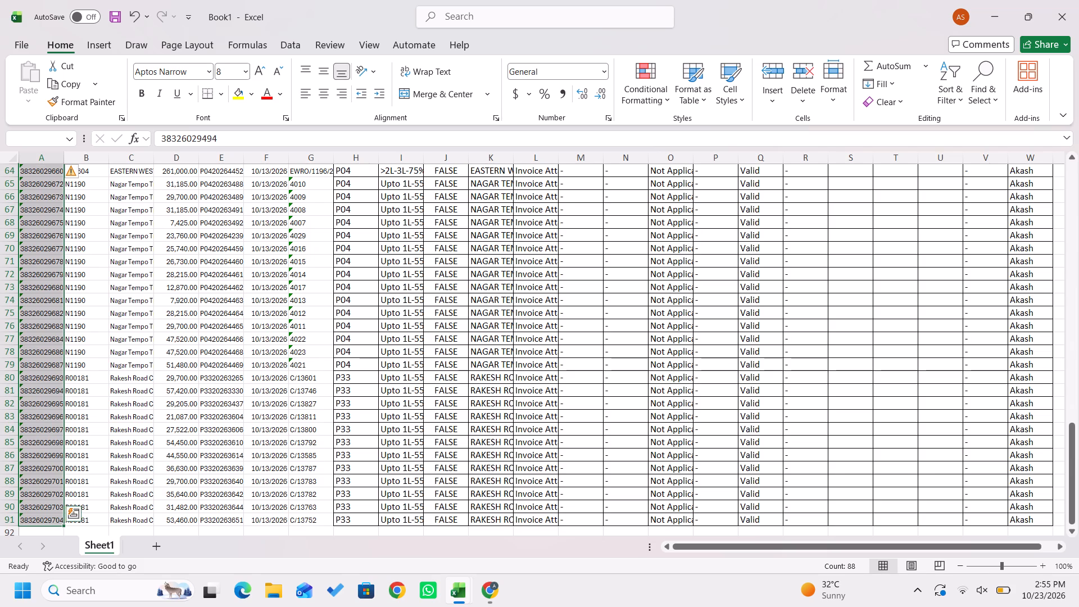
key("Right")
key("Up")
key("Up")
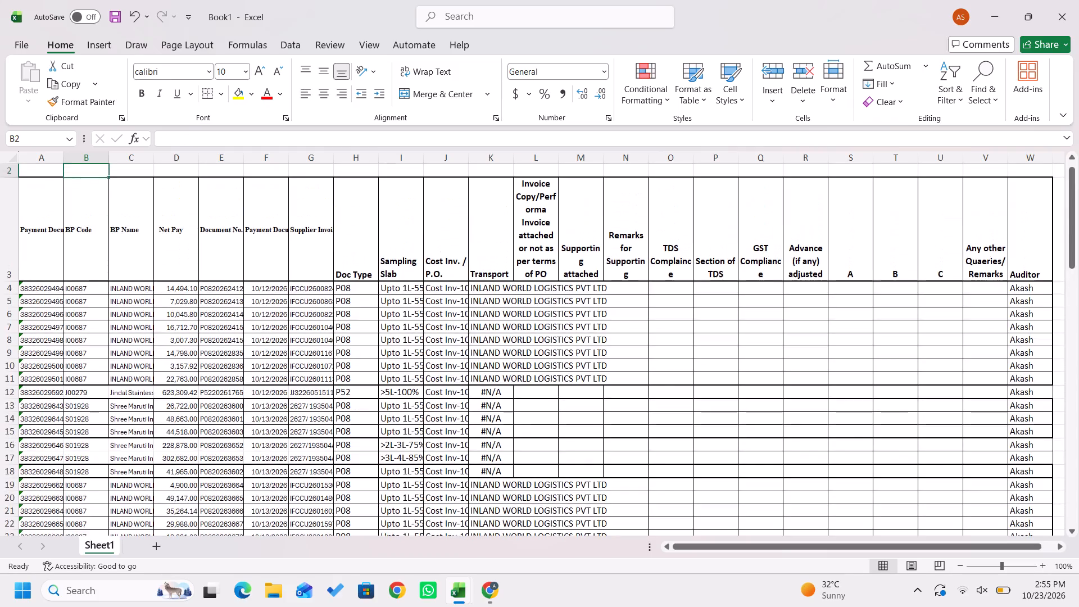
key("Down")
key("Down")
Switch to the payment advice workbook and clear all filters on the Raw sheet so every record shows.
key("alt+Tab")
key("Right")
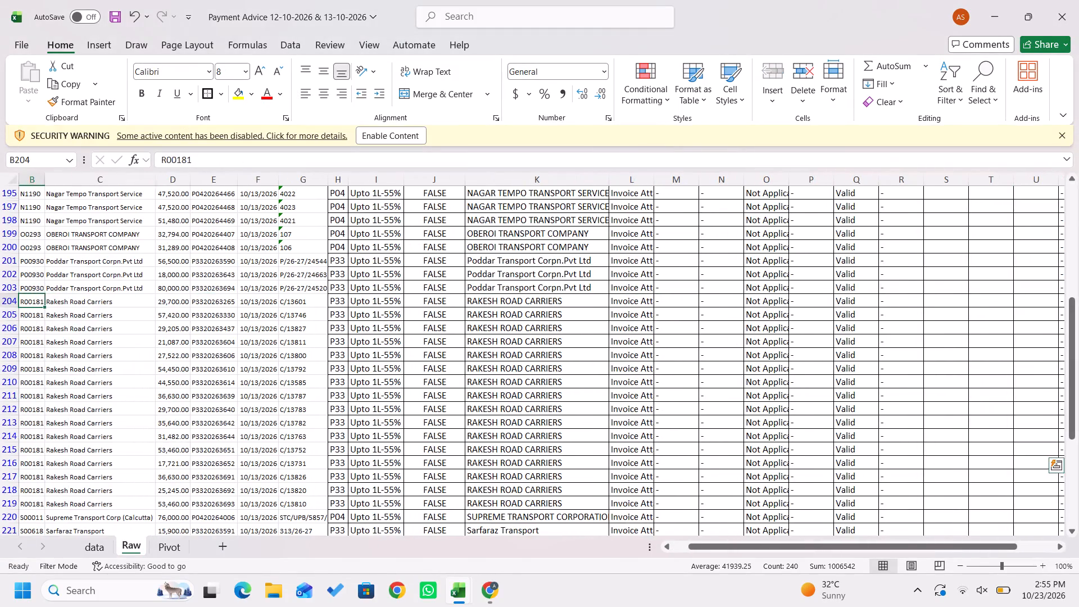
key("Right")
key("Right")
key("Right")
key("Right")
key("Right")
key("Right")
key("Right")
key("Right")
key("Right")
key("Right")
key("Right")
key("Right")
key("Right")
key("Right")
key("Right")
key("Right")
key("Right")
key("Right")
key("Right")
key("Right")
key("Right")
key("Right")
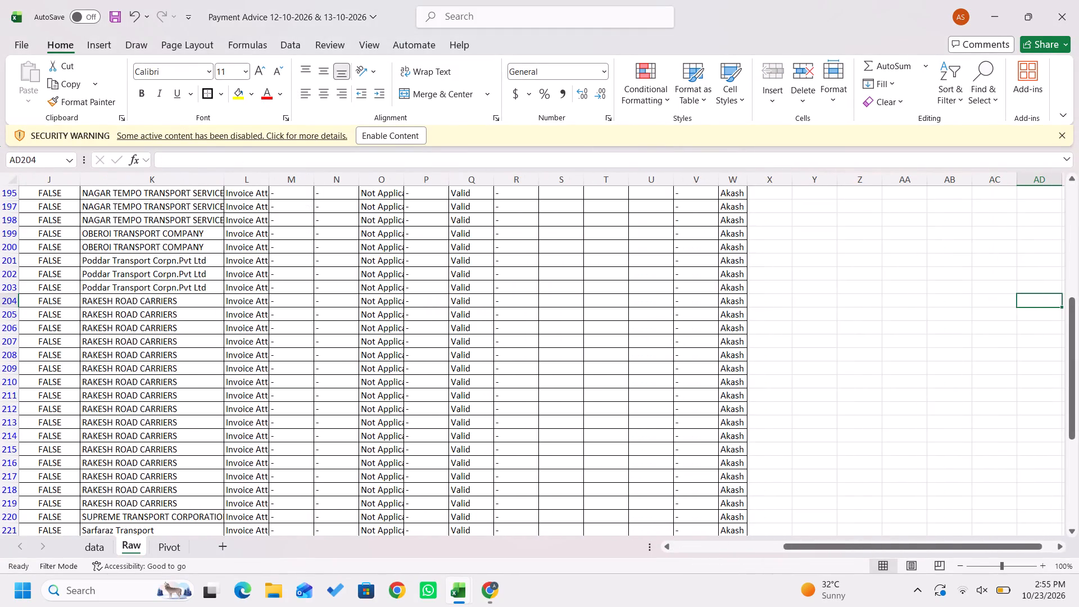
key("alt+Tab")
key("alt+Tab")
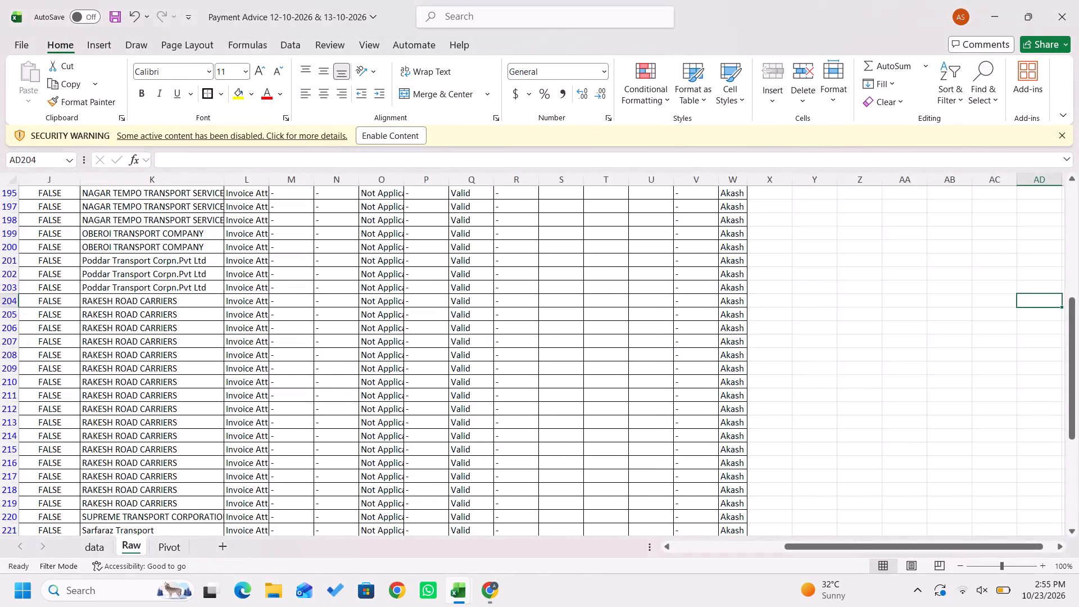
key("alt+Tab")
key("alt+Tab")
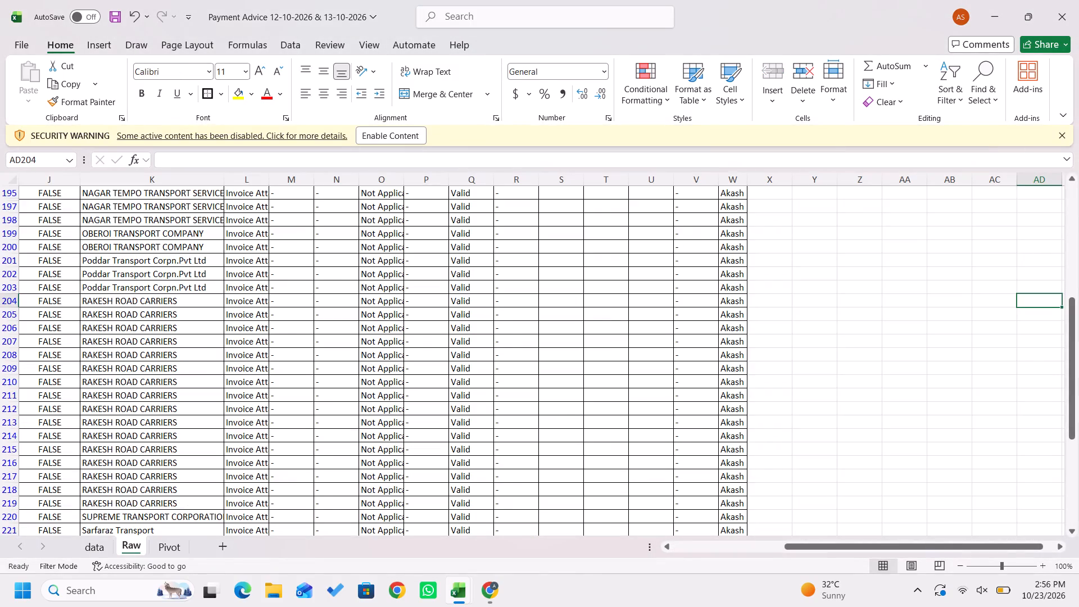
key("Left")
key("Left")
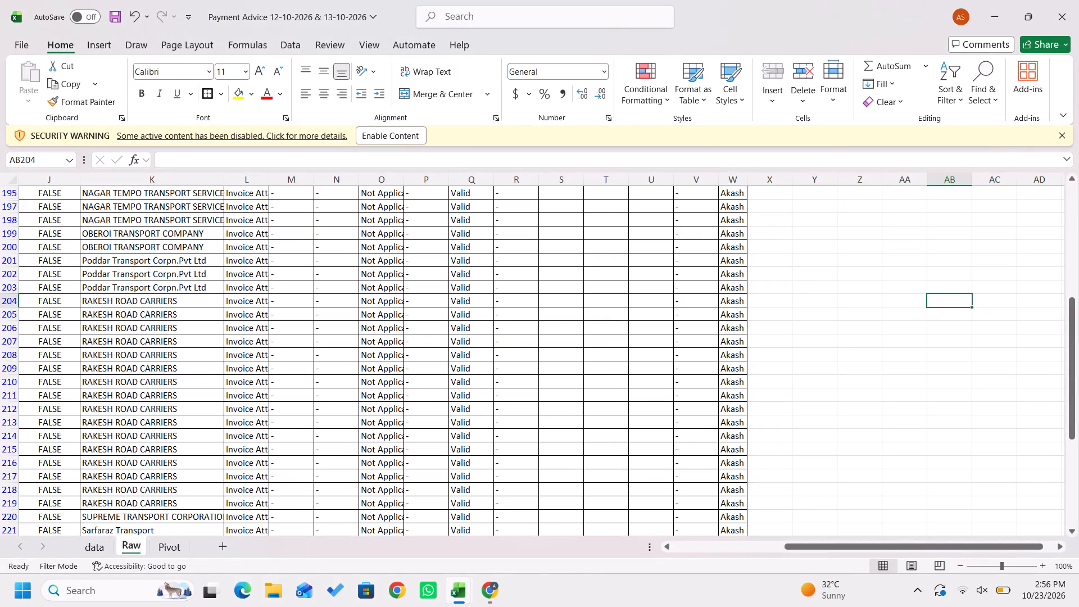
type("dfs")
Filter the Raw sheet's Auditor column to show only the records assigned to Akash.
key("Left")
key("Left")
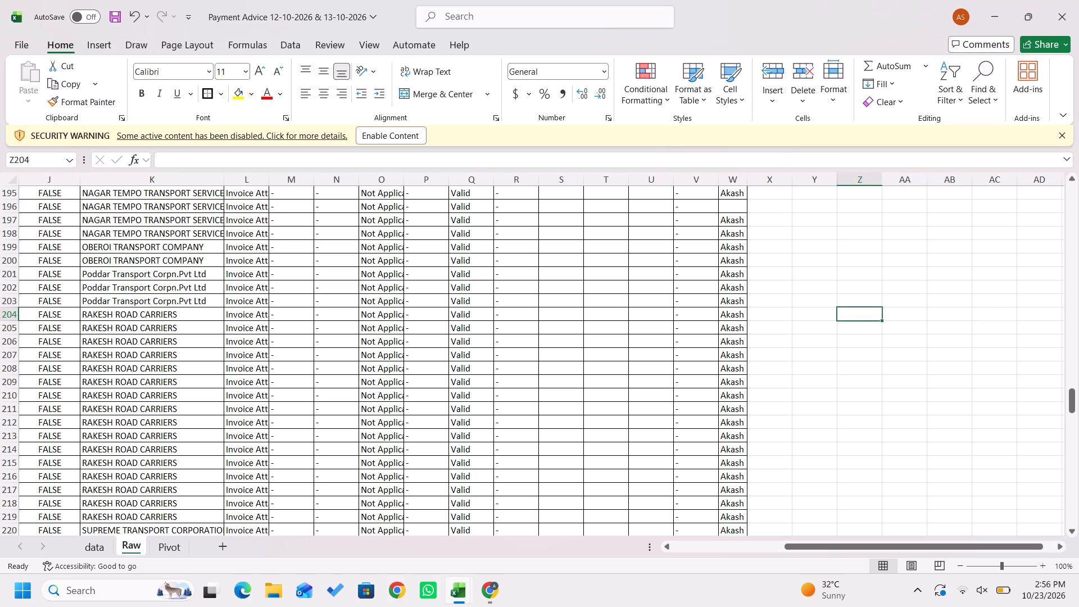
key("Left")
key("Left")
key("Left")
key("ctrl+Up")
key("Right")
key("ctrl+Up")
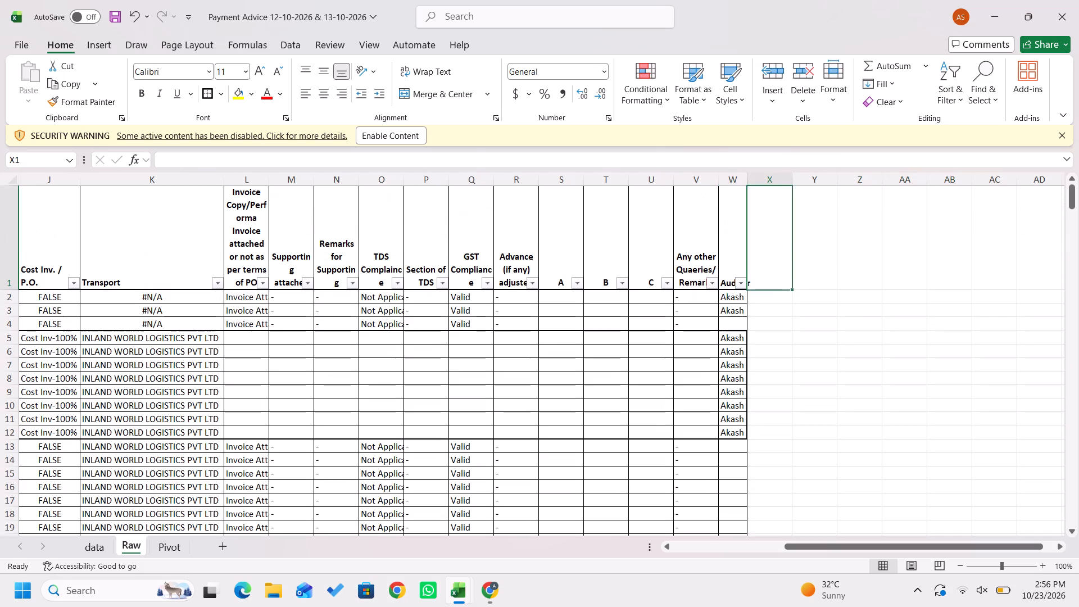
key("Left")
key("Down")
key("Up")
key("alt+Down")
key("Down")
key("Down")
key("Down")
key("Down")
key("Down")
key("Down")
key("Down")
key("Down")
key("Down")
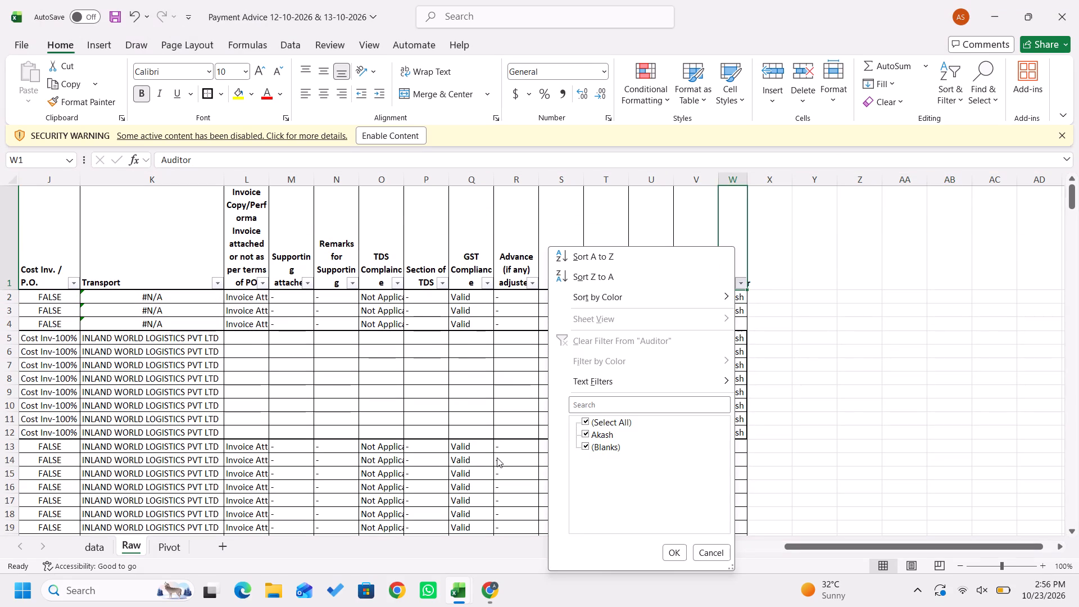
key("space")
key("Down")
key("space")
key("Return")
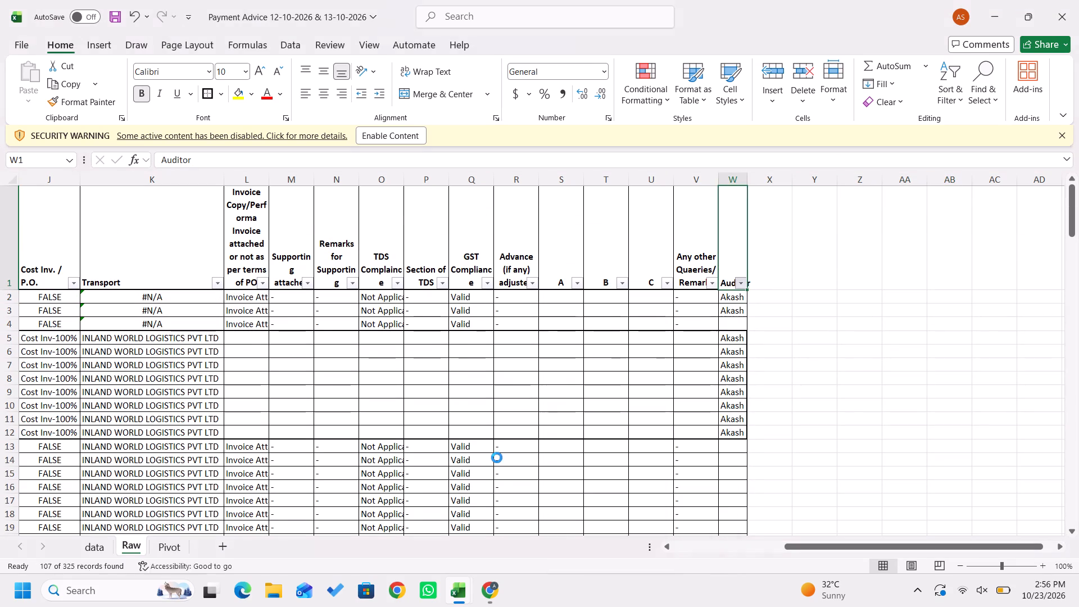
Count the filtered Akash records by selecting the Auditor column entries from the first to the last.
key("Down")
key("ctrl+shift+Down")
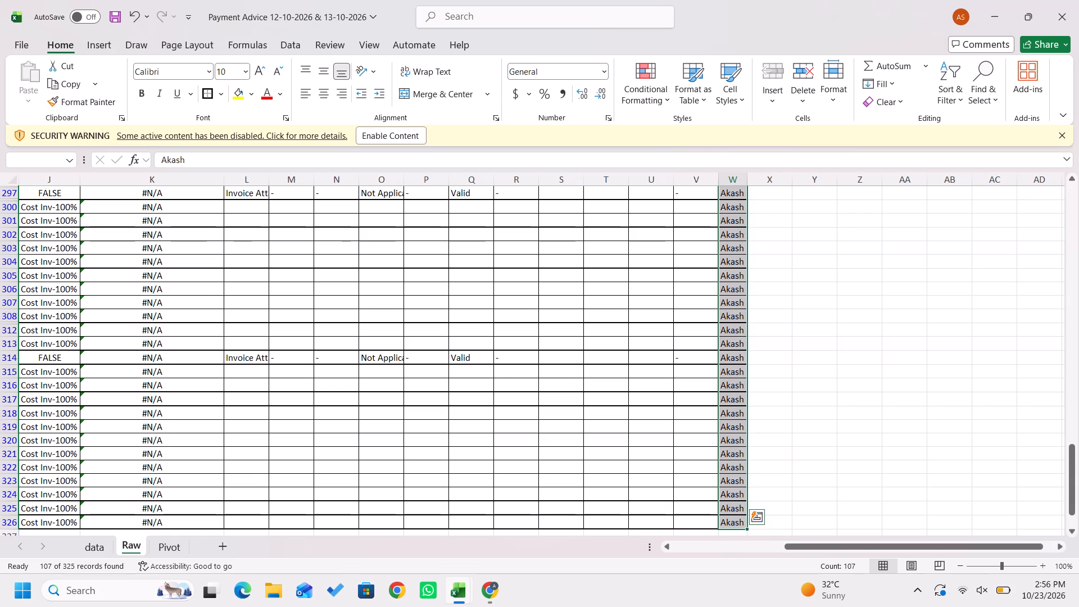
Switch to Book1 and recount its records by selecting the payment document numbers from A4 down to the last.
key("alt+Tab")
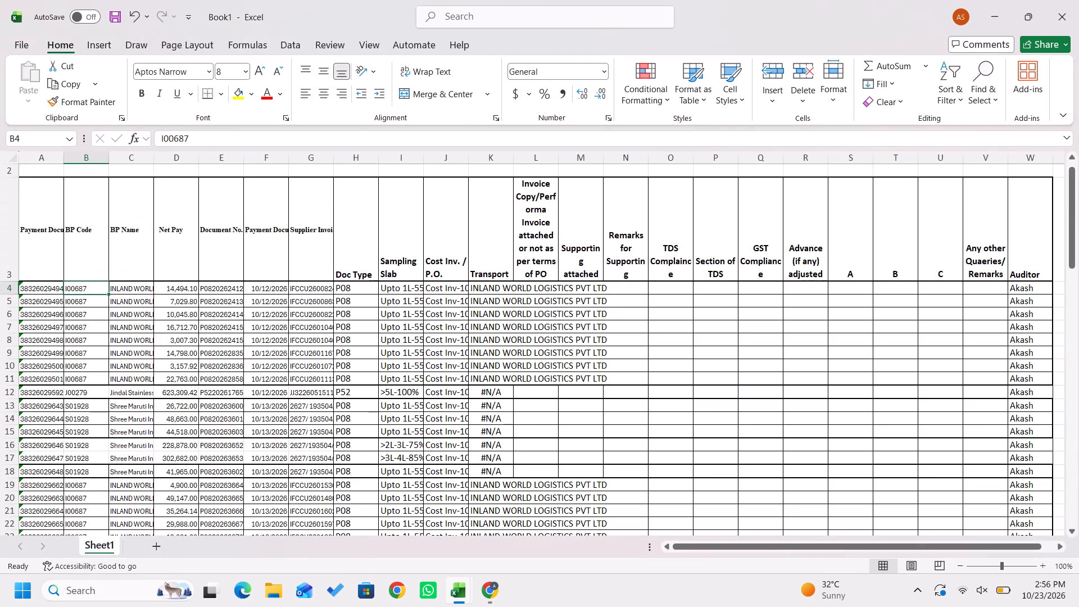
key("Down")
key("Right")
key("Right")
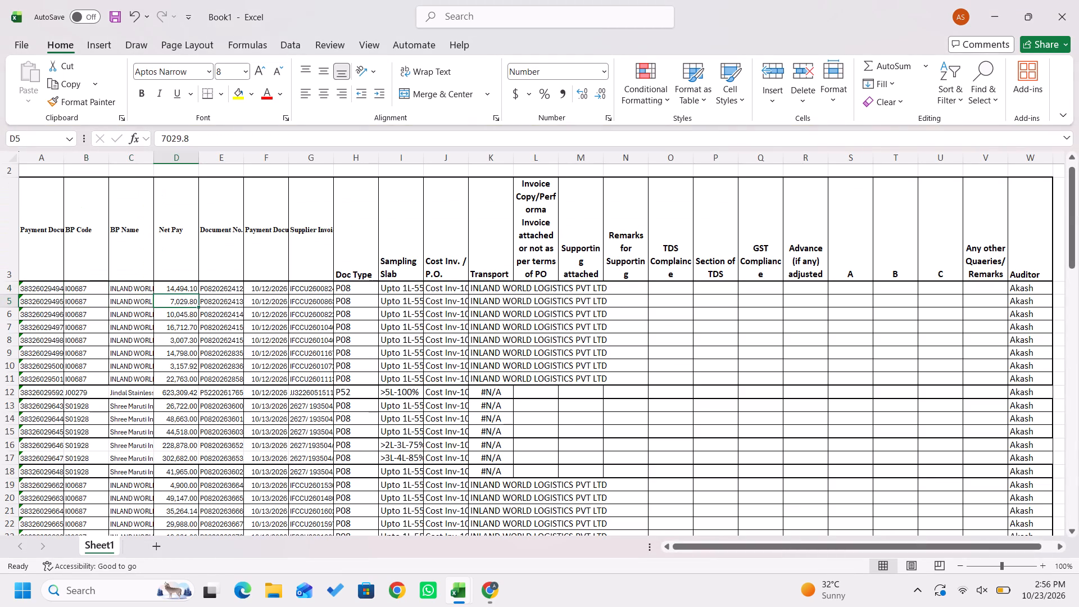
key("Up")
key("Left")
key("Left")
key("Left")
key("Left")
key("Up")
key("Down")
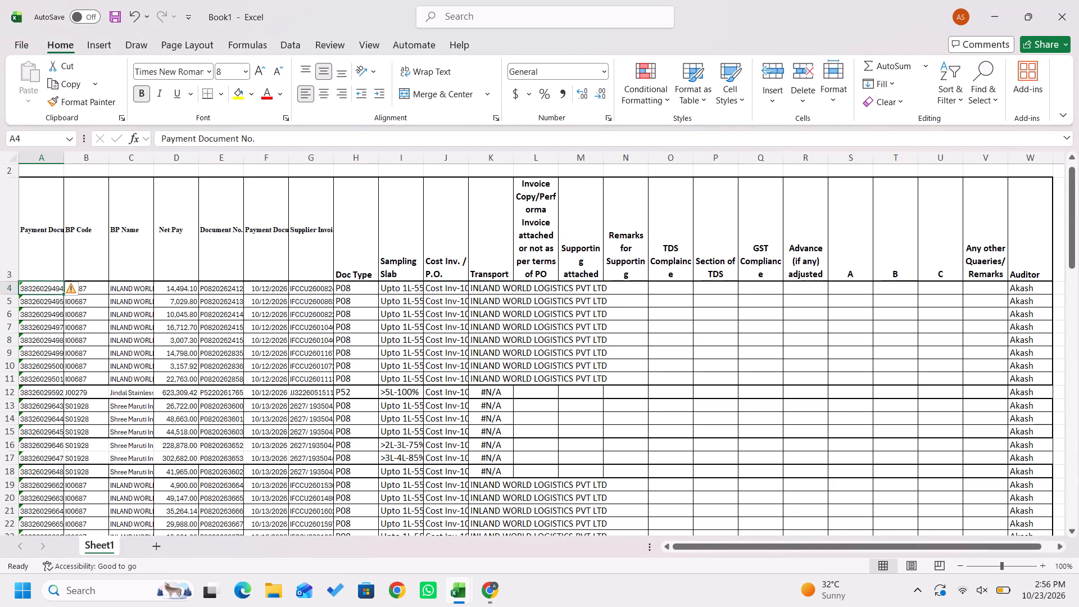
key("ctrl+shift+Down")
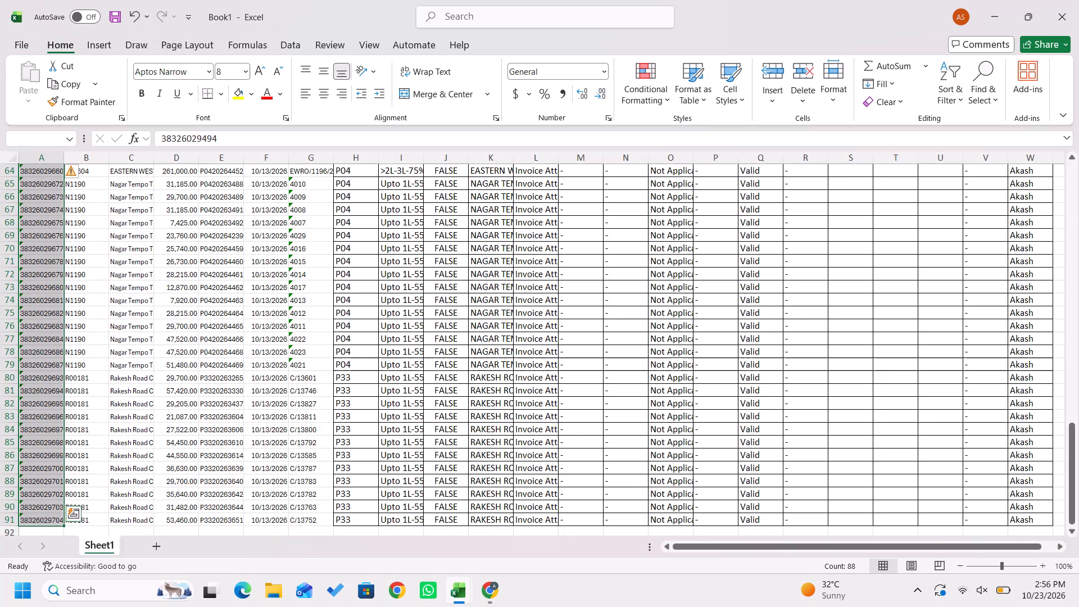
key("Down")
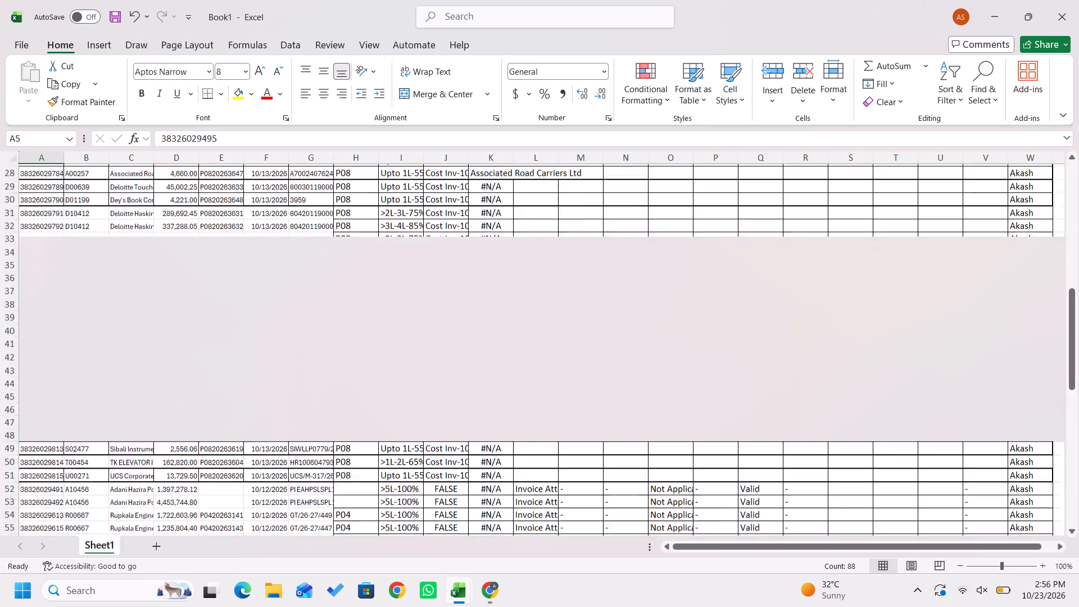
key("Up")
key("Up")
key("Up")
key("Up")
key("Down")
key("Down")
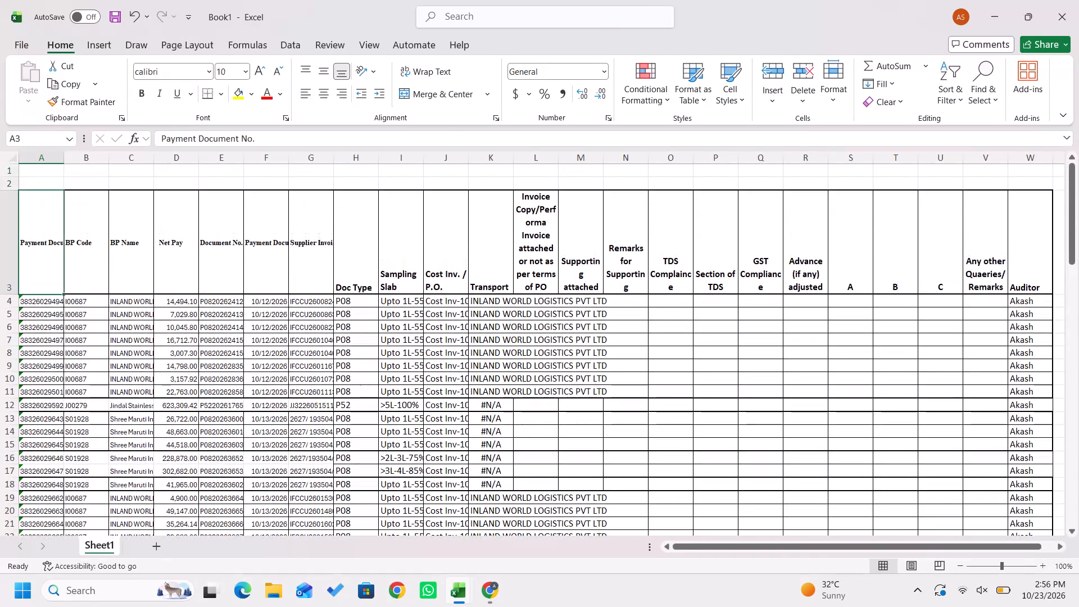
key("Down")
key("Down")
key("Down")
key("Right")
key("Up")
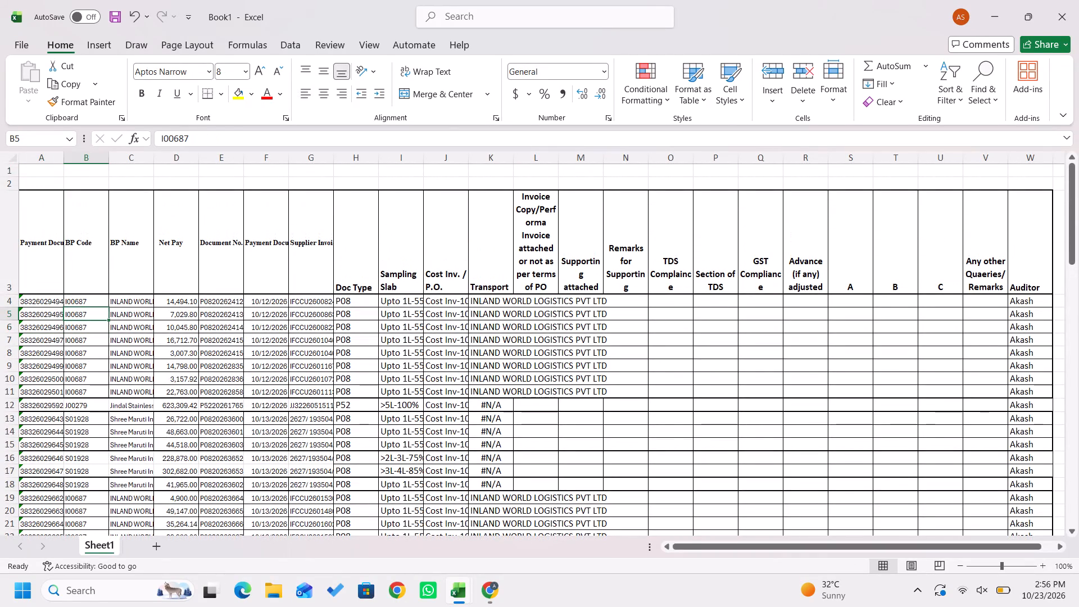
Remove all cell borders from the entire compiled table in Book1, headers included.
key("ctrl+a")
type("hbn")
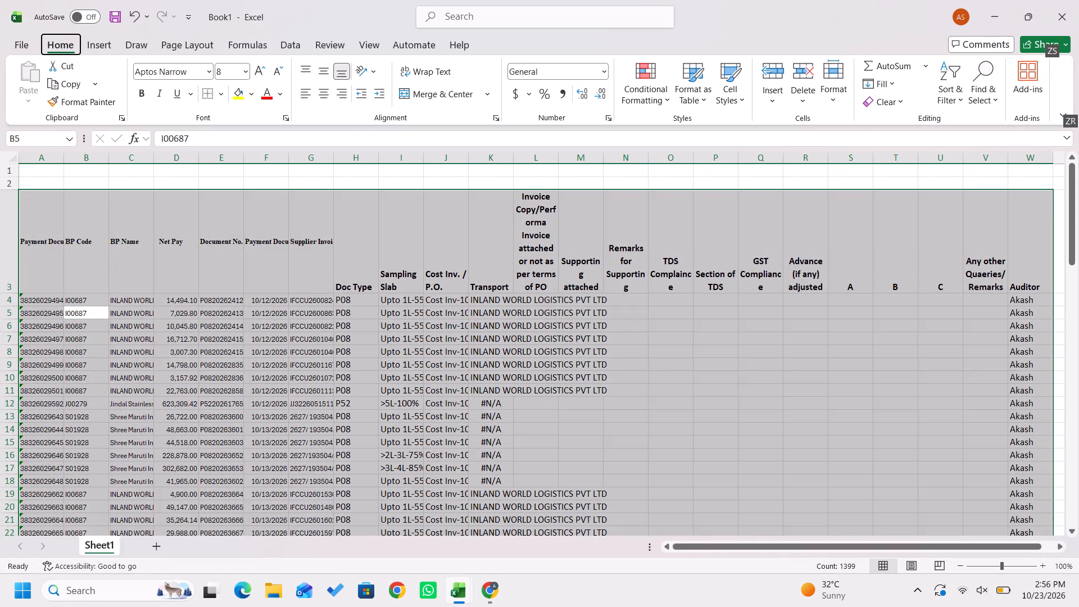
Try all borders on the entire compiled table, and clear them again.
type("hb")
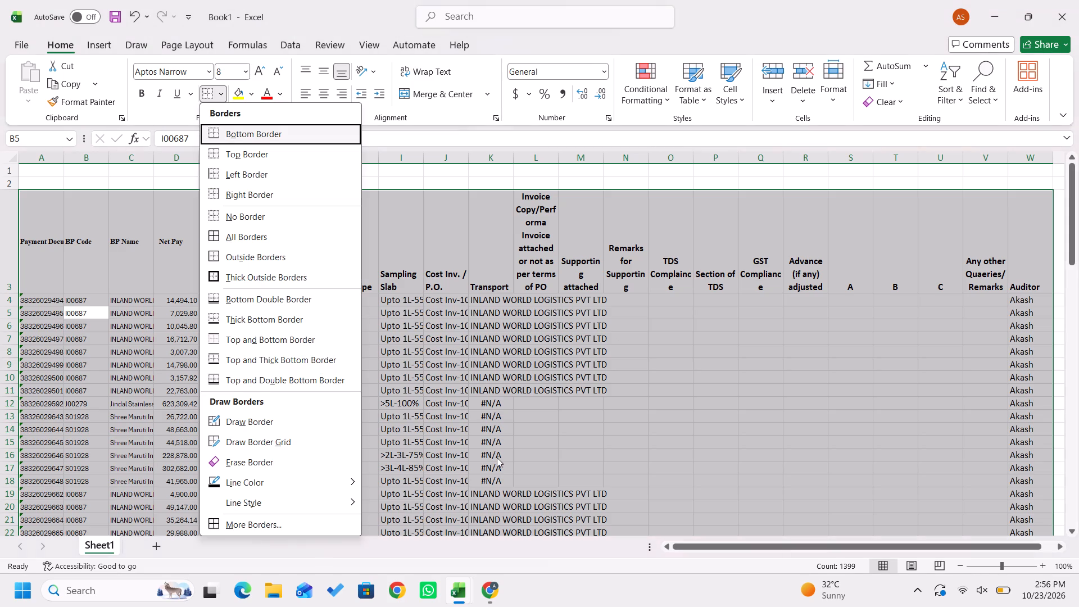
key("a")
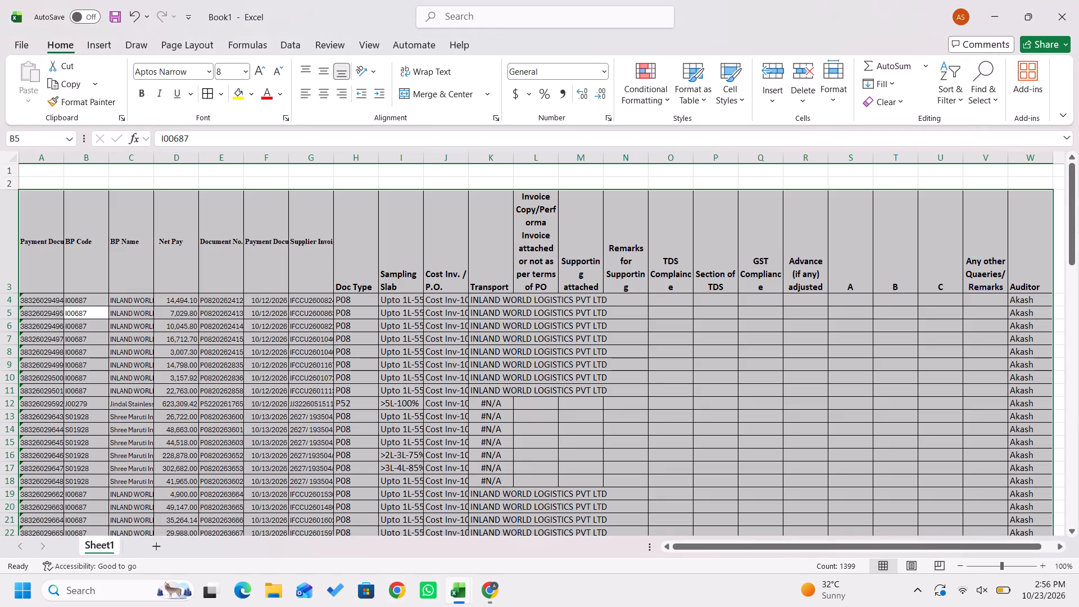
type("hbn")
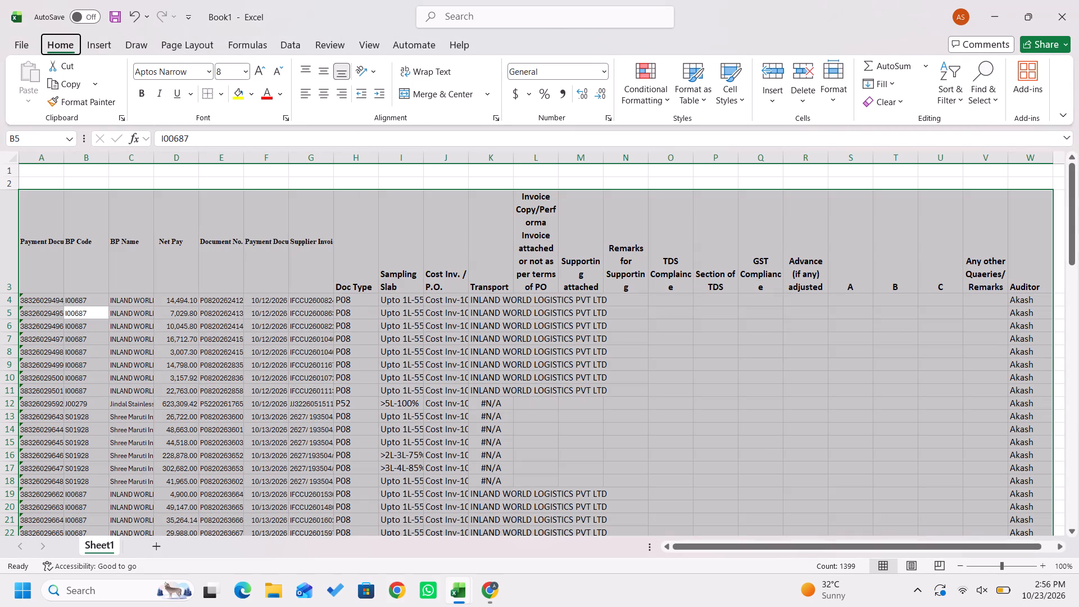
Autofit the column widths of the entire compiled table to their contents.
type("oca")
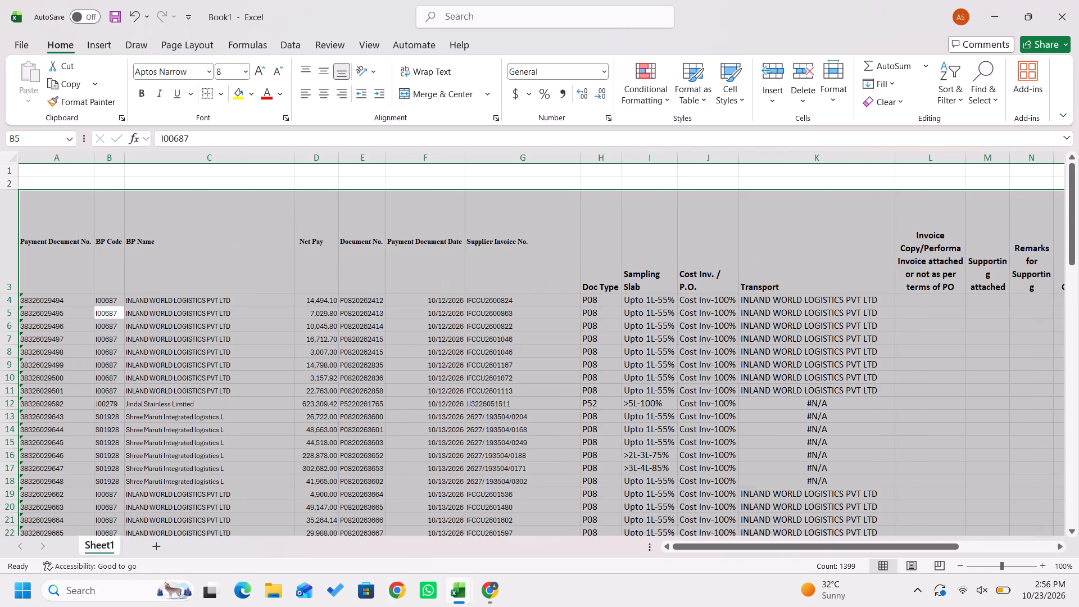
Look over the compiled table in Book1 from its header row down to the last record.
key("Right")
key("Right")
key("Right")
key("Right")
key("Up")
key("Up")
key("Up")
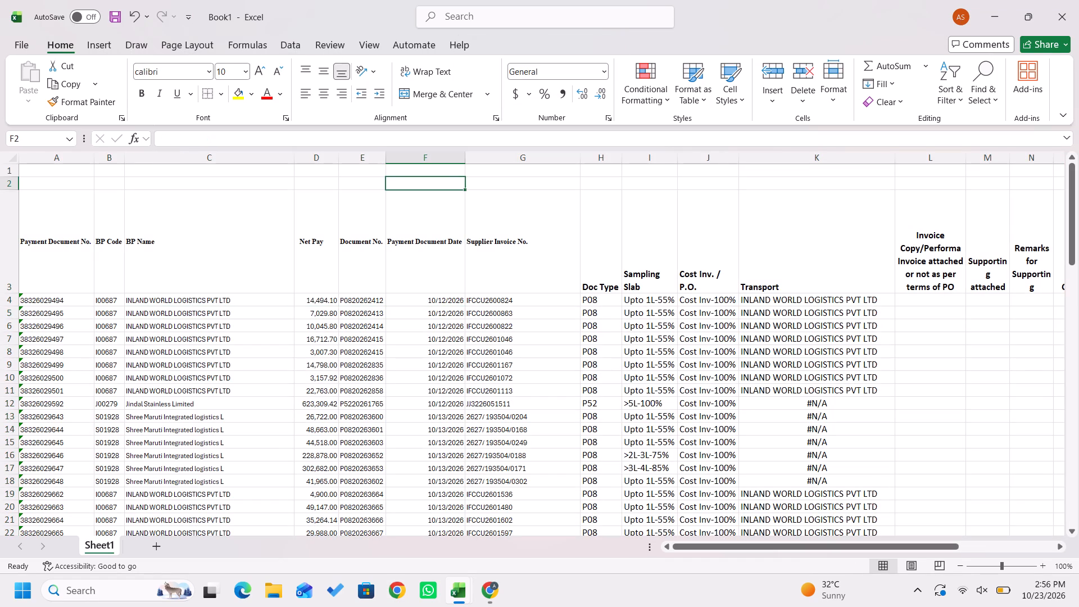
key("Down")
key("Down")
key("Down")
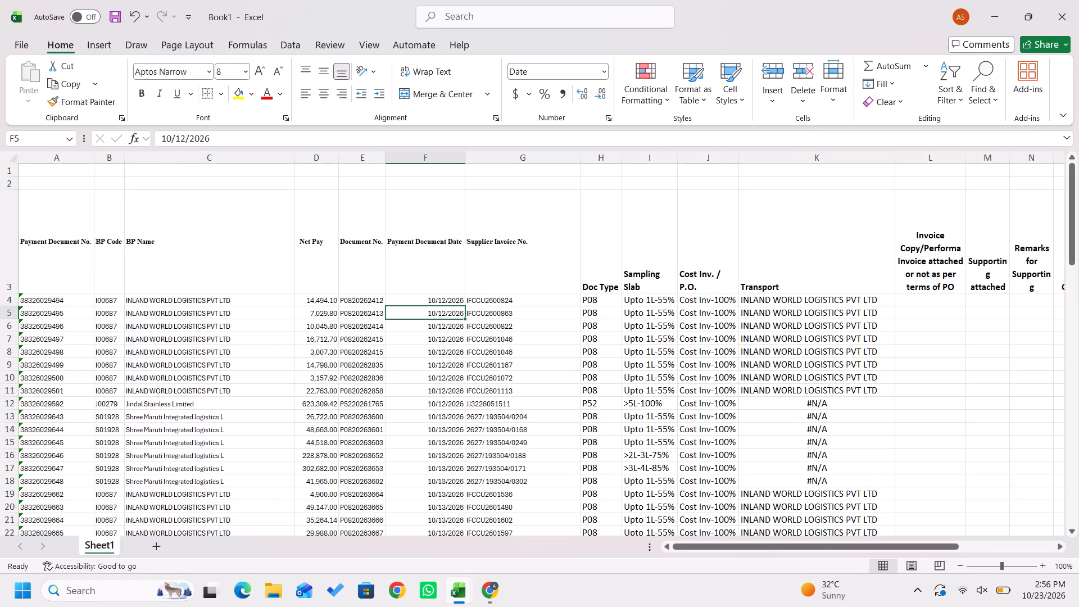
key("ctrl+Down")
key("Left")
key("Left")
key("Left")
key("Left")
key("Left")
key("Left")
key("Left")
key("Left")
key("Left")
key("Left")
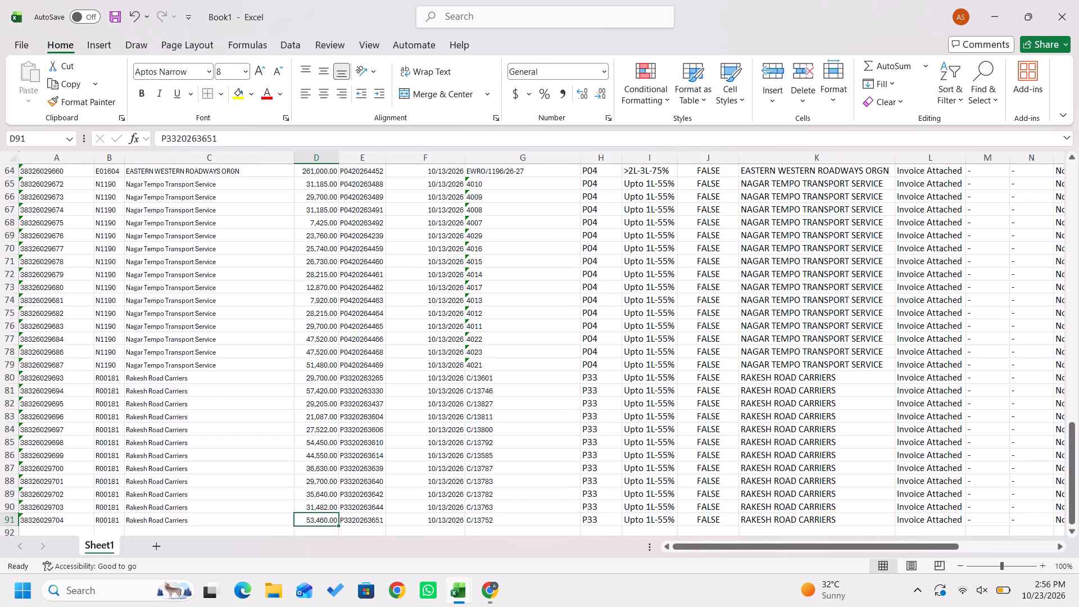
Freeze the panes at A4 so the header row 3 stays above the records.
key("Up")
key("Up")
key("Up")
key("Up")
key("Up")
key("Up")
key("Up")
key("Up")
key("Up")
key("Up")
key("Up")
key("Up")
key("Up")
key("Up")
key("Up")
key("Up")
key("Up")
key("Up")
key("Up")
key("Up")
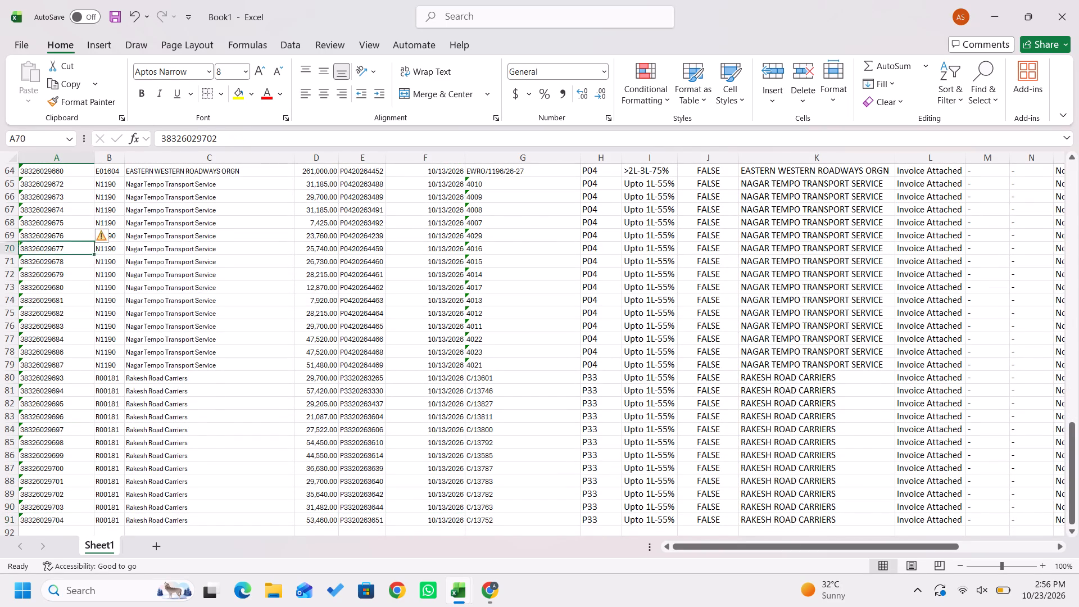
key("Up")
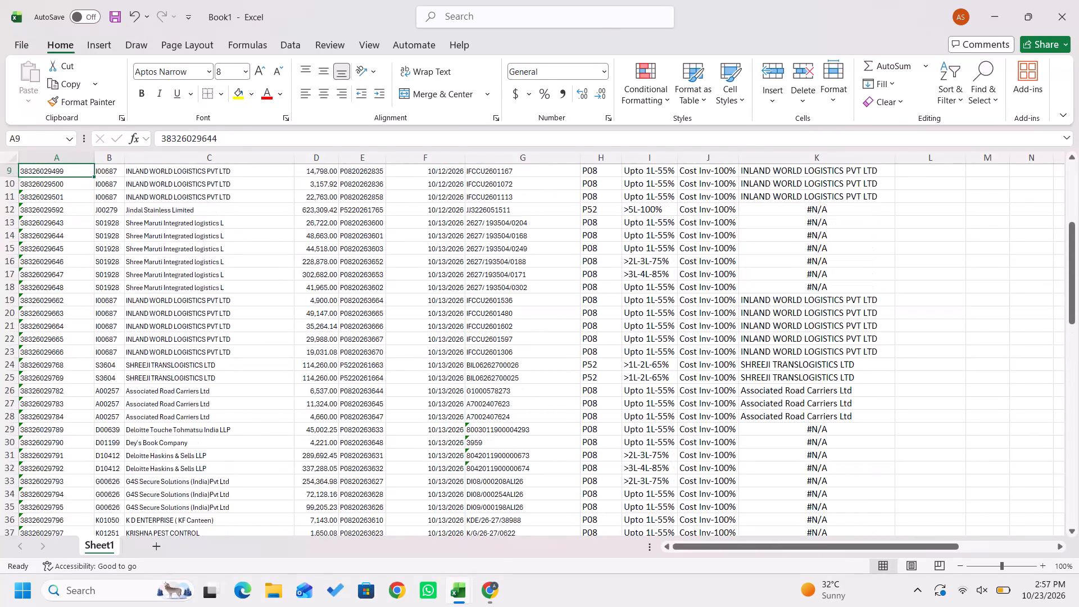
key("Up")
key("Up")
key("Up")
key("Up")
key("Up")
key("Up")
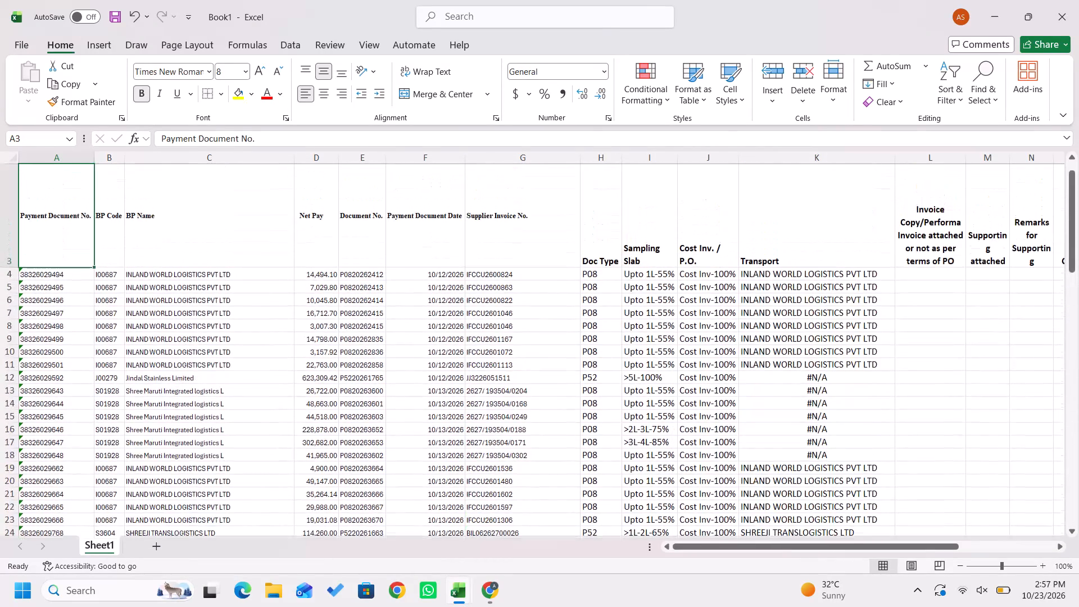
key("Down")
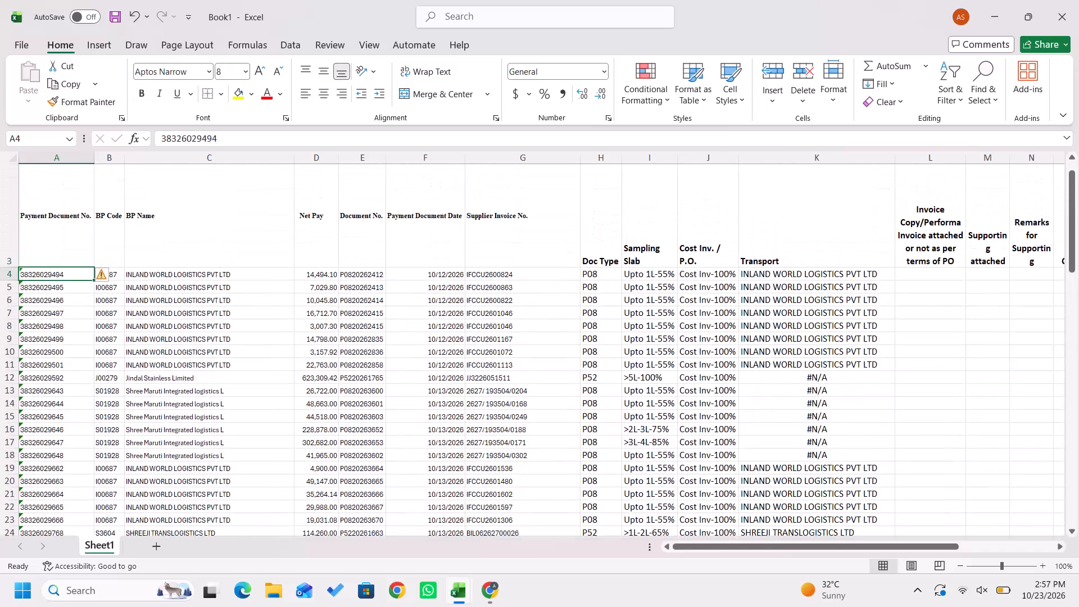
type("wff")
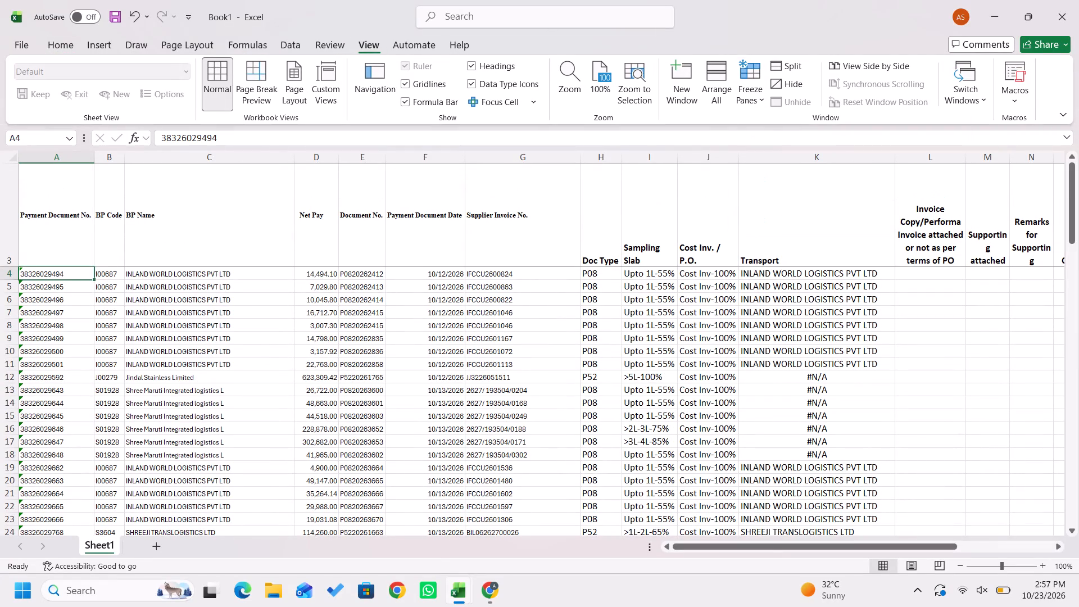
Wrap the text across the whole header row 3, starting from Payment Document No.
key("Up")
key("shift+Right")
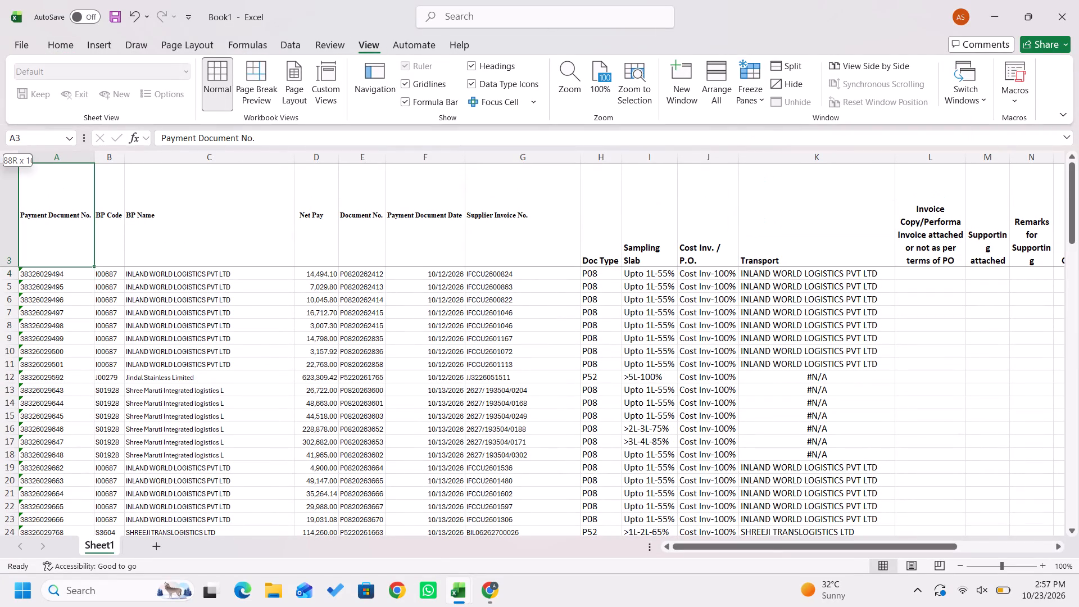
key("shift+space")
type("hw")
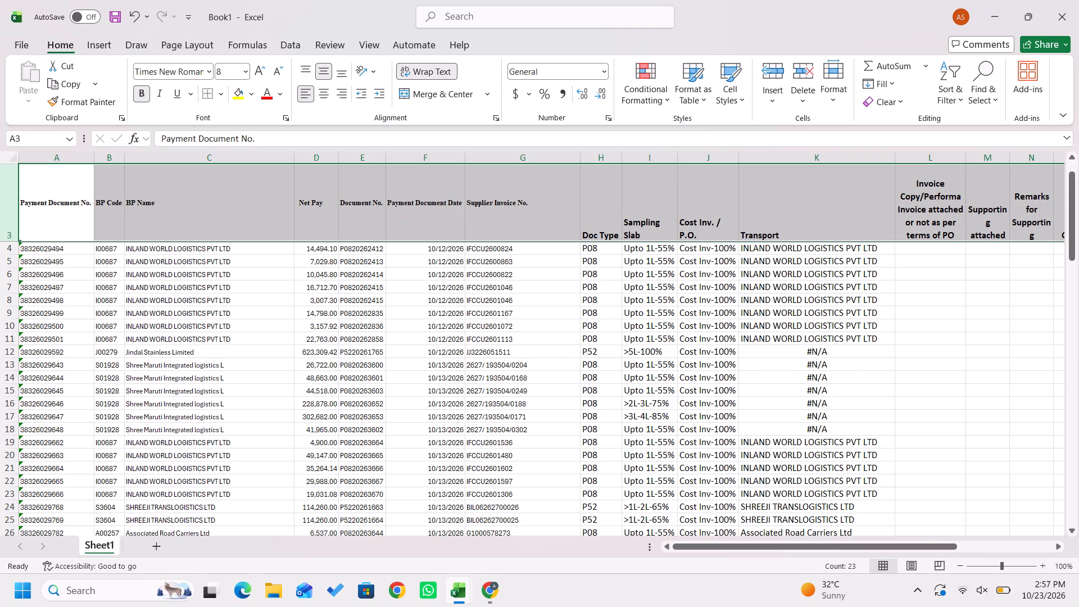
Examine the first record's columns across to Auditor and back to the invoice attachment column.
key("Down")
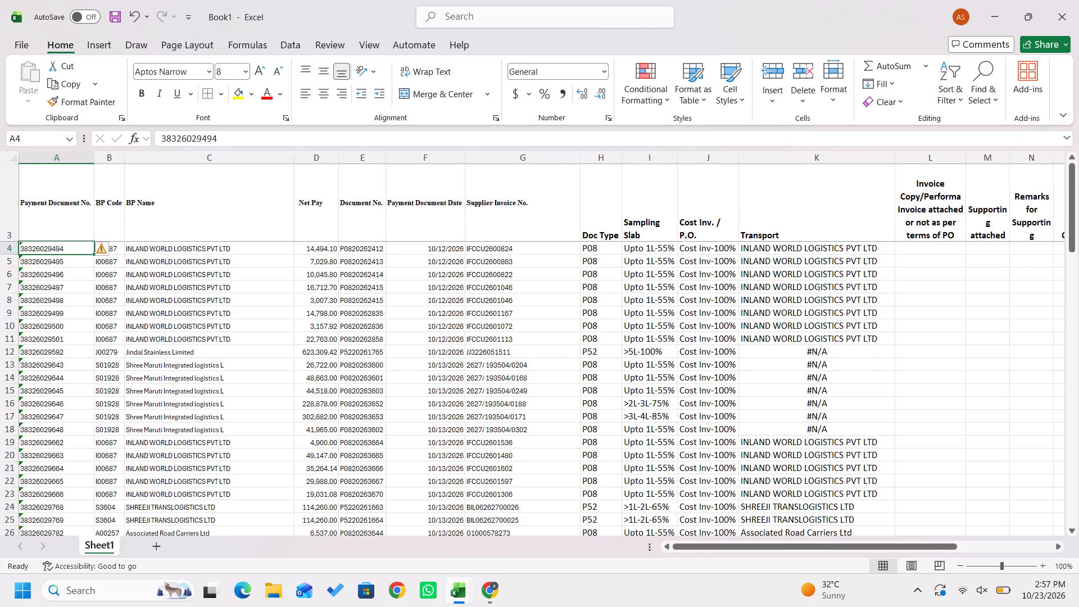
key("Right")
key("Right")
key("Right")
key("Right")
key("Right")
key("Right")
key("Right")
key("Right")
key("Right")
key("Right")
key("Right")
key("Right")
key("Right")
key("Right")
key("Right")
key("Right")
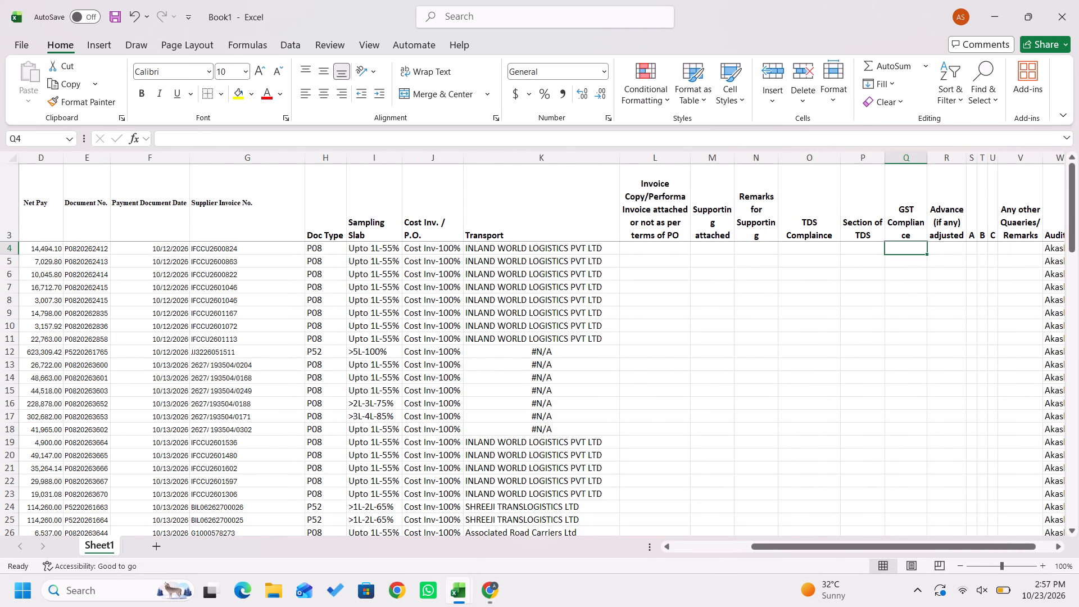
key("Right")
key("Right")
key("Right")
key("Right")
key("Right")
key("Right")
key("Left")
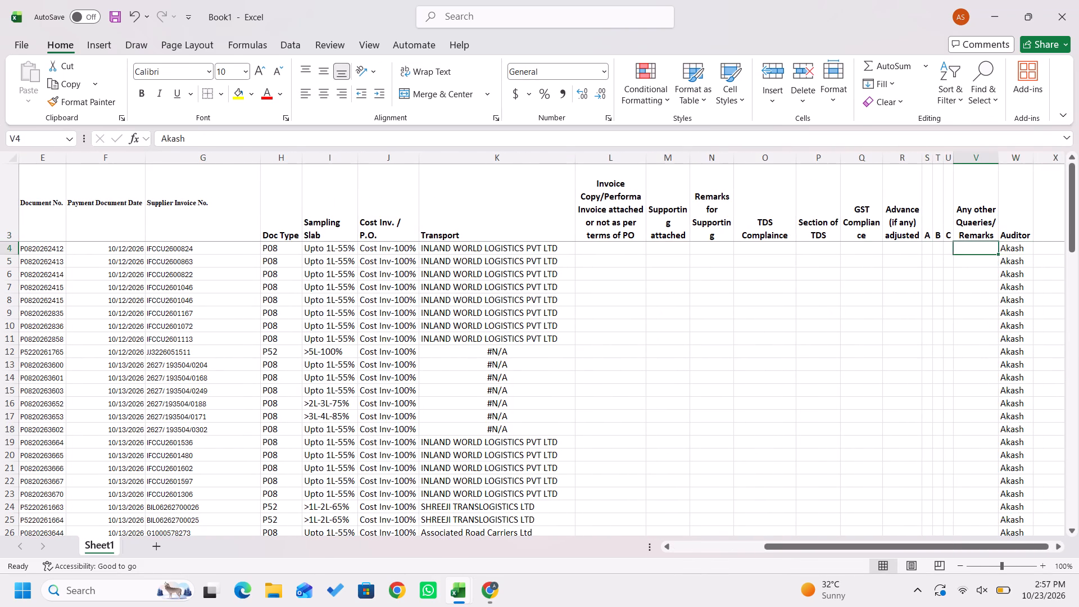
key("Left")
key("Left")
key("Left")
key("Left")
key("Left")
key("Left")
key("Left")
key("Left")
key("Left")
key("Left")
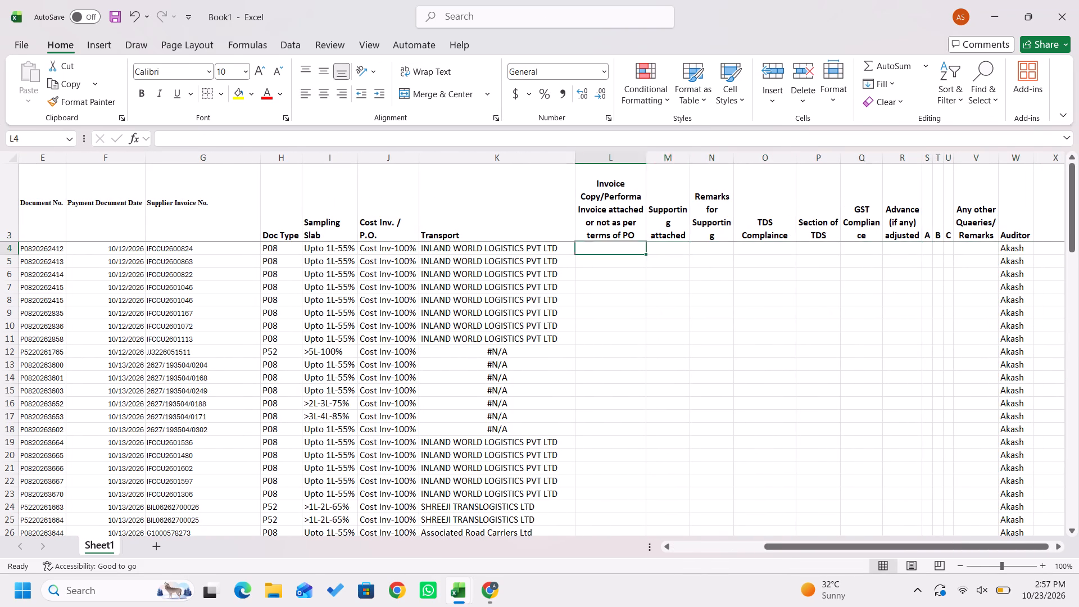
Examine the invoice attachment column down through the FALSE records to the table's end and back up to row 35.
key("ctrl+Down")
key("Down")
key("Down")
key("Down")
key("Down")
key("Down")
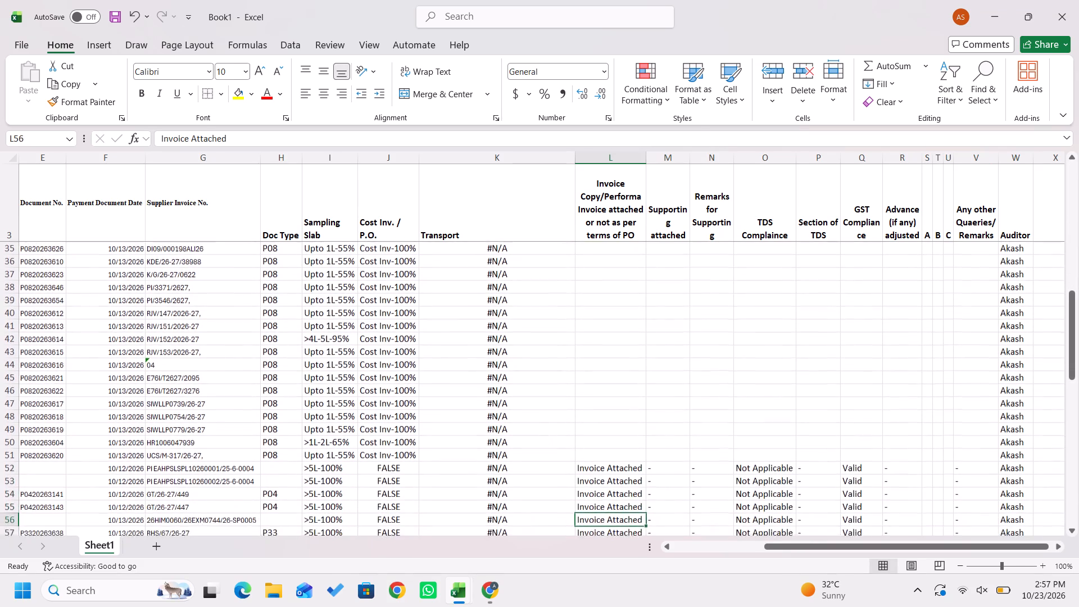
key("Down")
key("Down")
key("Down")
key("Down")
key("Down")
key("Down")
key("Down")
key("Down")
key("Down")
key("Down")
key("Down")
key("Down")
key("Down")
key("Down")
key("Down")
key("Down")
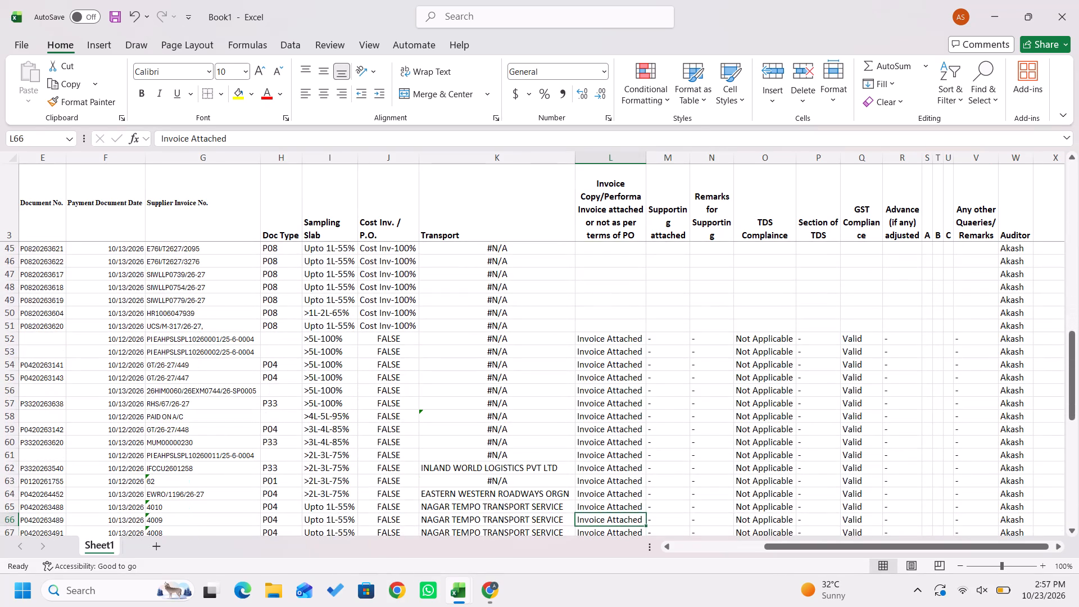
key("Down")
key("Down")
key("Down")
key("Down")
key("Down")
key("Down")
key("Down")
key("Down")
key("Down")
key("Down")
key("Down")
key("Down")
key("Down")
key("Down")
key("Down")
key("Down")
key("Down")
key("Down")
key("Down")
key("Down")
key("Down")
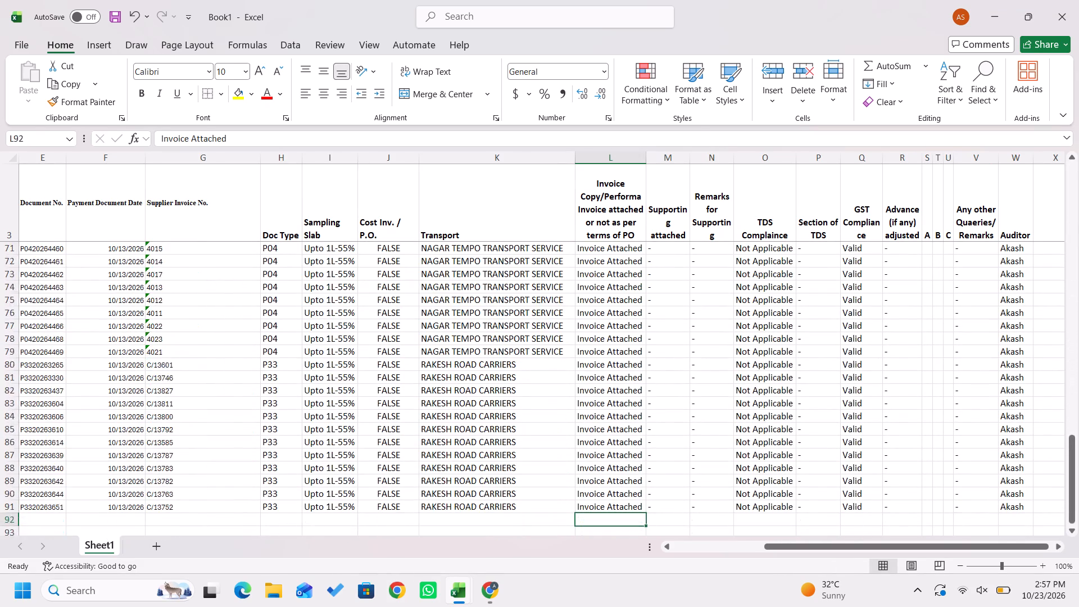
key("Up")
key("Up")
key("Up")
key("Up")
key("Up")
key("Up")
key("Up")
key("Up")
key("Up")
key("Up")
key("Up")
key("Up")
key("Up")
key("Up")
key("Up")
key("Up")
key("Up")
key("Up")
key("Up")
key("Up")
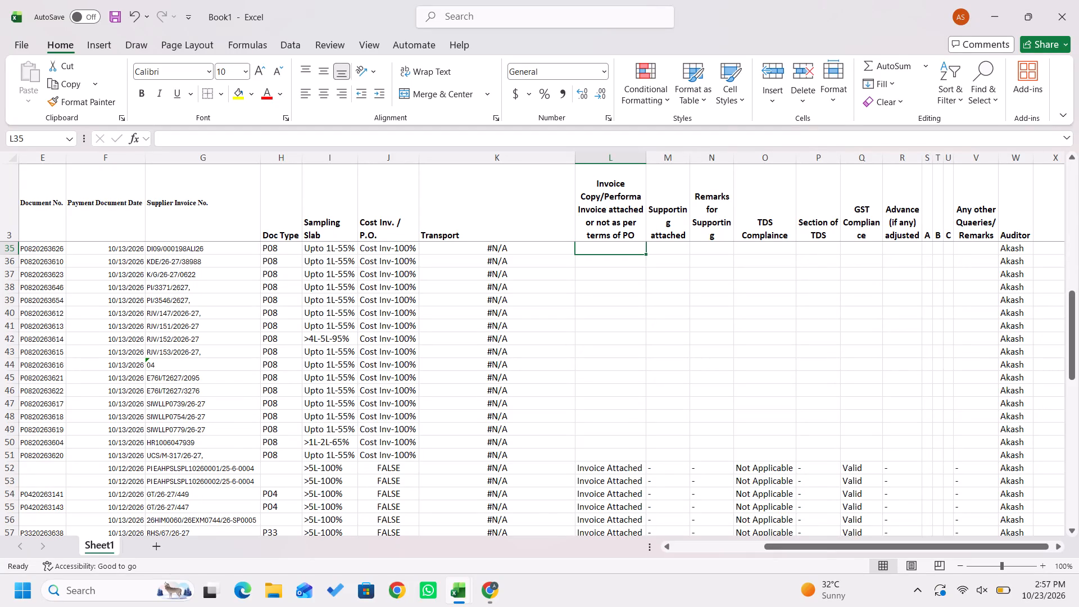
Look over the remaining records and columns, and return to the first Cost Inv. / P.O. entry in J4.
scroll(593, 507, "down", 2)
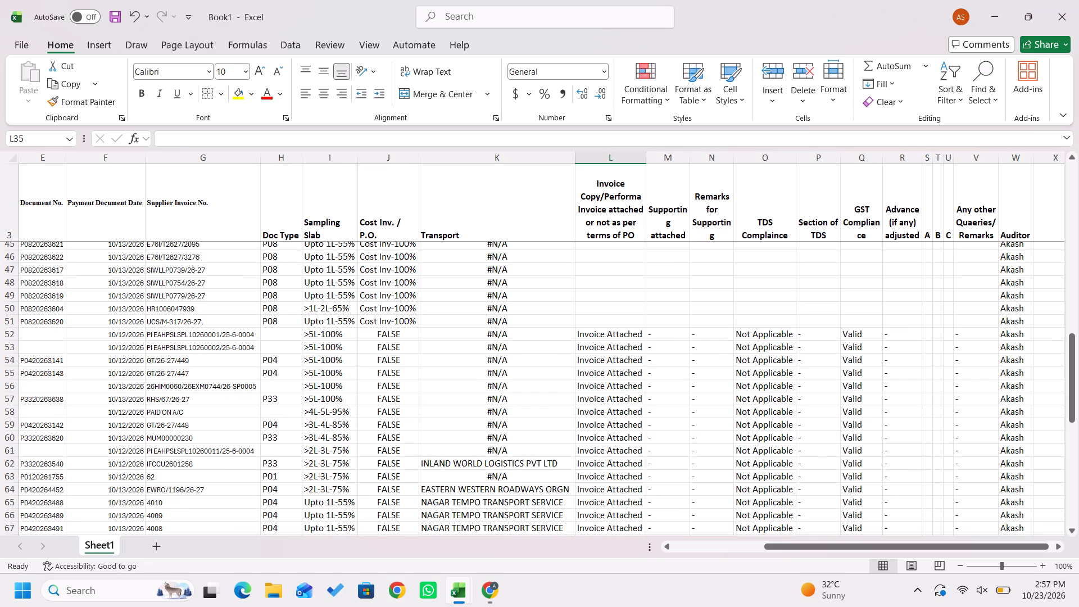
scroll(797, 402, "left", 2)
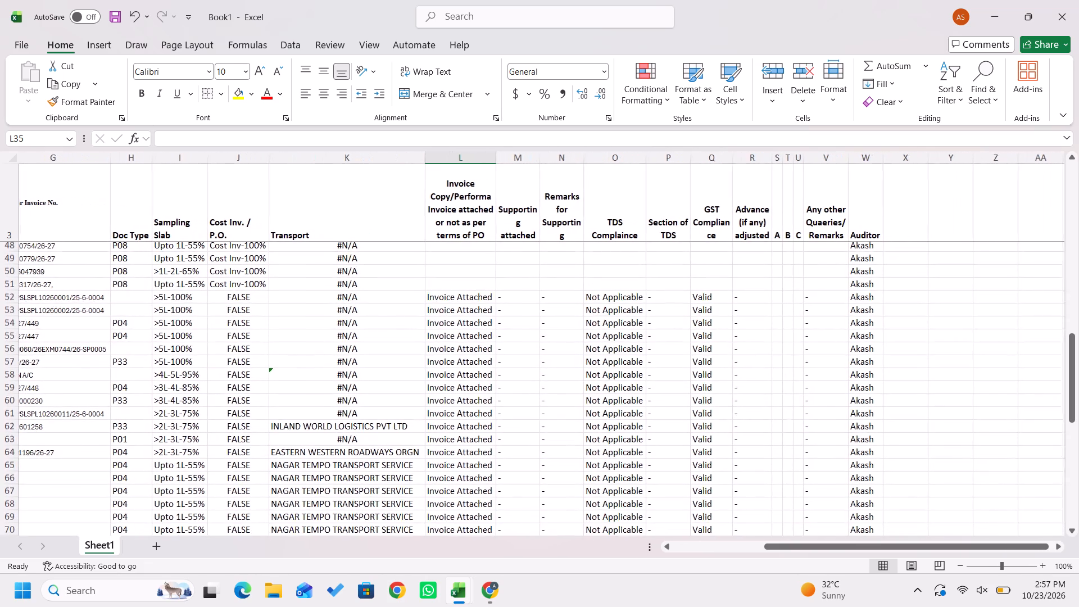
scroll(797, 402, "left", 1)
scroll(797, 402, "down", 6)
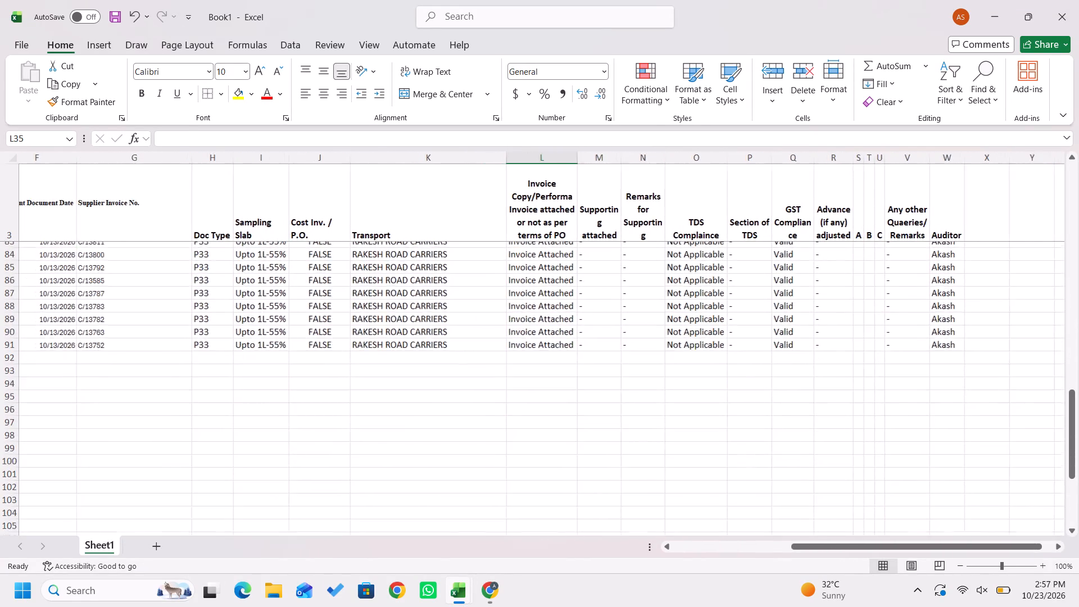
scroll(797, 402, "right", 5)
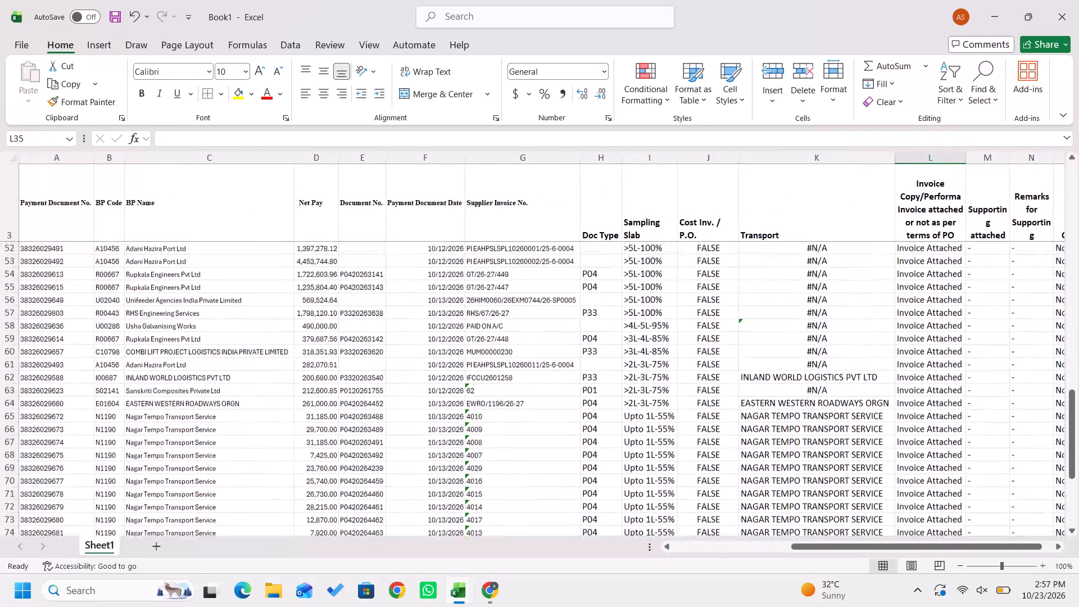
scroll(797, 402, "left", 3)
scroll(797, 402, "up", 5)
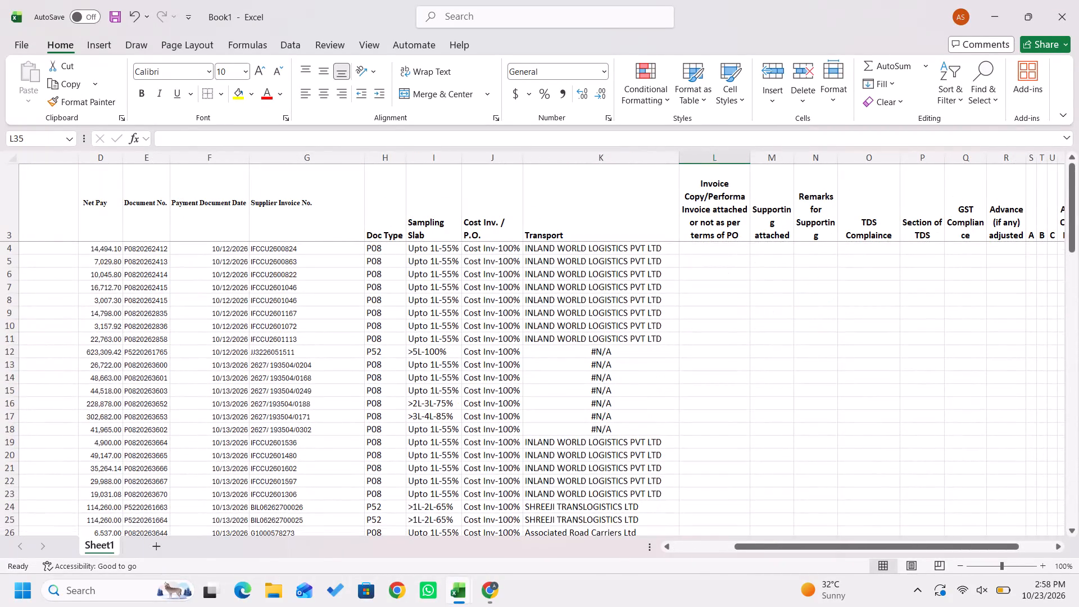
left_click(477, 250)
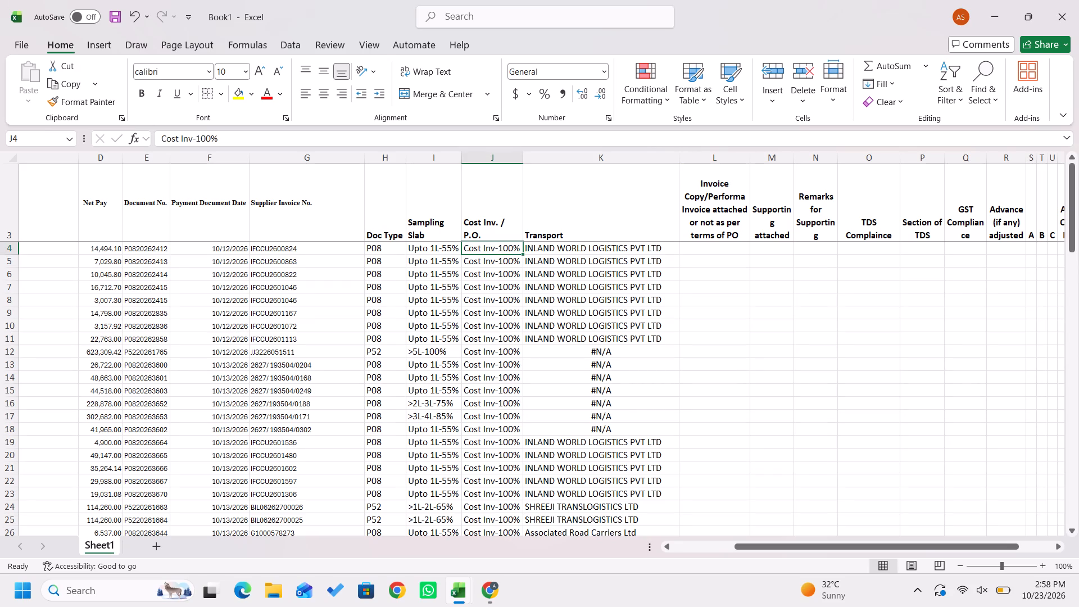
Select all the Cost Inv. / P.O. entries from J4 down to the last record in J91.
key("shift+Down")
key("shift+Down")
key("shift+Down")
key("shift+Down")
key("shift+Down")
key("shift+Down")
key("shift+Down")
key("shift+Down")
key("shift+Down")
key("shift+Down")
key("shift+Down")
key("shift+Down")
key("shift+Down")
key("shift+Down")
key("shift+Down")
key("shift+Down")
key("shift+Down")
key("shift+Down")
key("shift+Down")
key("shift+Down")
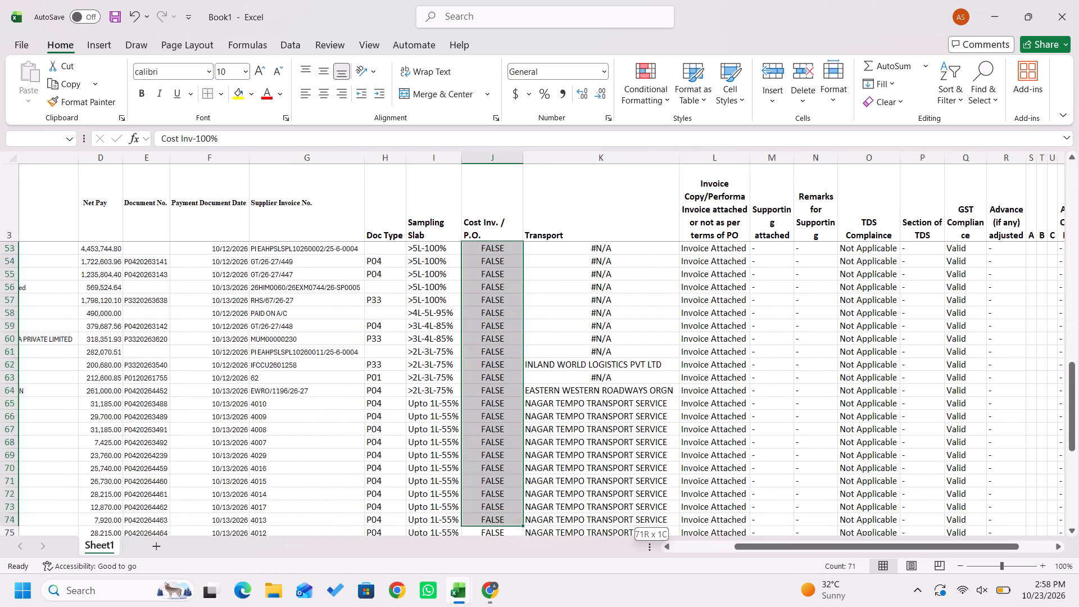
key("shift+Down")
key("shift+Up")
key("shift+Up")
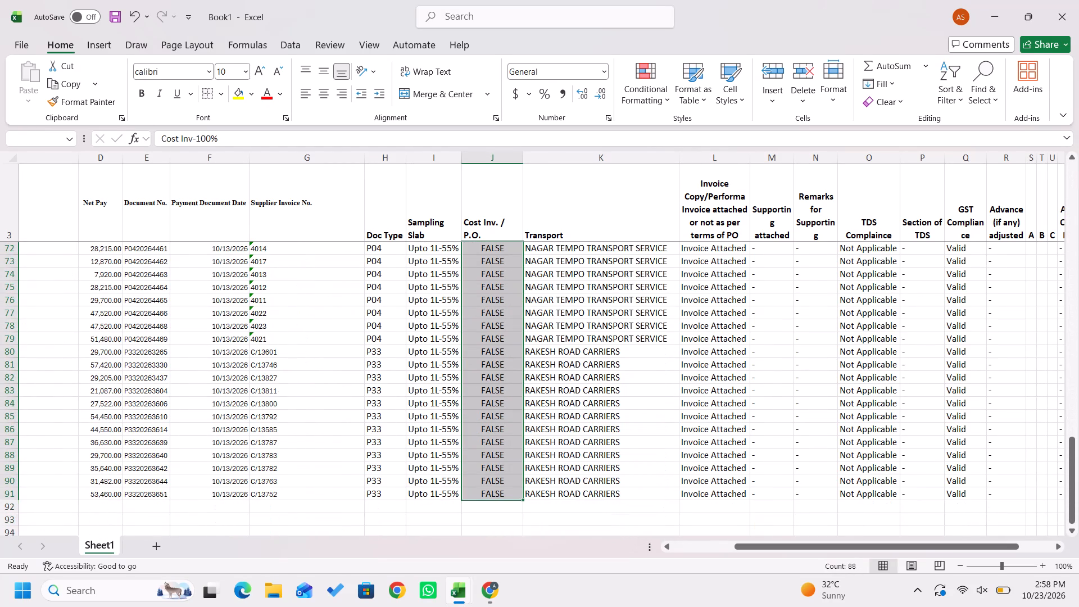
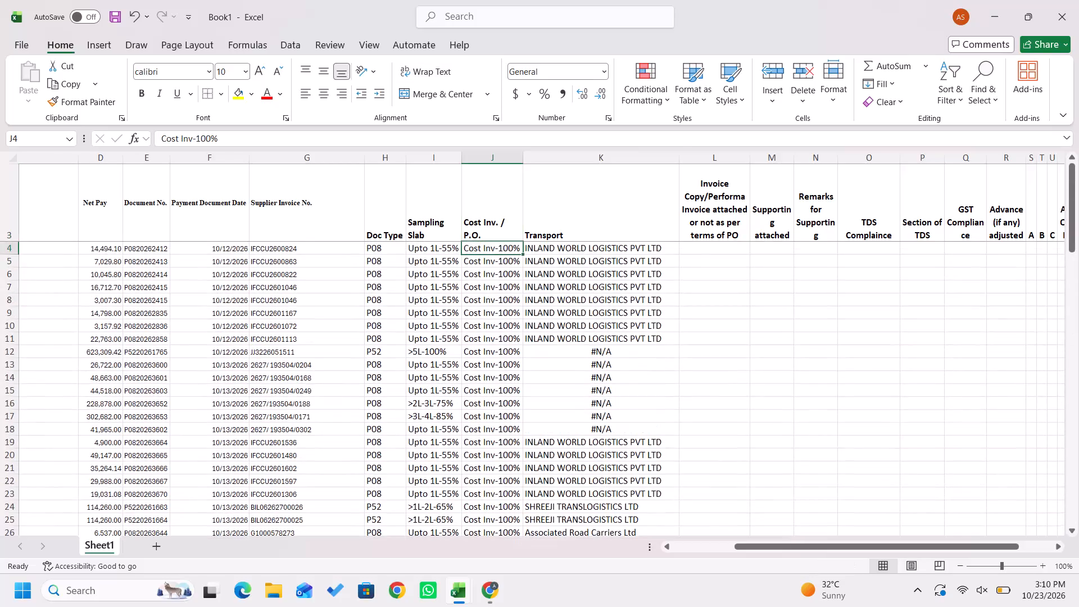
Examine the first record's columns from Cost Inv. / P.O. in J4 across past Auditor.
key("Down")
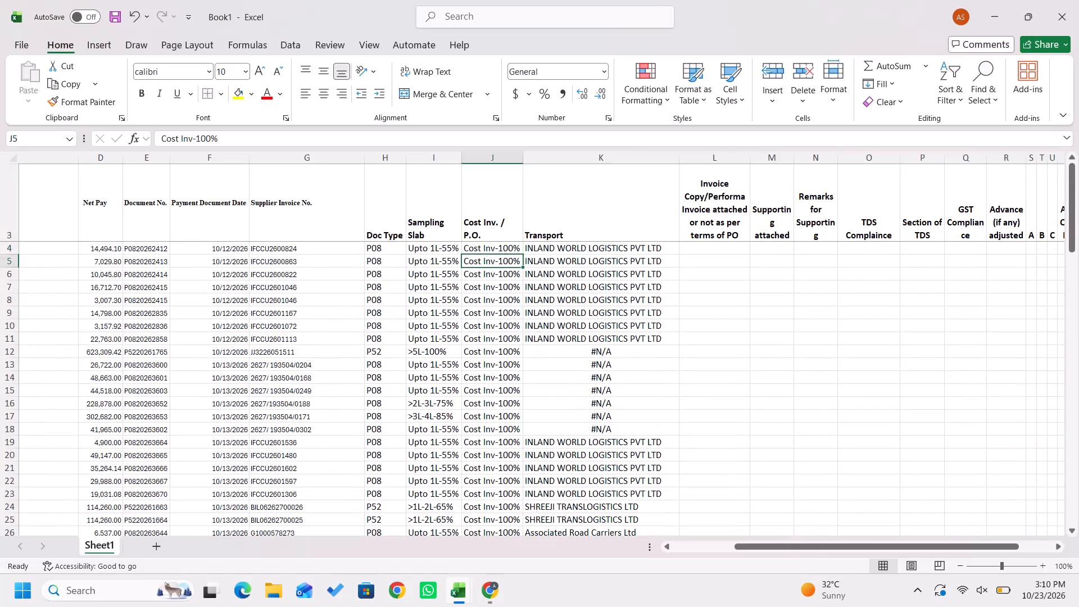
key("Up")
key("Right")
key("Right")
key("Right")
key("Right")
key("Right")
key("Right")
key("Right")
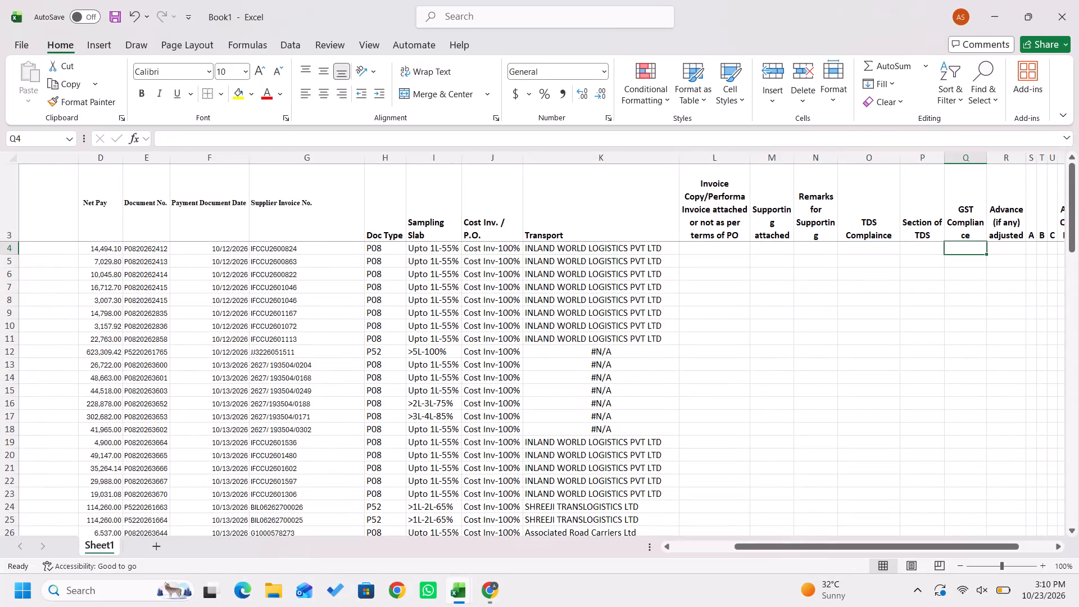
key("Right")
key("Right")
key("Right")
key("Right")
key("Right")
key("Right")
key("Right")
key("Right")
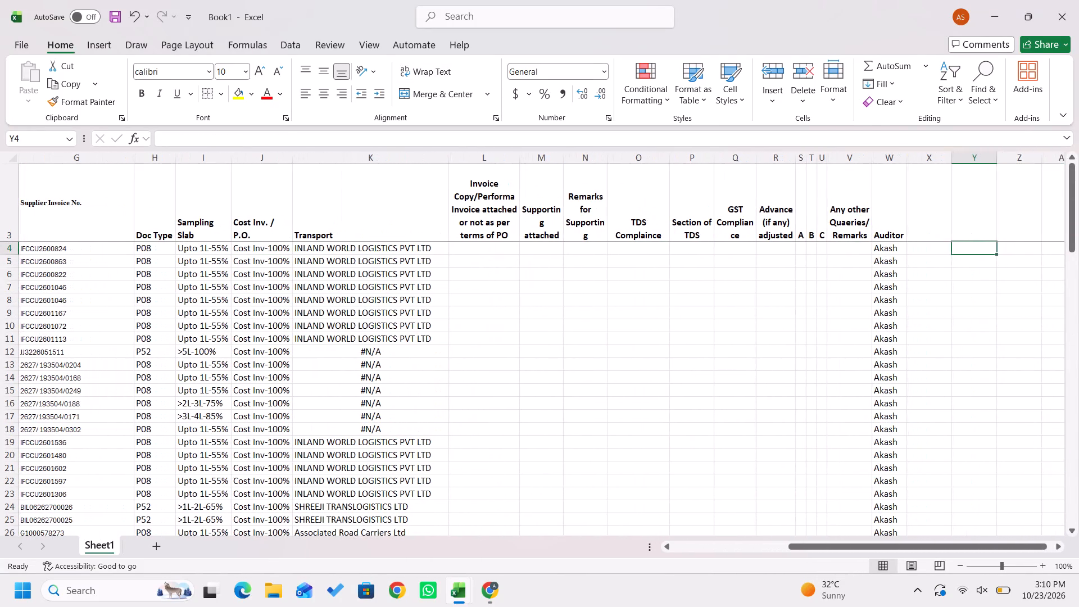
Look back over the first record's columns to Payment Document No. and stop at its BP Name in C4.
key("Left")
key("Left")
key("Left")
key("Left")
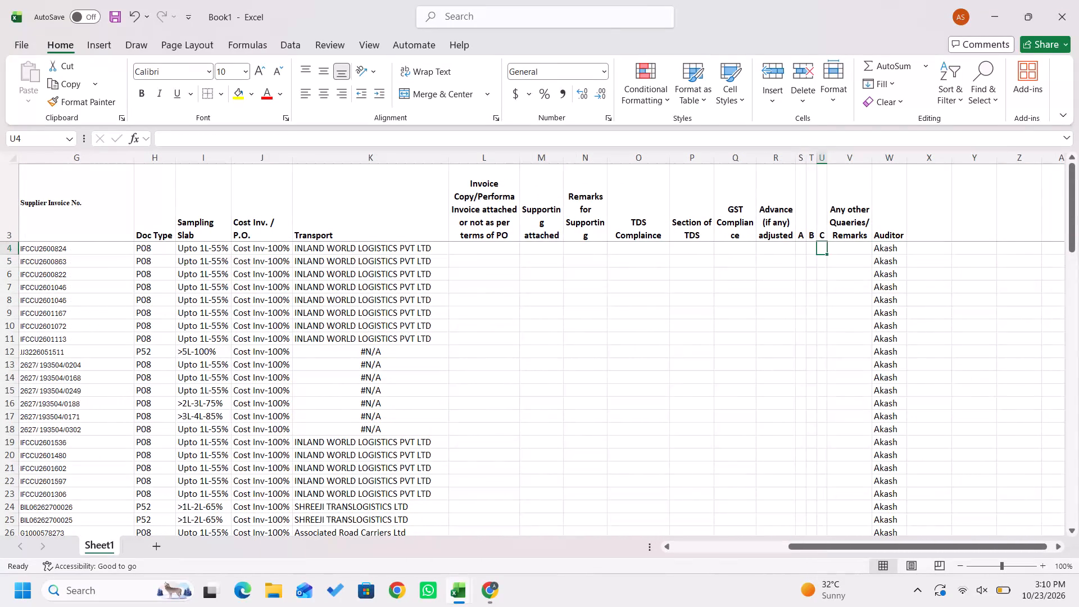
key("Left")
key("Left")
key("ctrl+Left")
key("Left")
key("Left")
key("Left")
key("Left")
key("Left")
key("Left")
key("Left")
key("Left")
key("Left")
key("Left")
key("Left")
key("Left")
key("Left")
key("Left")
key("Left")
key("Left")
key("Left")
key("Left")
key("Left")
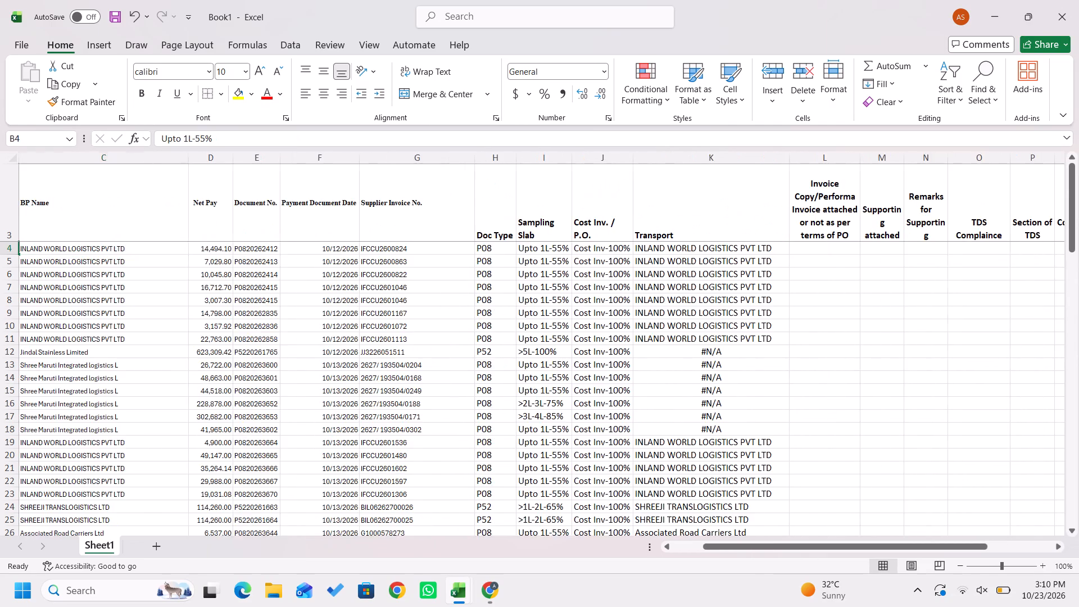
key("Right")
key("Right")
key("Right")
key("Left")
key("Left")
key("Left")
key("Left")
key("Left")
key("Right")
key("Right")
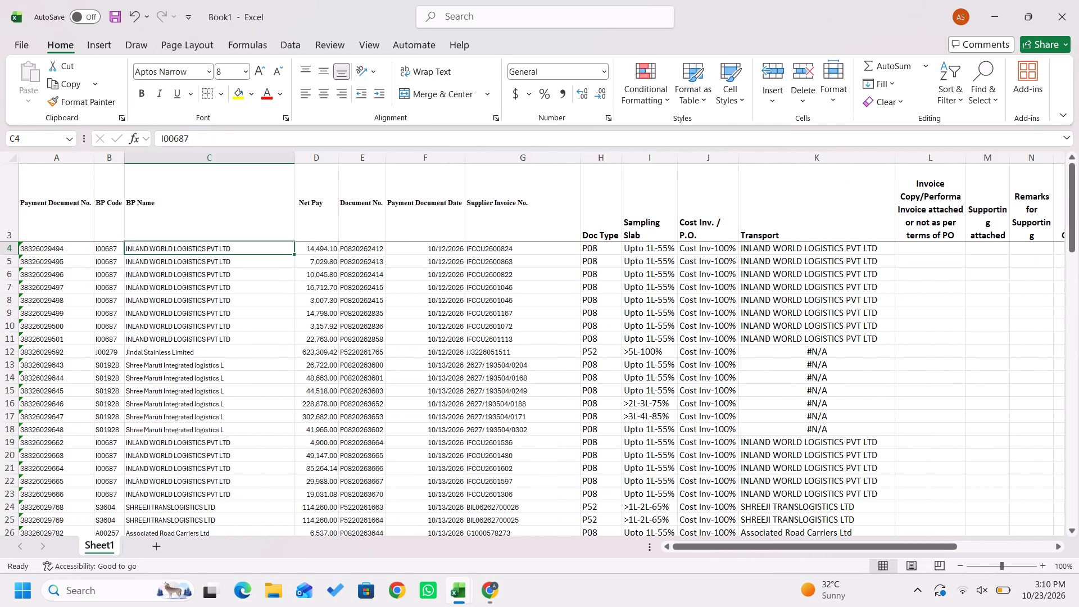
key("Left")
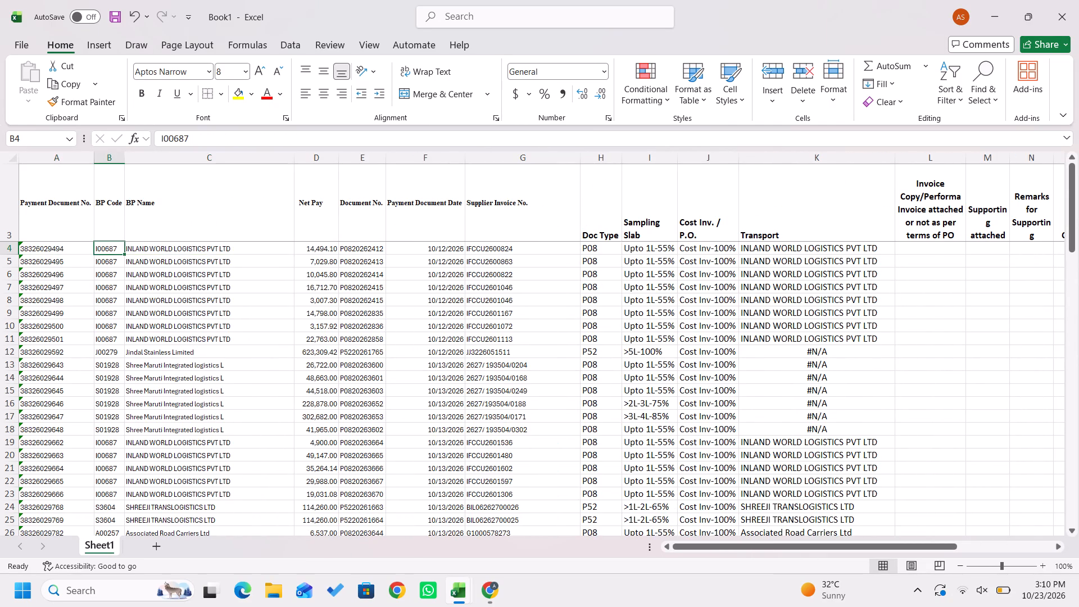
key("Right")
key("Right")
key("Left")
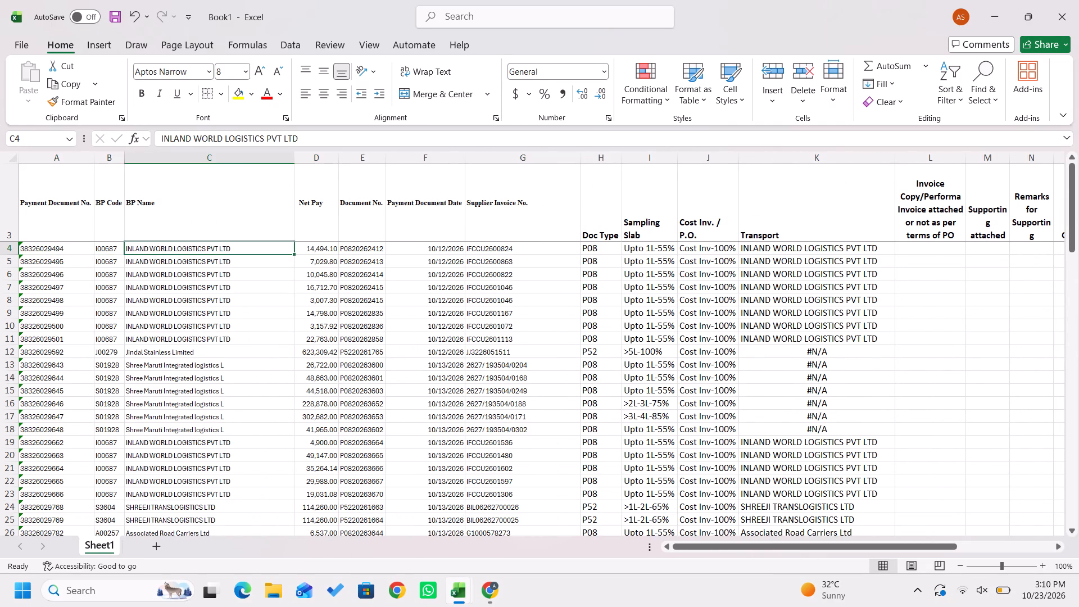
key("Left")
key("Right")
Select the BP Name entries from C4 down to C29.
key("shift+Down")
key("shift+Down")
key("shift+Down")
key("shift+Down")
key("shift+Down")
key("shift+Down")
key("shift+Down")
key("shift+Down")
key("shift+Down")
key("shift+Down")
key("shift+Down")
key("shift+Down")
key("shift+Down")
key("shift+Down")
key("shift+Down")
key("shift+Down")
key("shift+Down")
key("shift+Down")
key("shift+Down")
key("shift+Down")
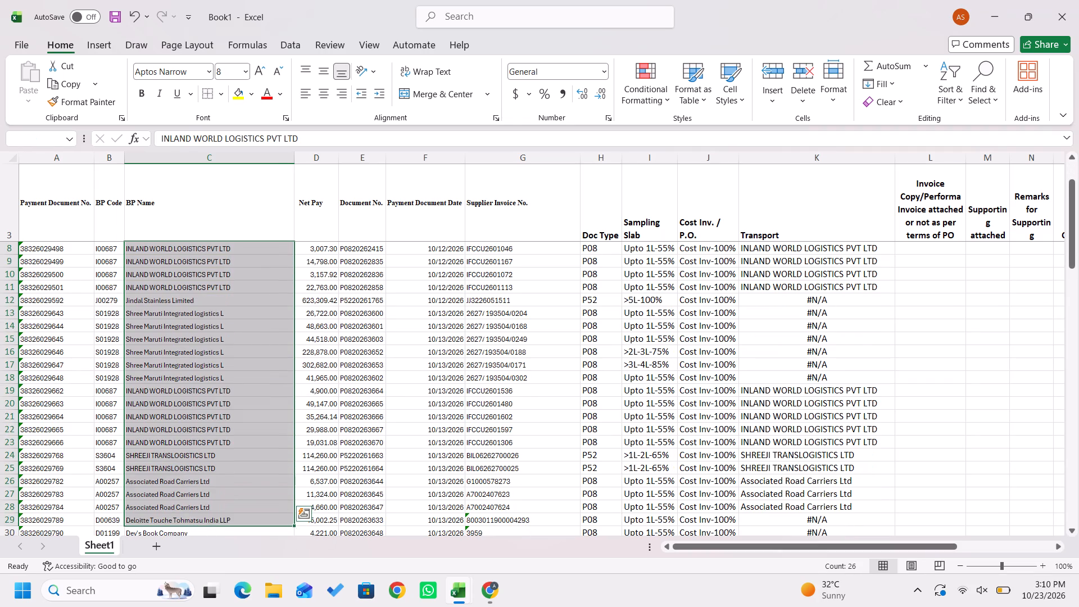
Add filters to the table's header row 3.
key("ctrl+Up")
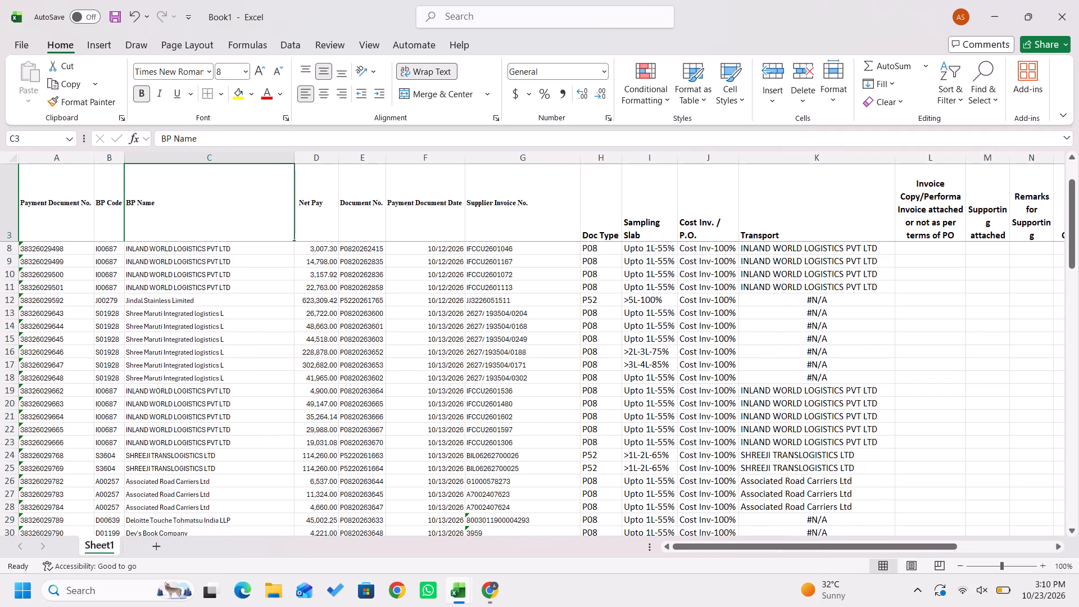
key("Left")
key("Left")
key("Left")
type("dff")
Sort the records by BP Name from A to Z.
key("Right")
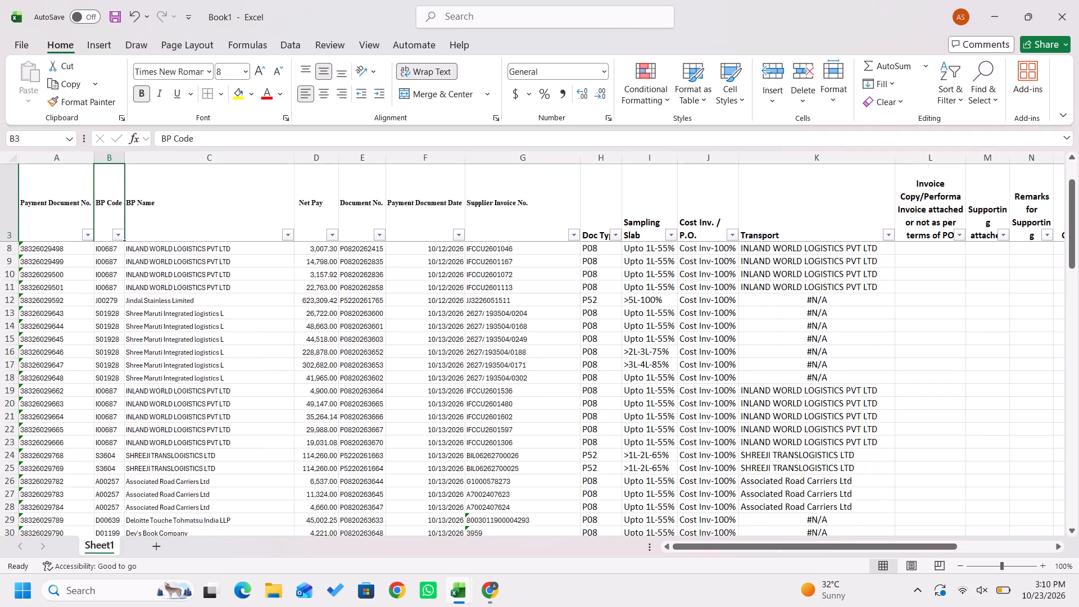
key("Right")
key("alt+Down")
key("Down")
key("Down")
key("Down")
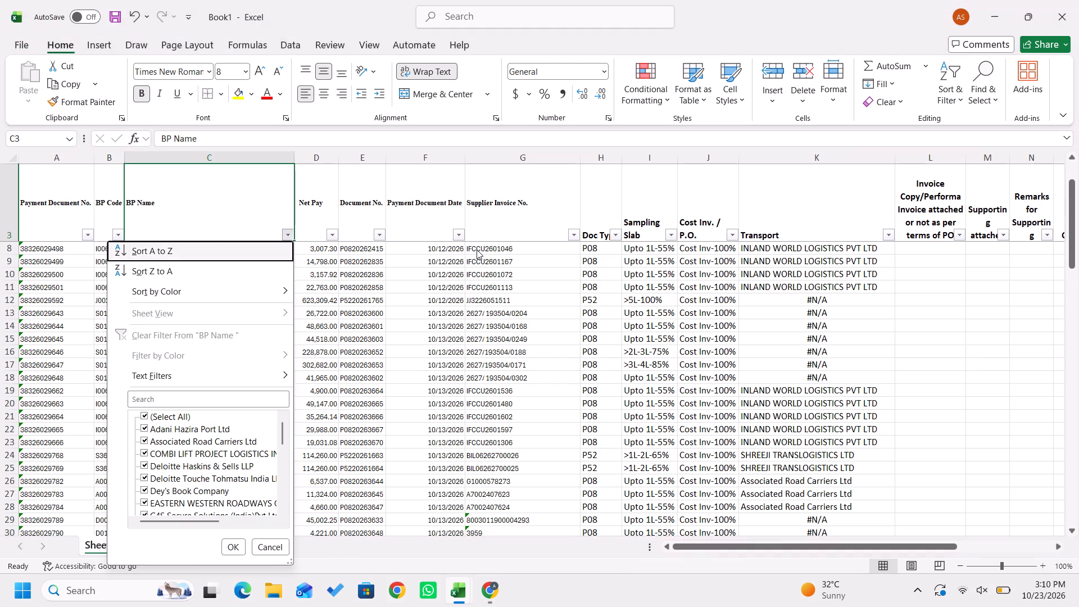
key("Up")
key("Up")
key("space")
key("Return")
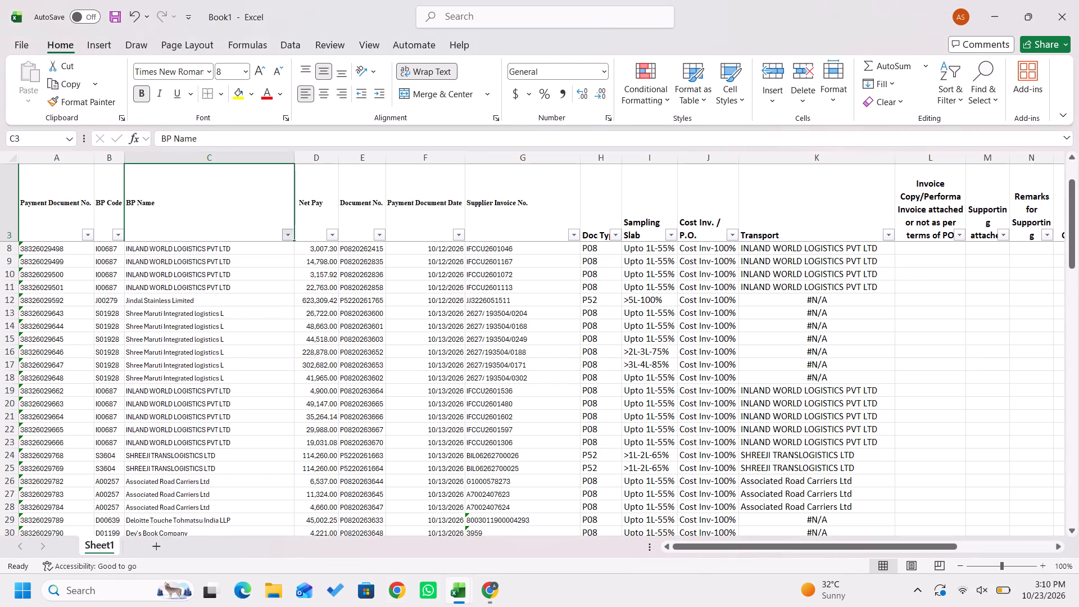
Select all the INLAND WORLD LOGISTICS PVT LTD entries in the BP Name column, C19 to C32.
key("Down")
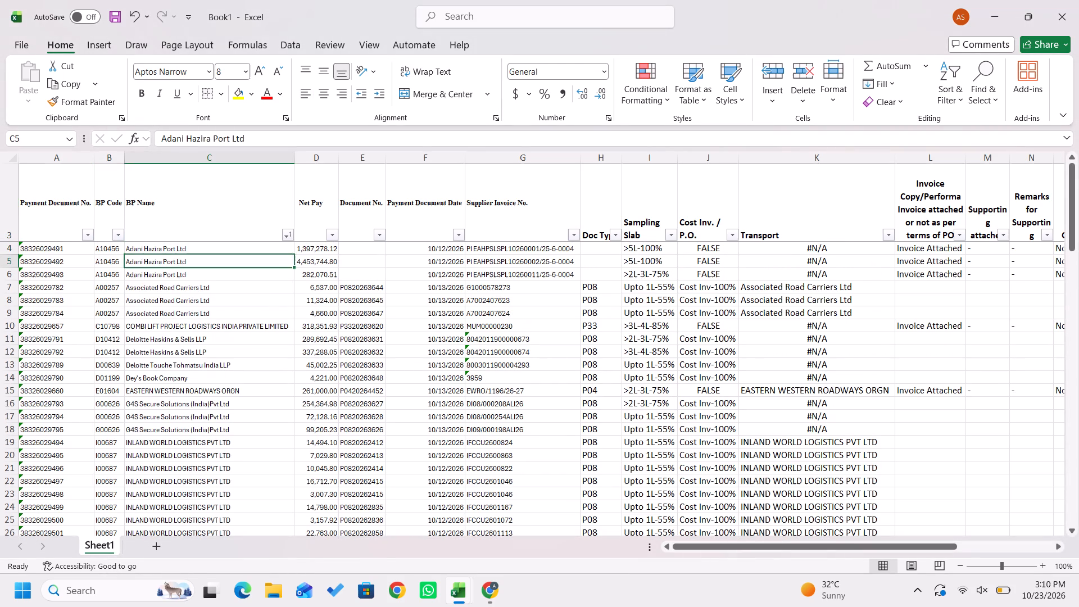
key("Down")
key("Down")
key("Down")
key("Down")
key("Down")
key("Down")
key("Down")
key("Down")
key("Down")
key("Down")
key("Down")
key("Down")
key("Down")
key("Down")
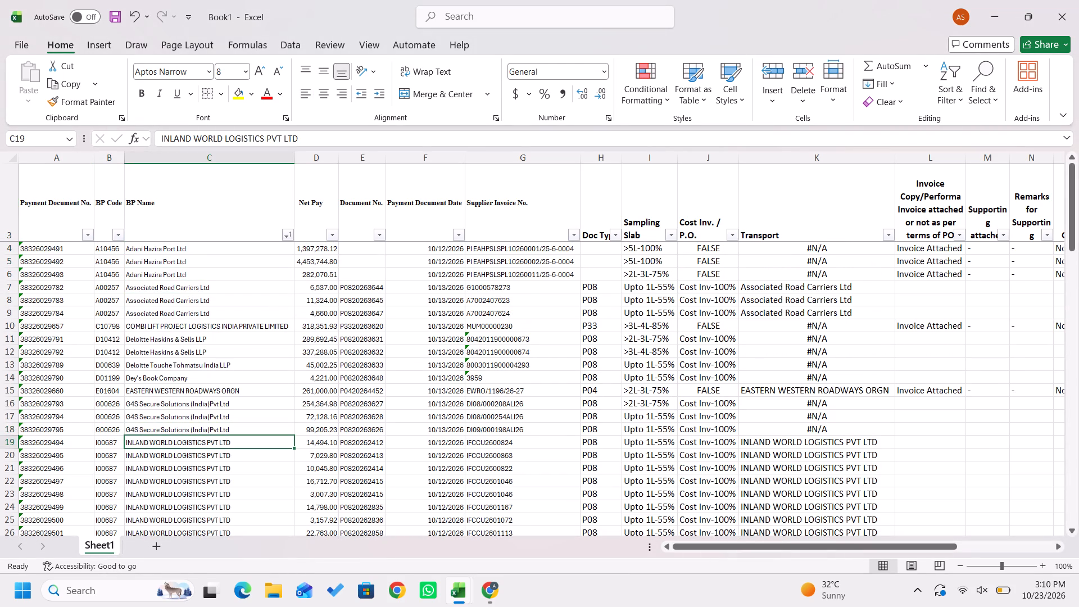
key("shift+Down")
key("shift+Down")
key("shift+Down")
key("shift+Down")
key("shift+Down")
key("shift+Down")
key("shift+Down")
key("shift+Down")
key("shift+Down")
key("shift+Down")
key("shift+Down")
key("shift+Down")
key("shift+Down")
key("shift+Down")
key("shift+Down")
key("shift+Down")
key("shift+Down")
key("shift+Down")
key("shift+Down")
key("shift+Down")
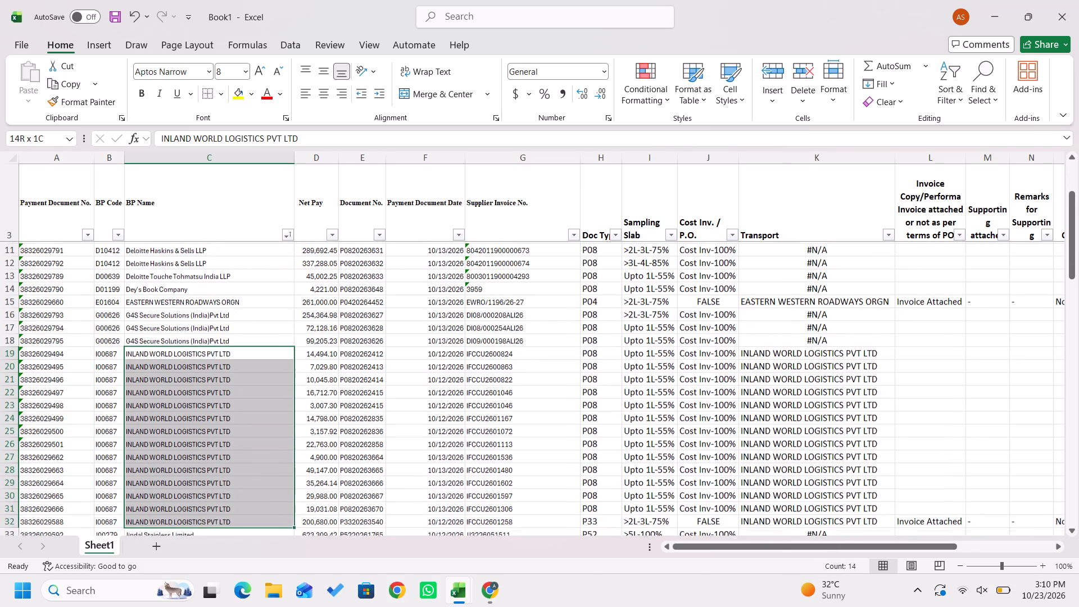
Switch to the Payment Advice 12-10-2026 & 13-10-2026 workbook and close it, saving its changes.
key("alt+Tab")
key("alt+Tab")
key("alt+Tab")
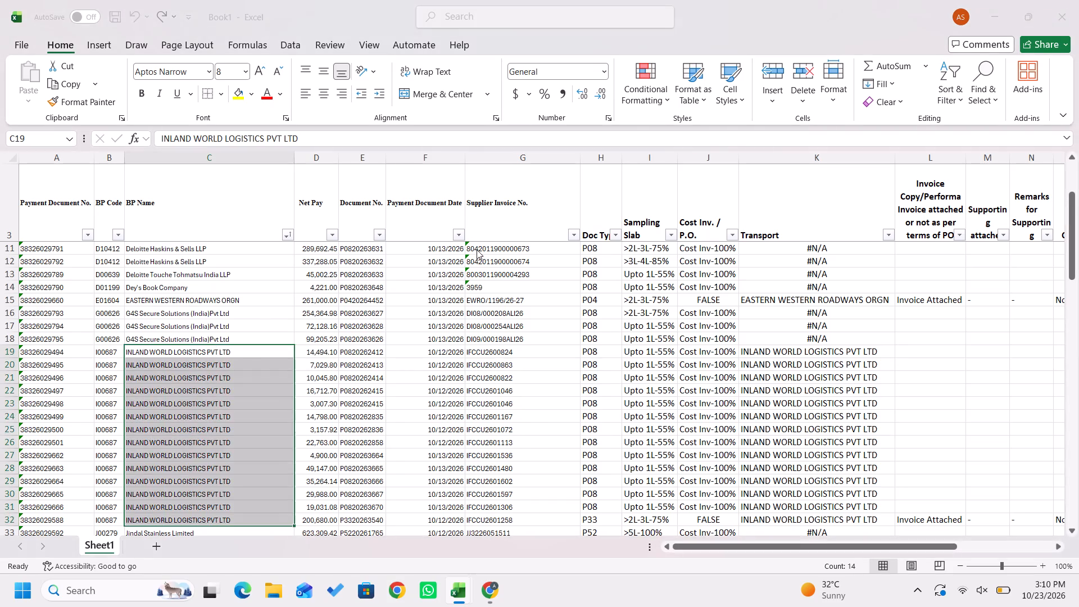
left_click(1078, 0)
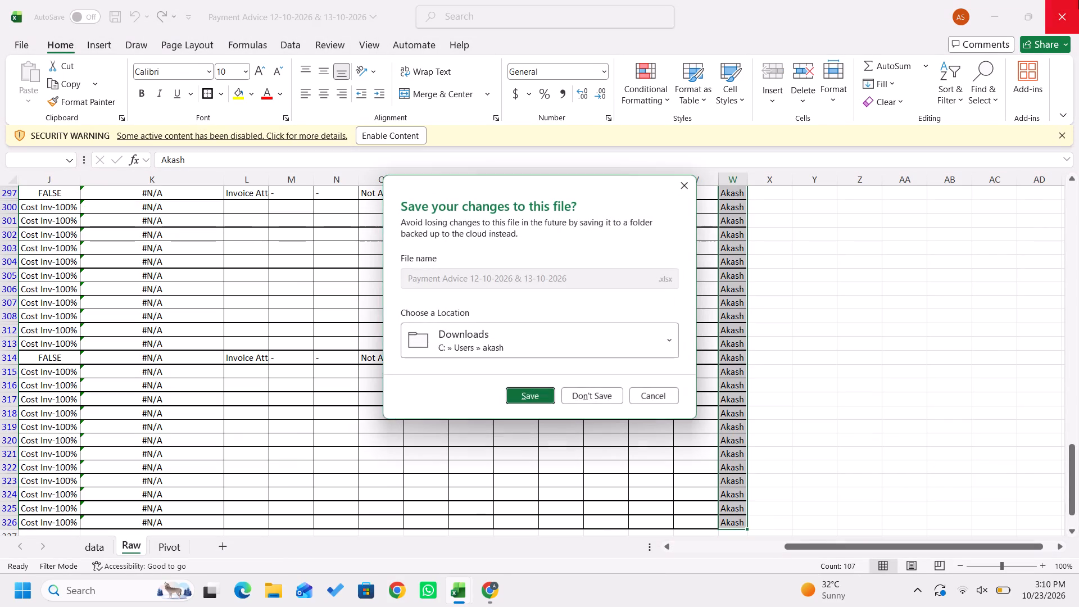
key("Right")
key("Left")
key("Return")
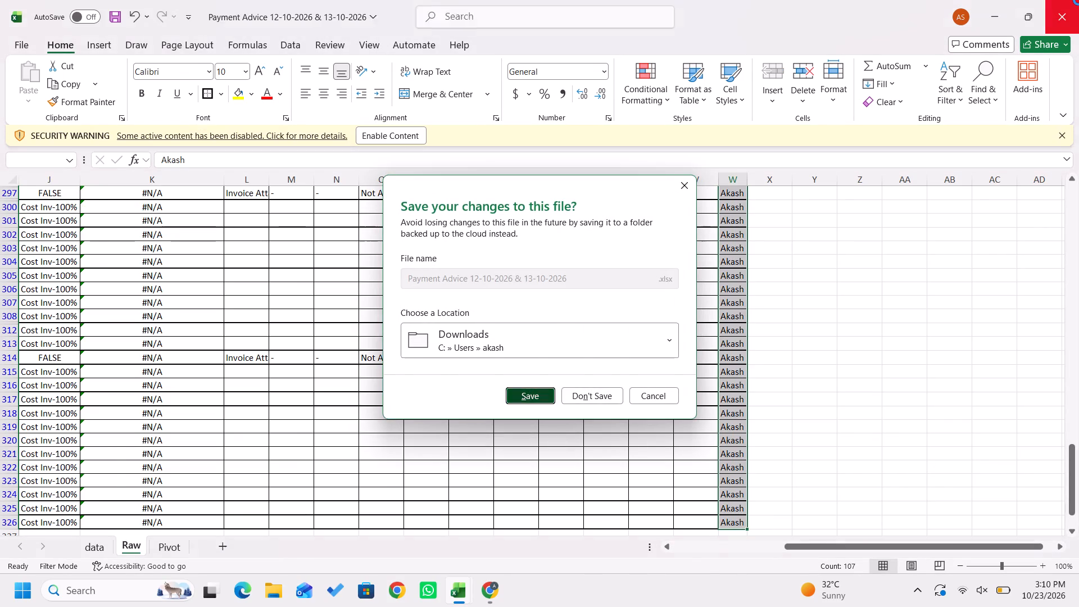
Switch to the SItes of 21st Sep workbook, save it and close it.
key("alt+Tab")
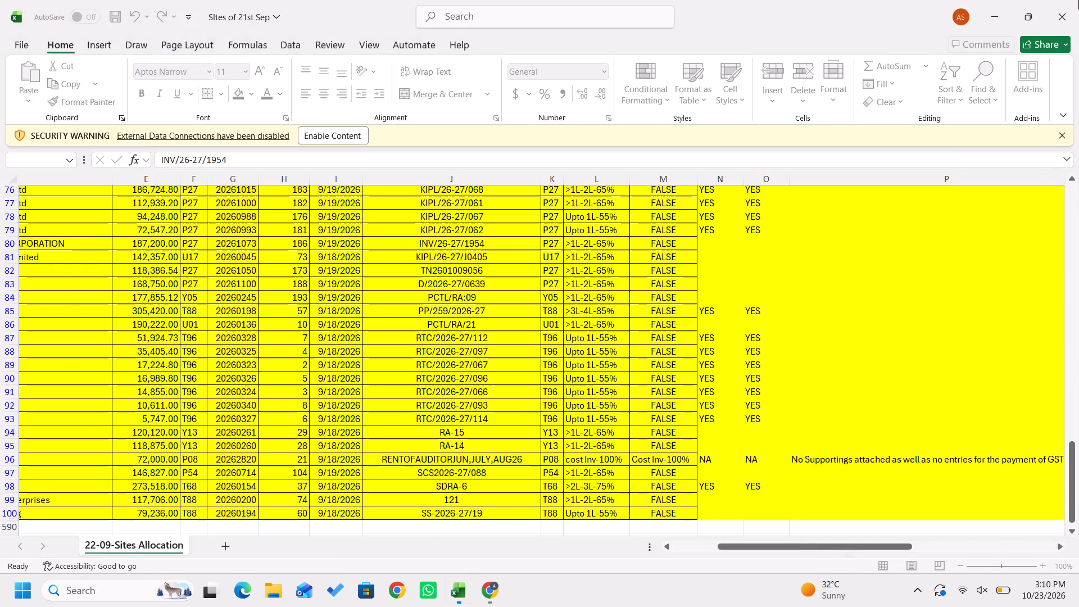
key("ctrl+s")
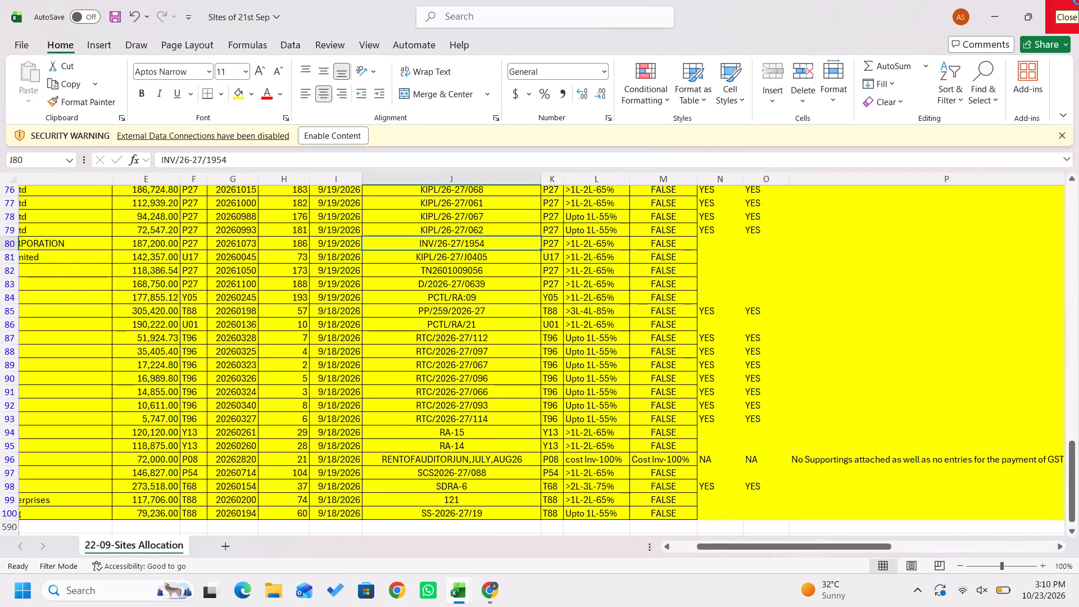
left_click(1078, 0)
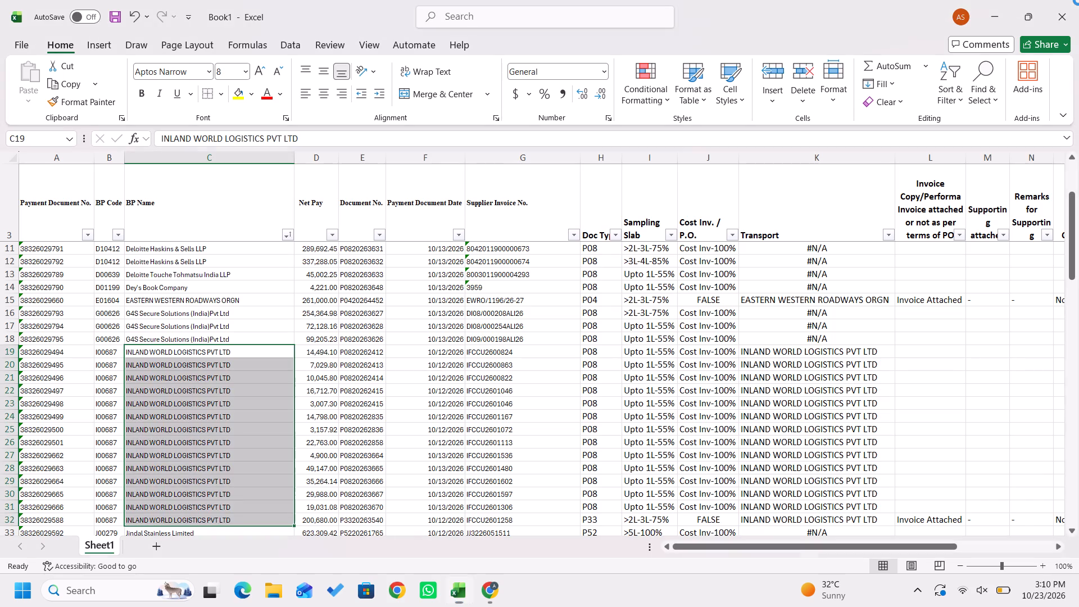
Switch to the desktop and launch Kuro.
key("alt+Tab")
key("alt+Tab")
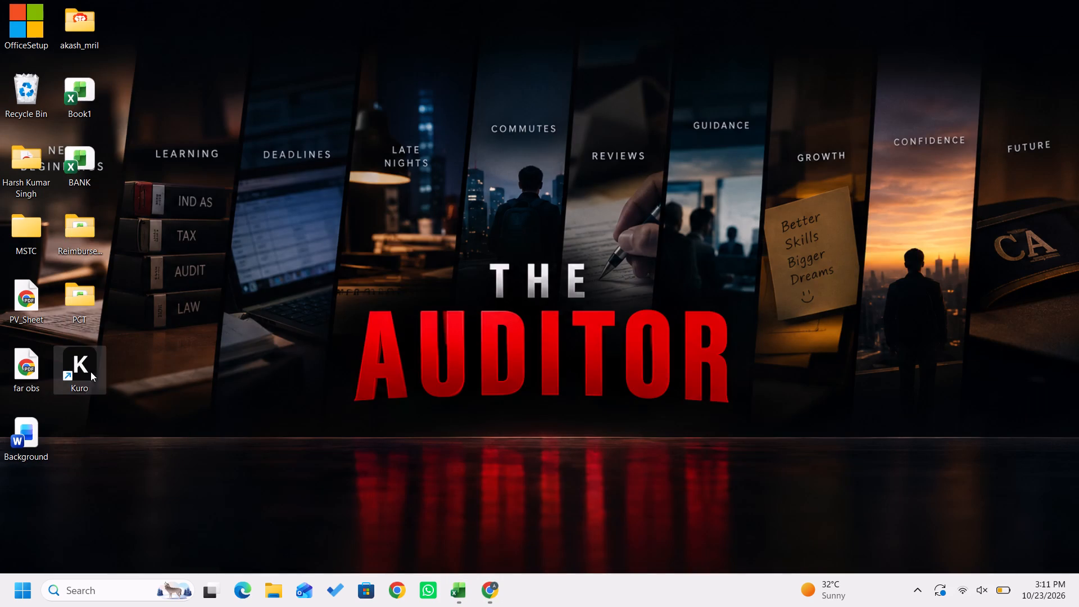
double_click(75, 379)
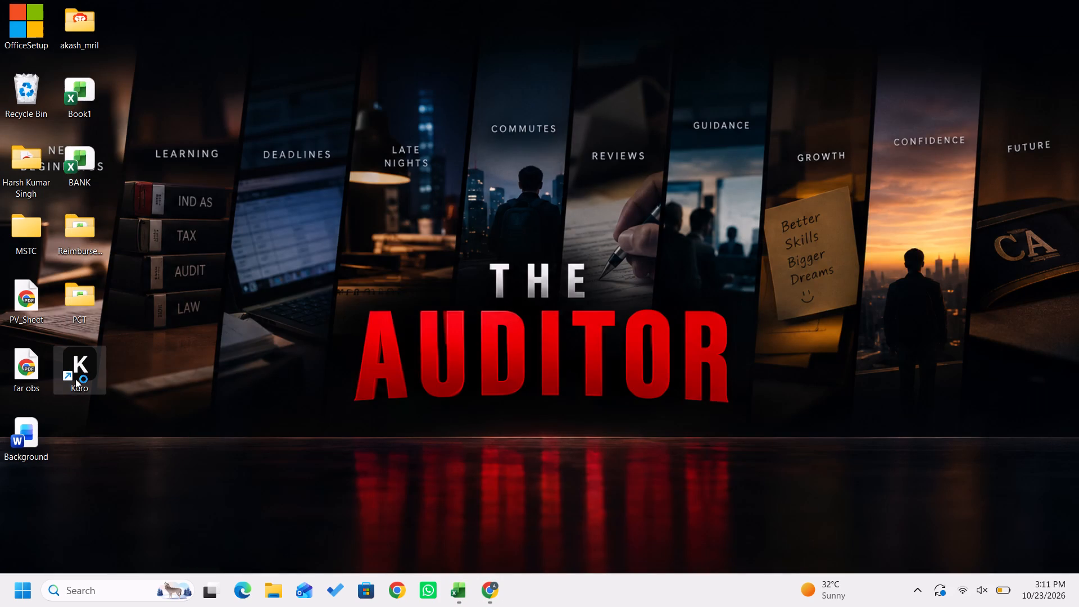
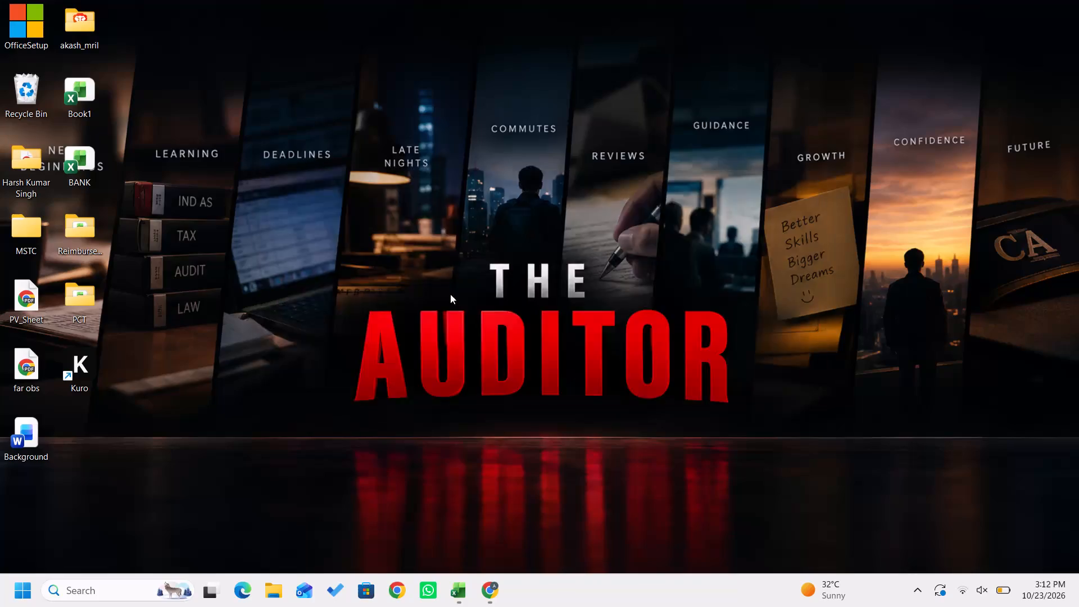
key("Right")
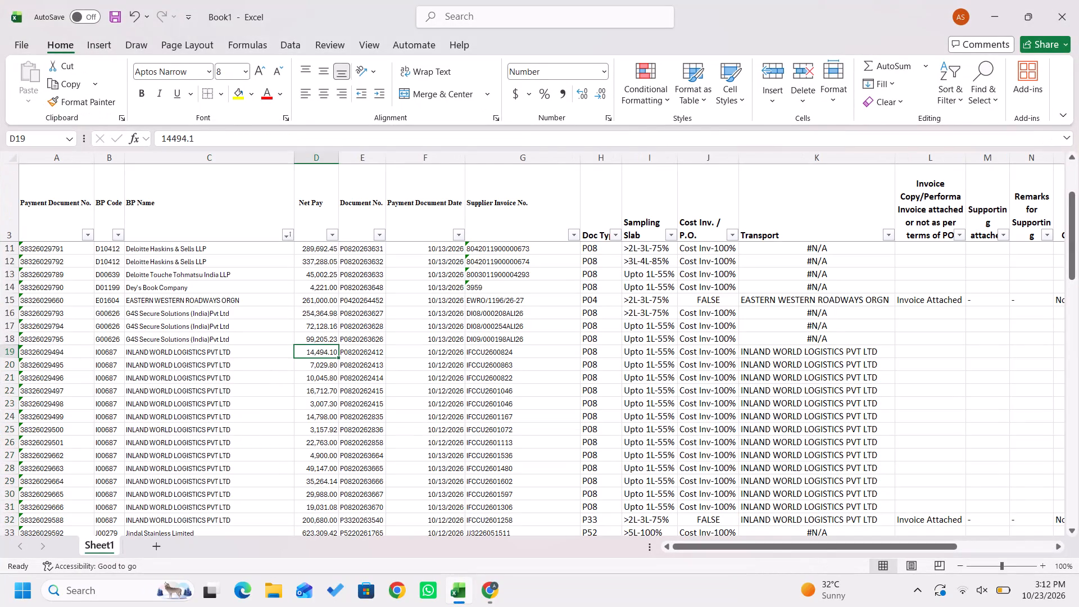
key("Left")
key("Right")
key("Right")
key("Right")
key("Right")
key("Right")
key("Right")
key("Right")
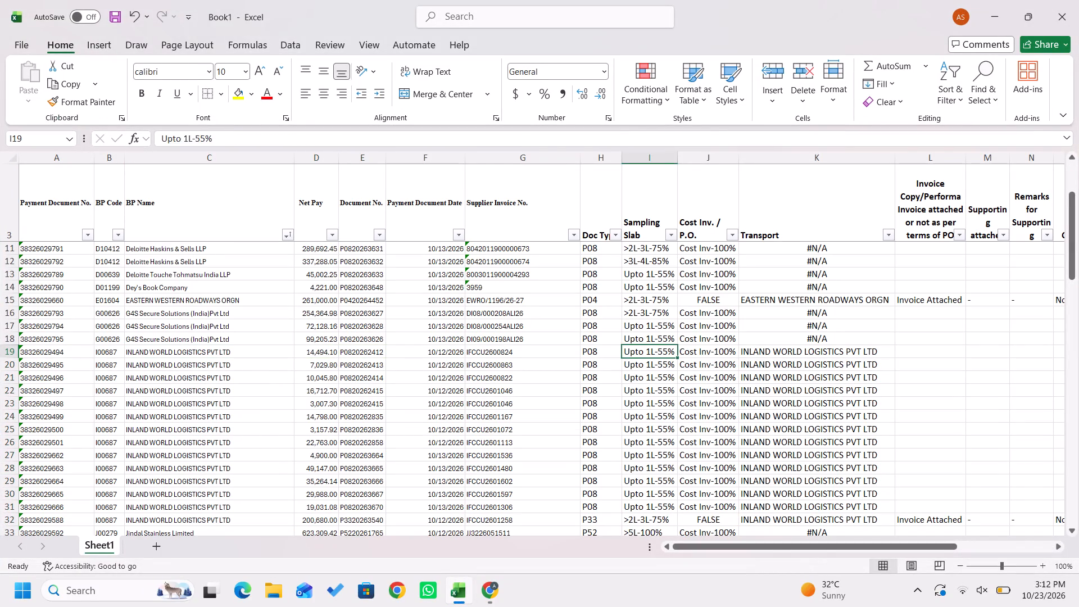
key("Right")
key("Right")
key("Up")
key("Up")
key("Up")
key("Up")
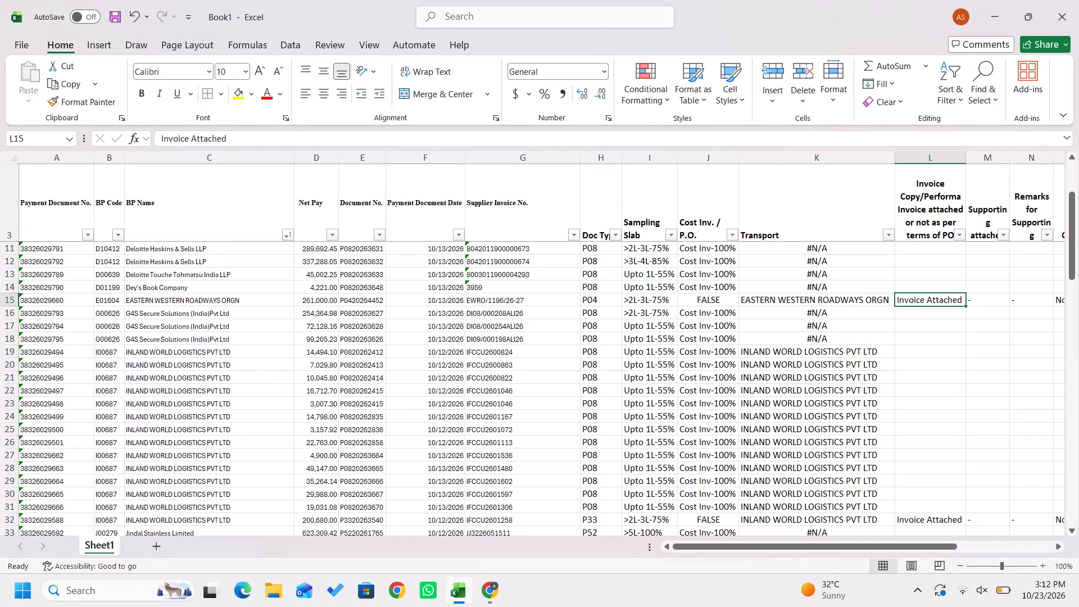
key("Up")
key("Up")
key("Up")
key("ctrl+Up")
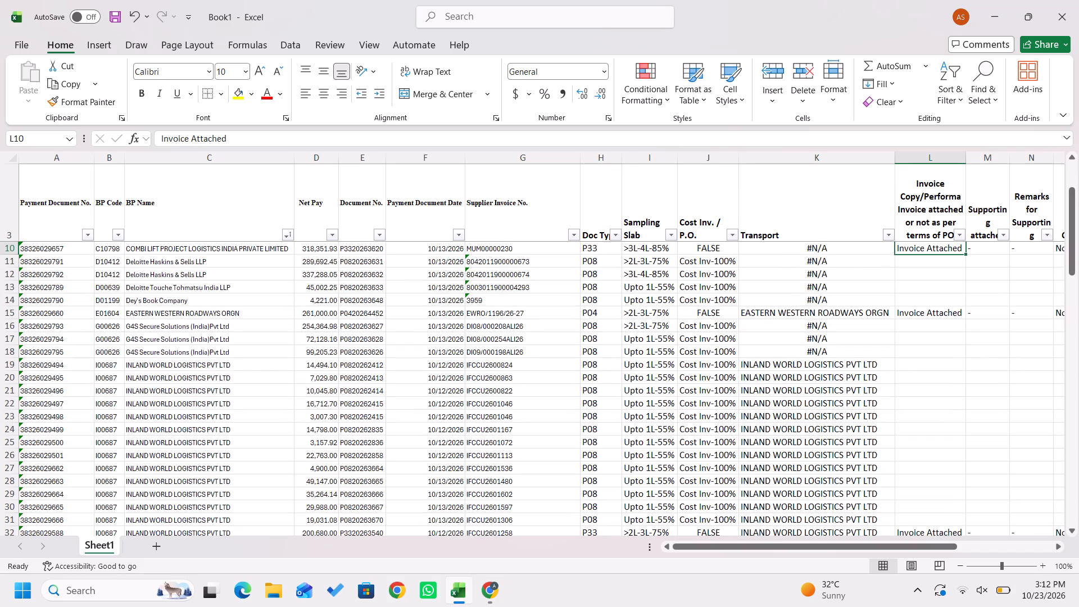
key("ctrl+Up")
key("ctrl+Up")
key("ctrl+Up")
key("ctrl+Down")
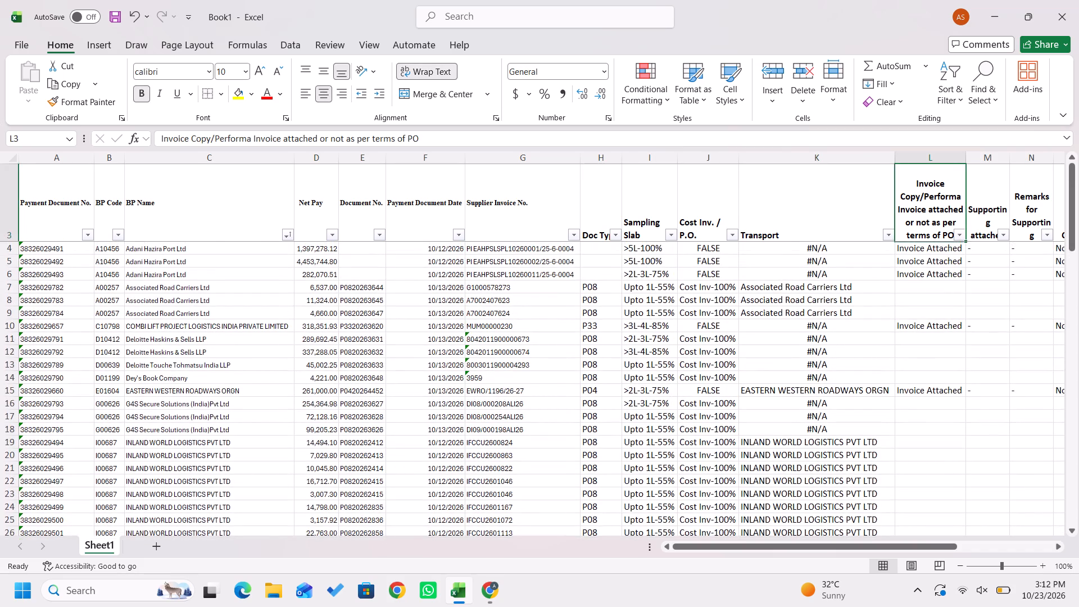
key("alt+Down")
key("Down")
key("Down")
key("Down")
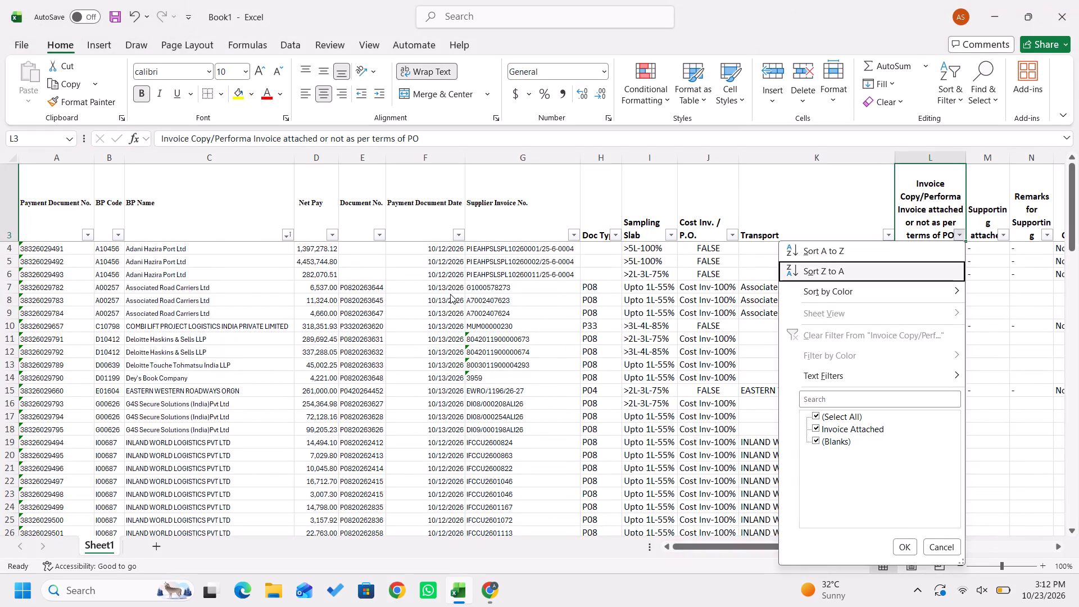
key("Up")
key("Up")
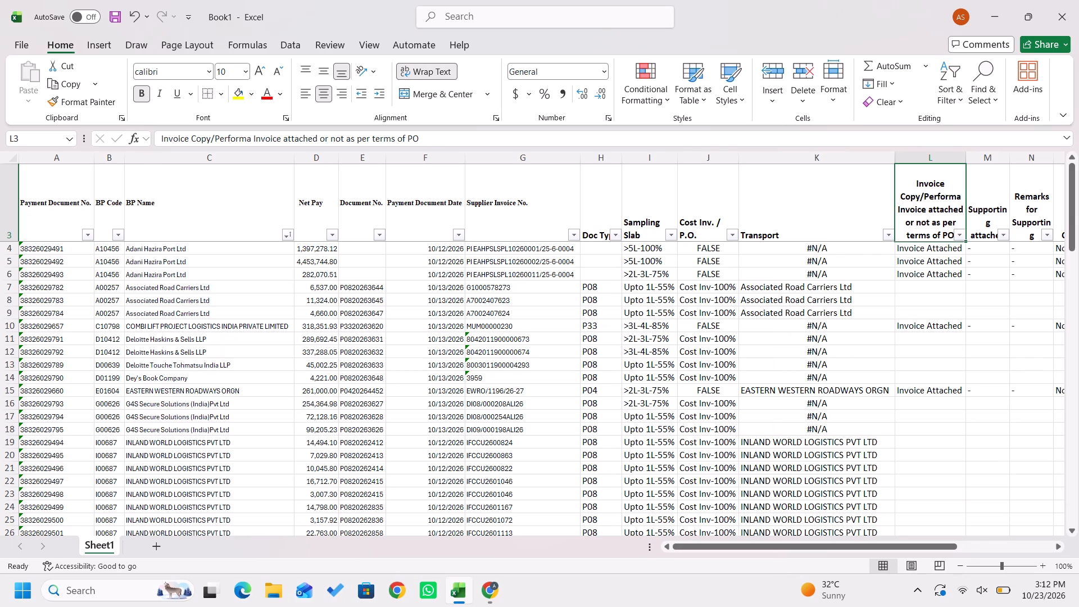
key("Down")
key("Up")
key("alt+Down")
key("Down")
key("Down")
key("Up")
key("space")
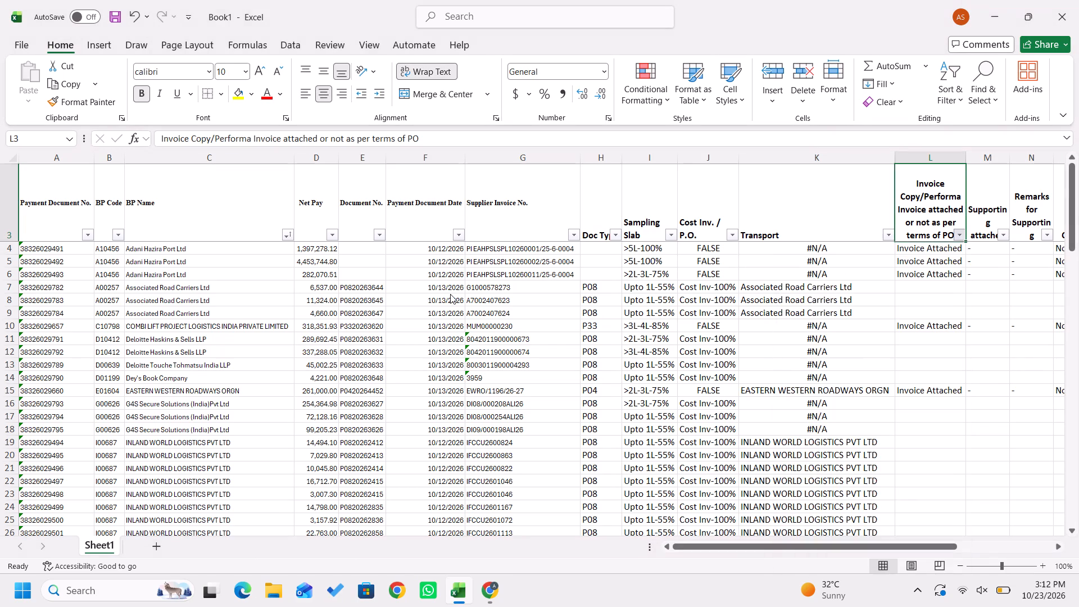
Clear the Invoice Attached entries from the Invoice Copy/Performa Invoice column, cells L4 to L51.
key("Down")
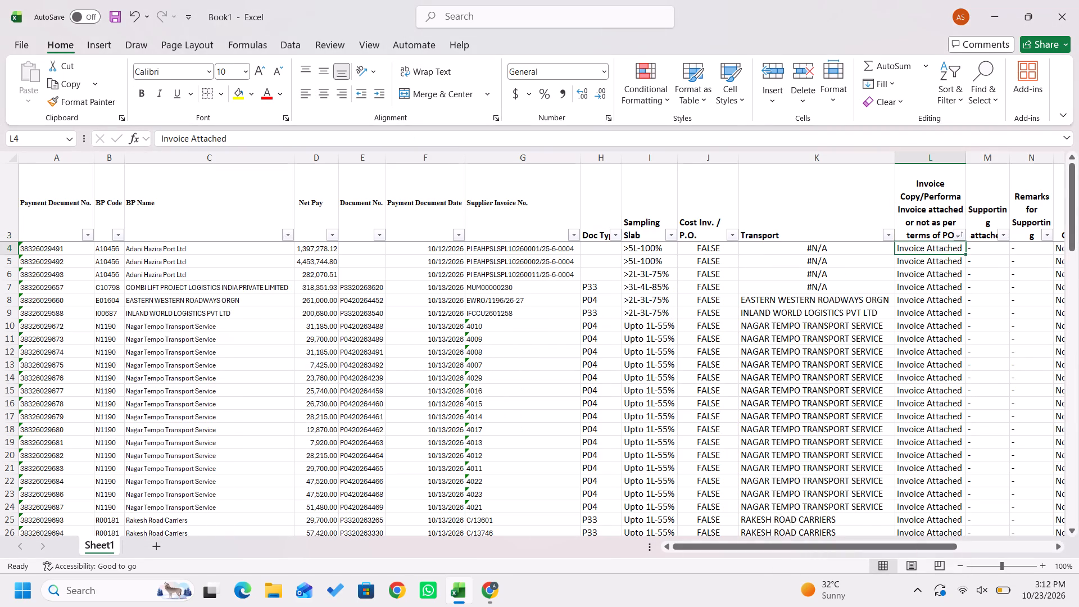
key("ctrl+shift+Down")
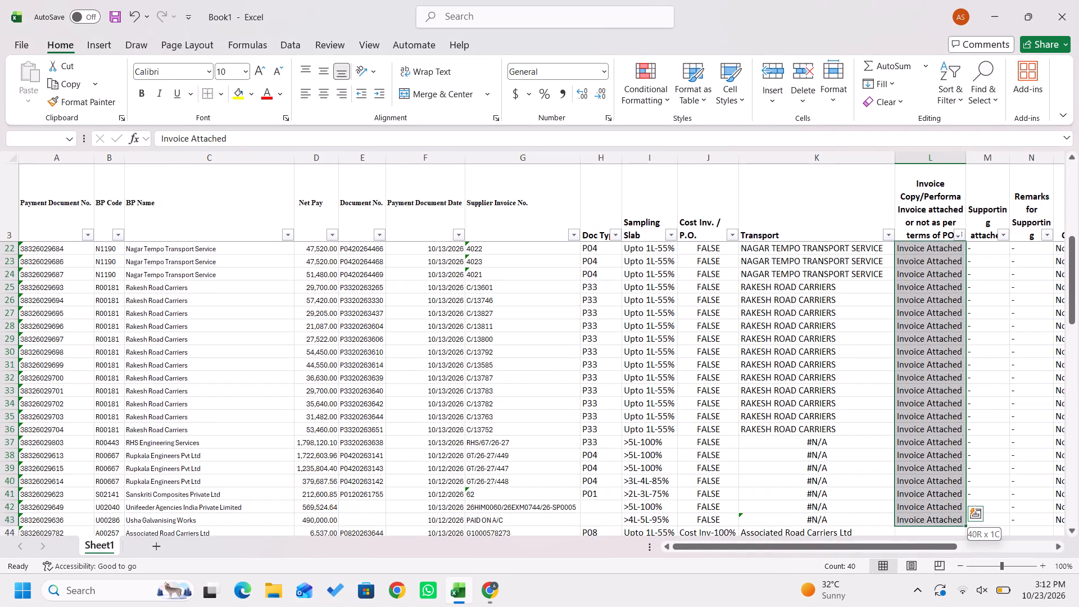
key("shift+Down")
key("shift+Down")
key("shift+Down")
key("shift+Down")
key("shift+Down")
key("shift+Down")
key("shift+Down")
key("shift+Down")
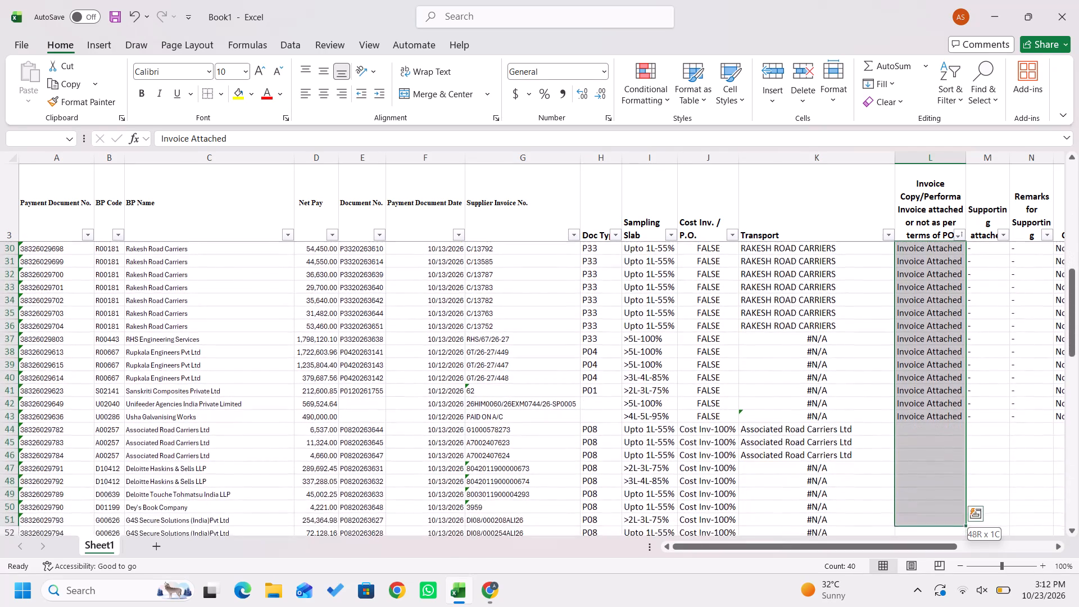
key("Delete")
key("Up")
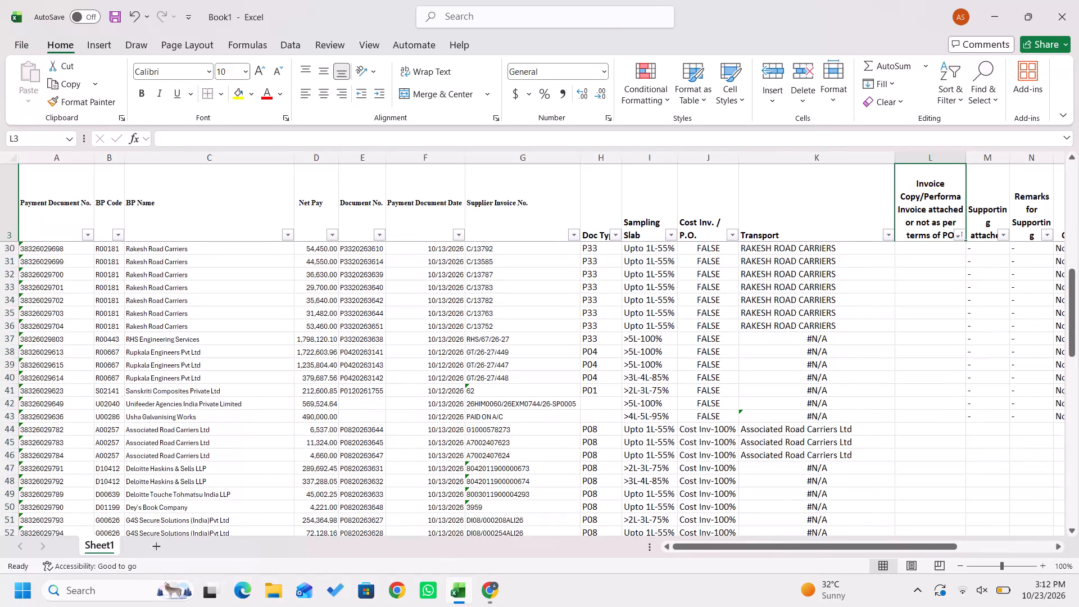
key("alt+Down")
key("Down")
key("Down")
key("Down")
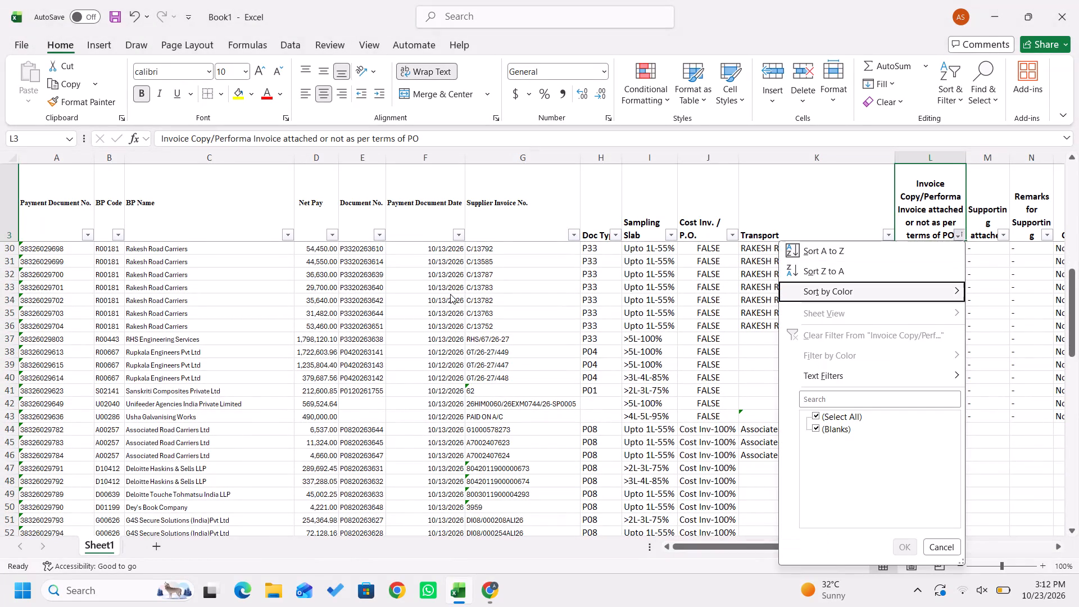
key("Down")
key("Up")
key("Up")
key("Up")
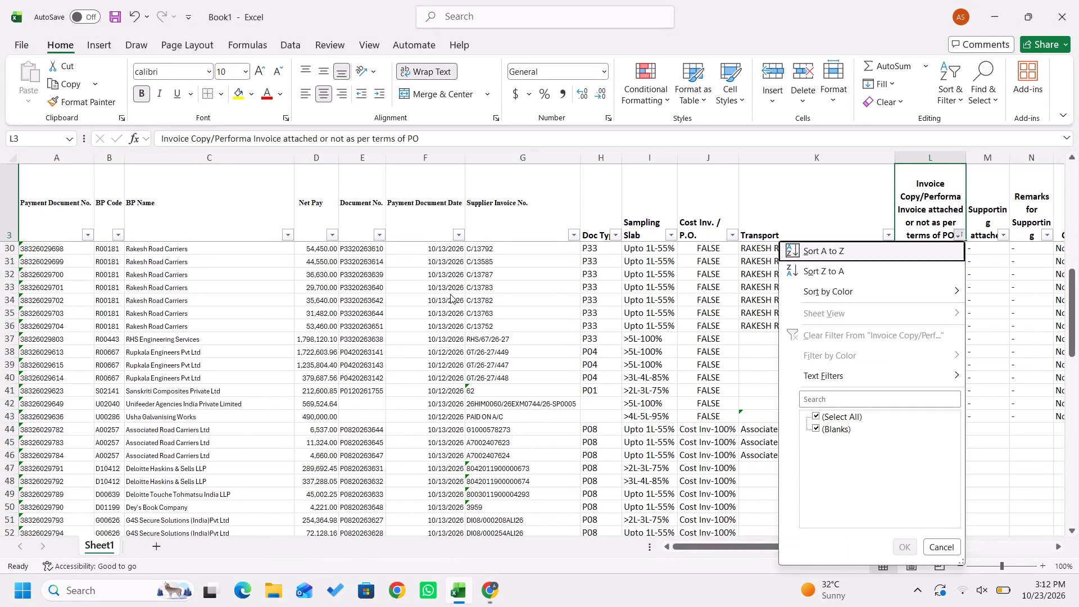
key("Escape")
Sort the records A to Z by the BP Name column.
key("Left")
key("Left")
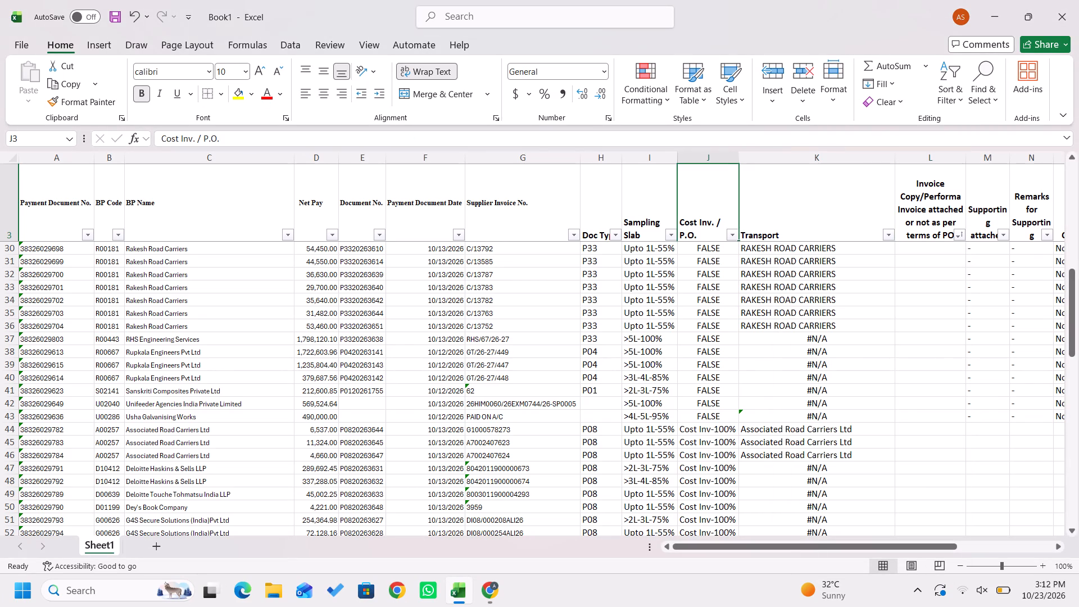
key("Left")
key("Left")
key("Left")
key("Left")
key("Left")
key("Left")
key("Left")
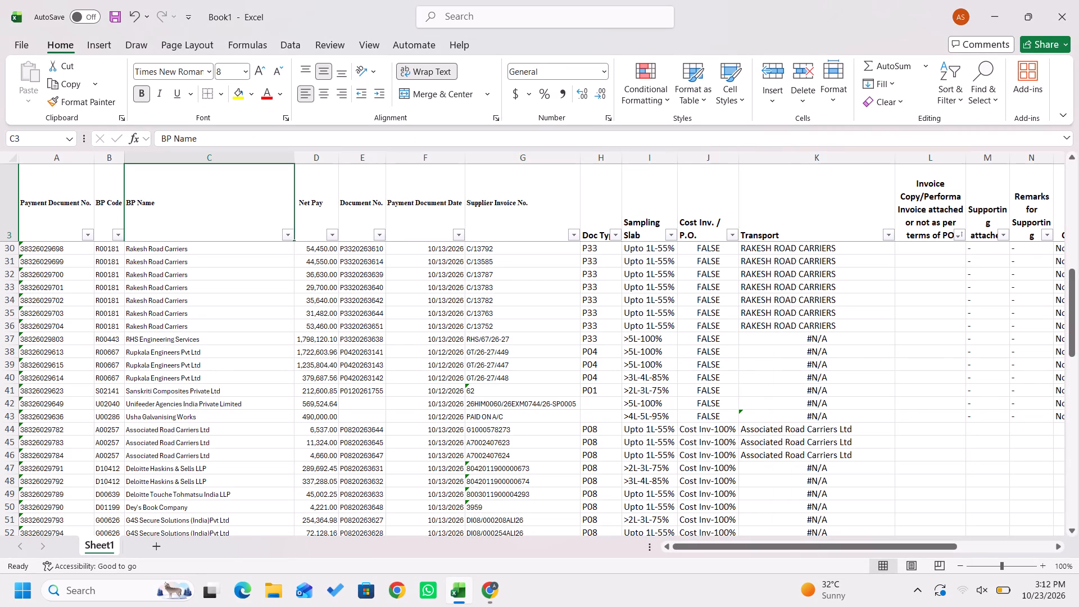
key("alt+Down")
key("Down")
key("Down")
key("Down")
key("Down")
key("Down")
key("Down")
key("Down")
key("Down")
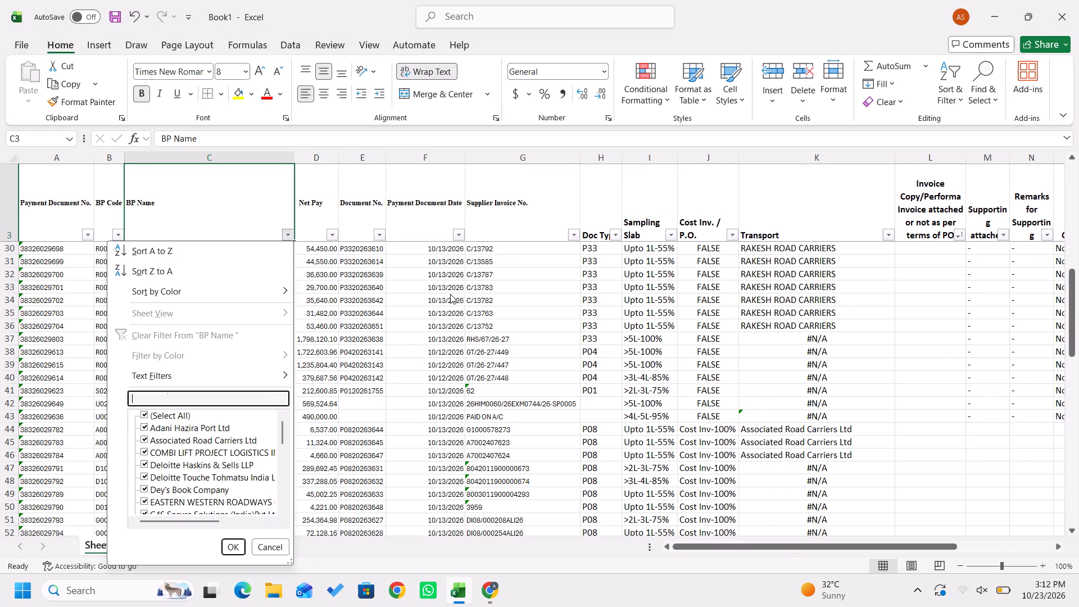
key("Escape")
key("alt+Down")
key("Down")
key("Escape")
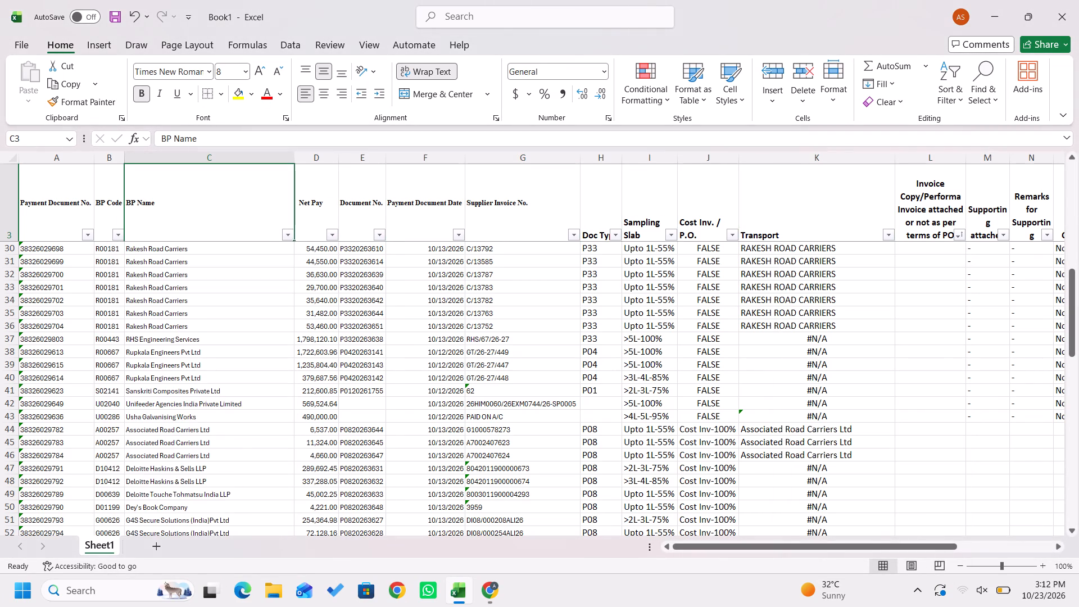
key("alt+Down")
key("Down")
key("Down")
key("Down")
key("Up")
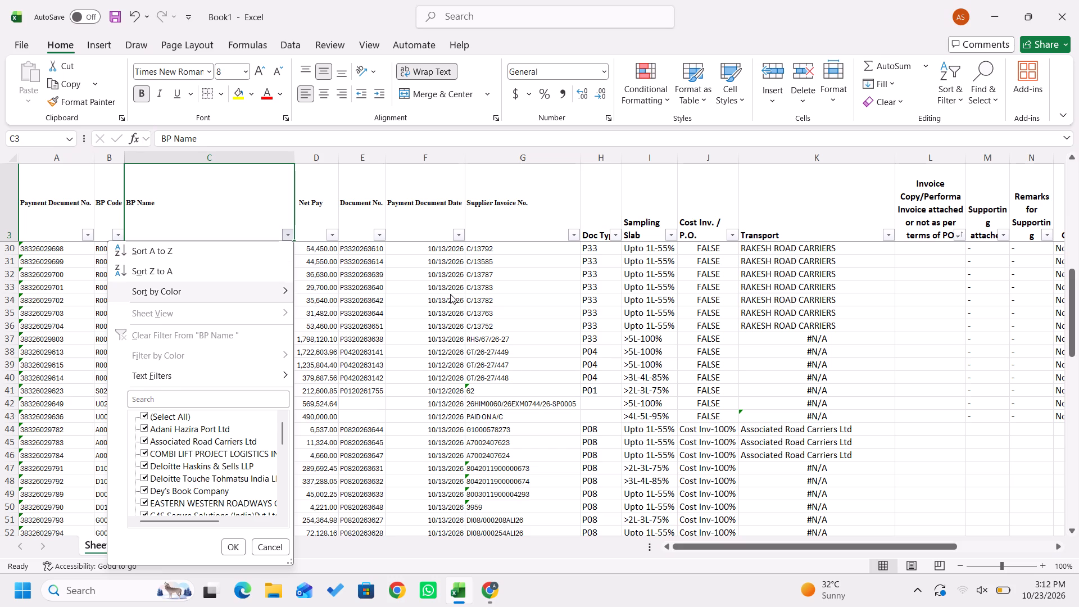
key("Up")
key("space")
Clear all contents below the headers from the Invoice Copy column through the Any other Queries/Remarks column, L4 down to the last row of V.
key("Down")
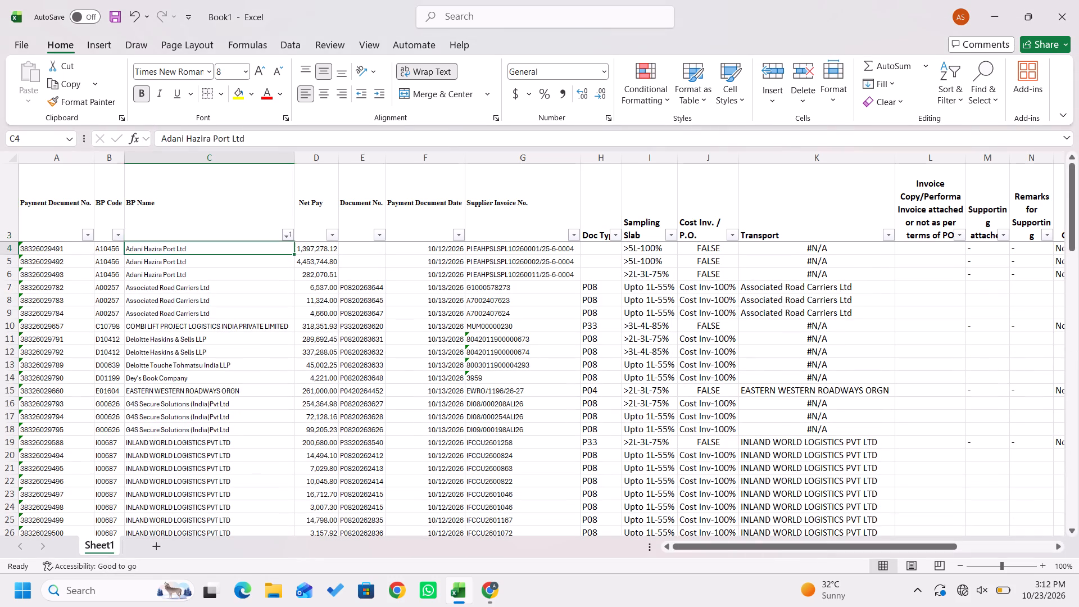
key("Right")
key("Right")
key("Right")
key("Right")
key("Right")
key("Right")
key("Right")
key("Right")
key("Right")
key("Right")
key("Left")
key("Right")
key("Left")
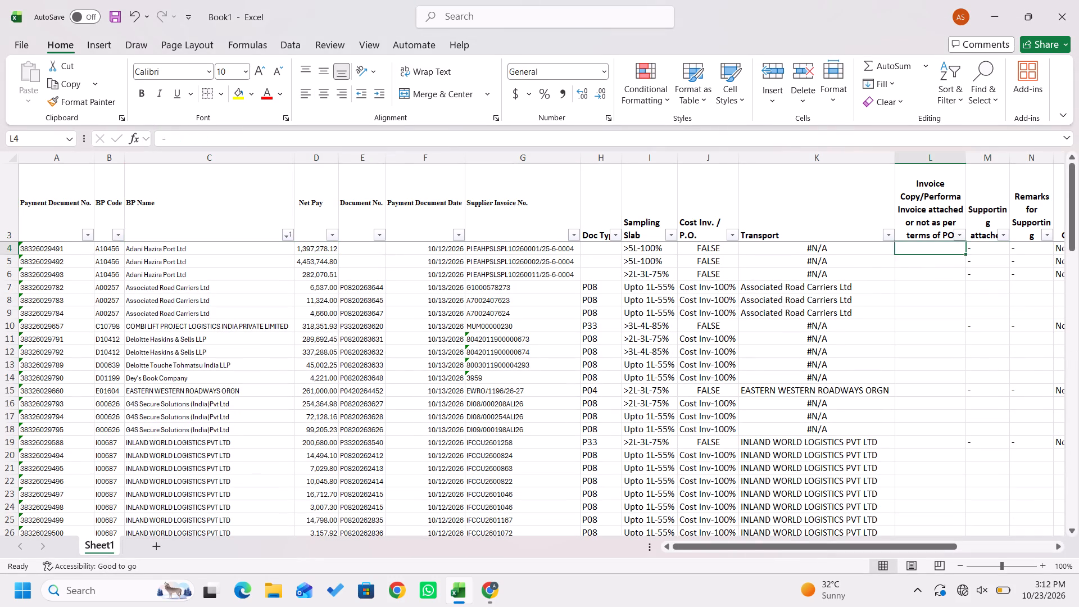
key("shift+Right")
key("shift+Right")
key("shift+Right")
key("shift+Right")
key("shift+Right")
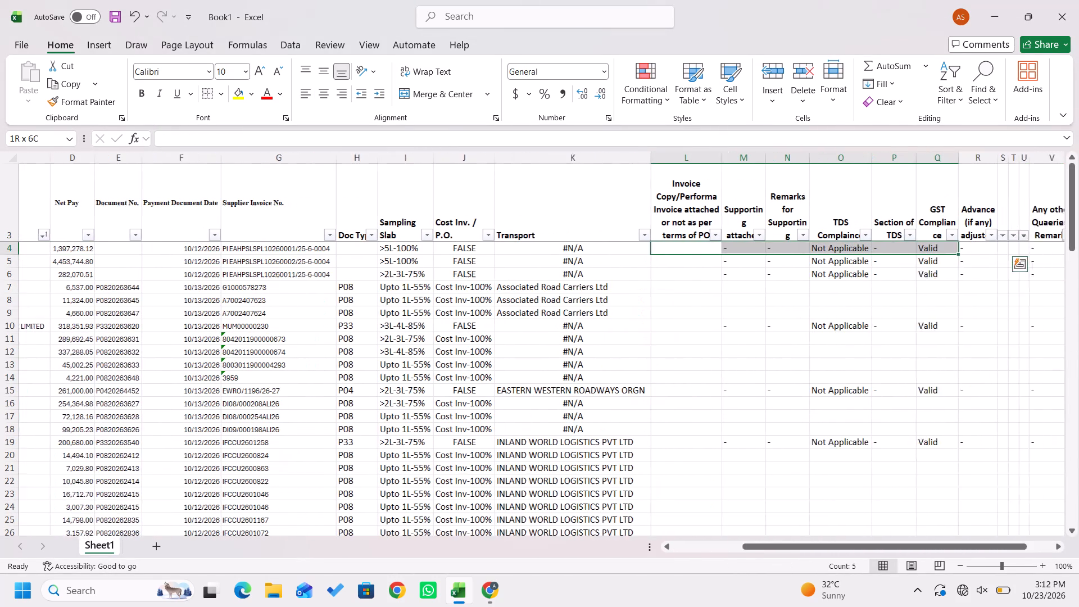
key("shift+Right")
key("shift+Right")
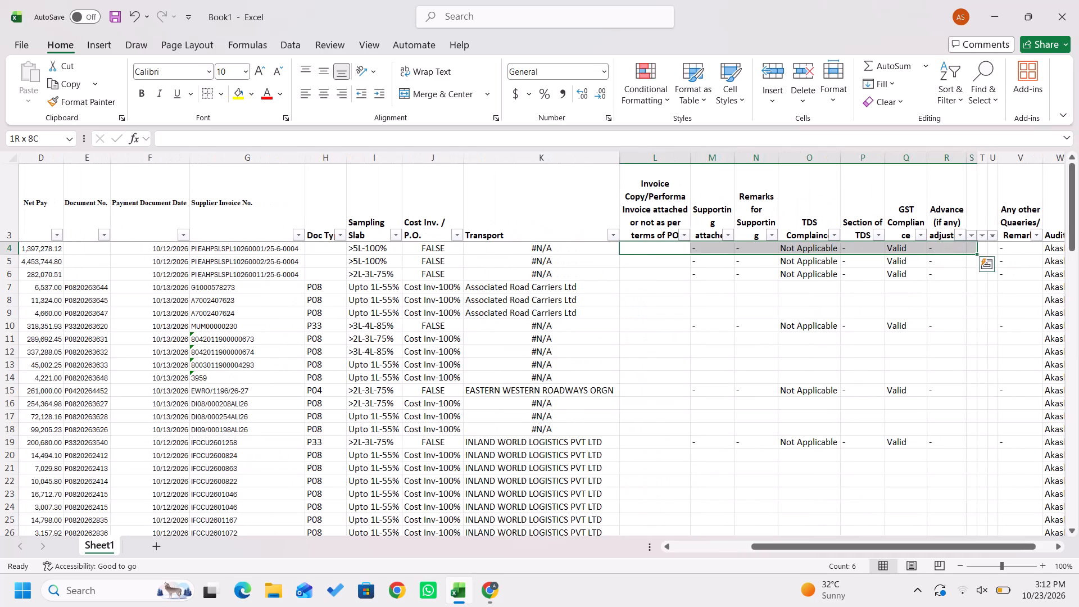
key("shift+Right")
key("shift+Right")
key("shift+Right")
key("ctrl+shift+Down")
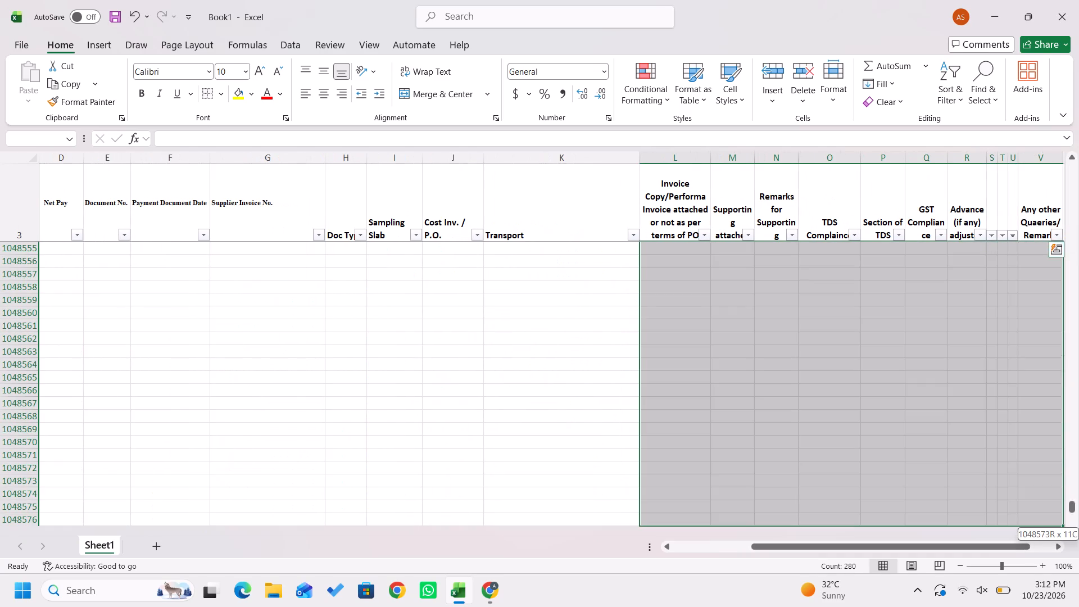
key("Delete")
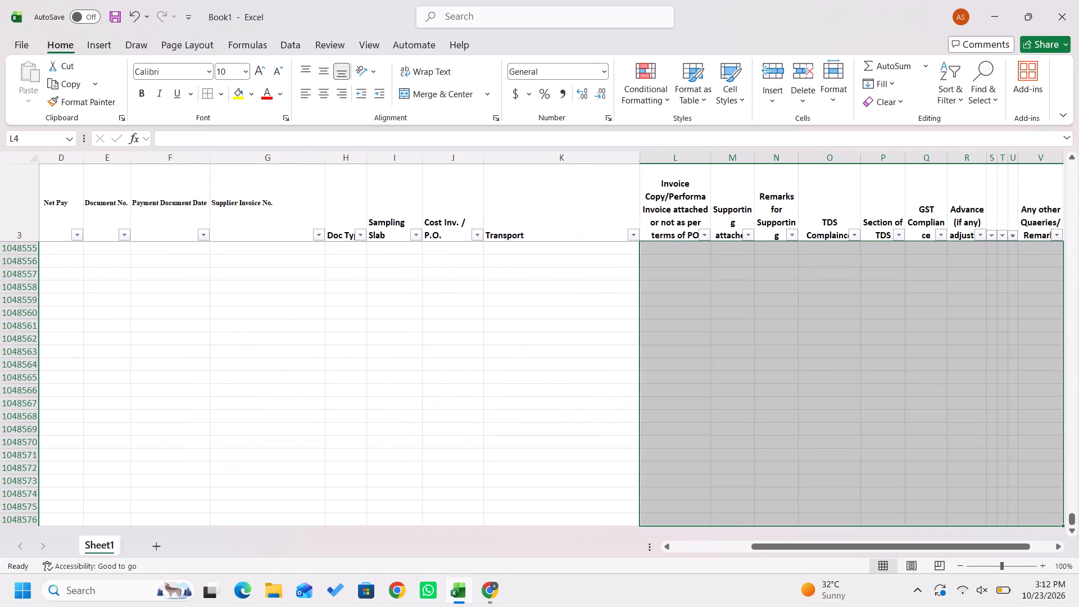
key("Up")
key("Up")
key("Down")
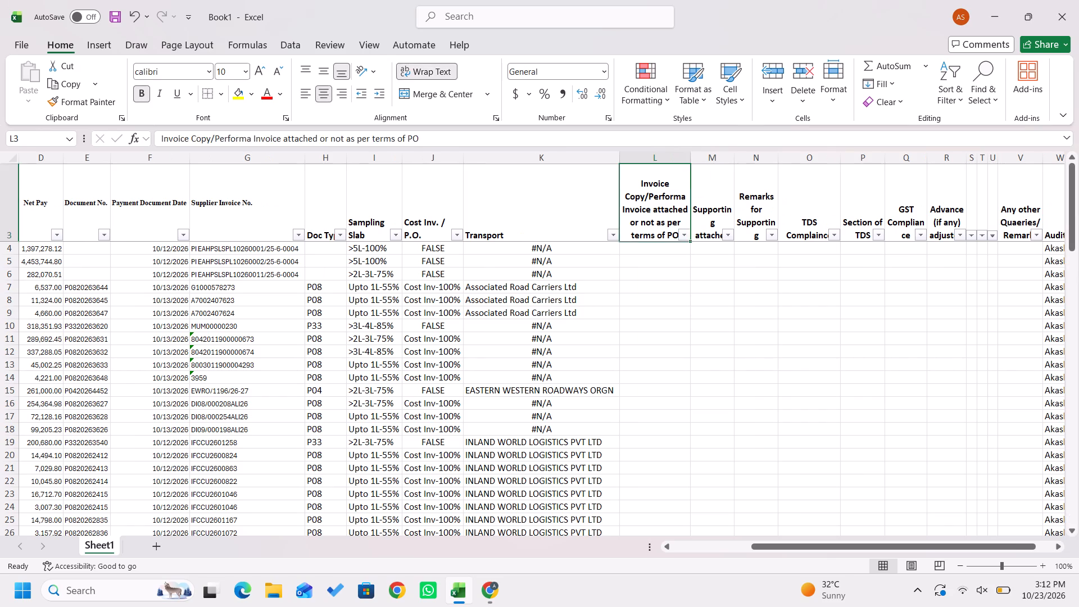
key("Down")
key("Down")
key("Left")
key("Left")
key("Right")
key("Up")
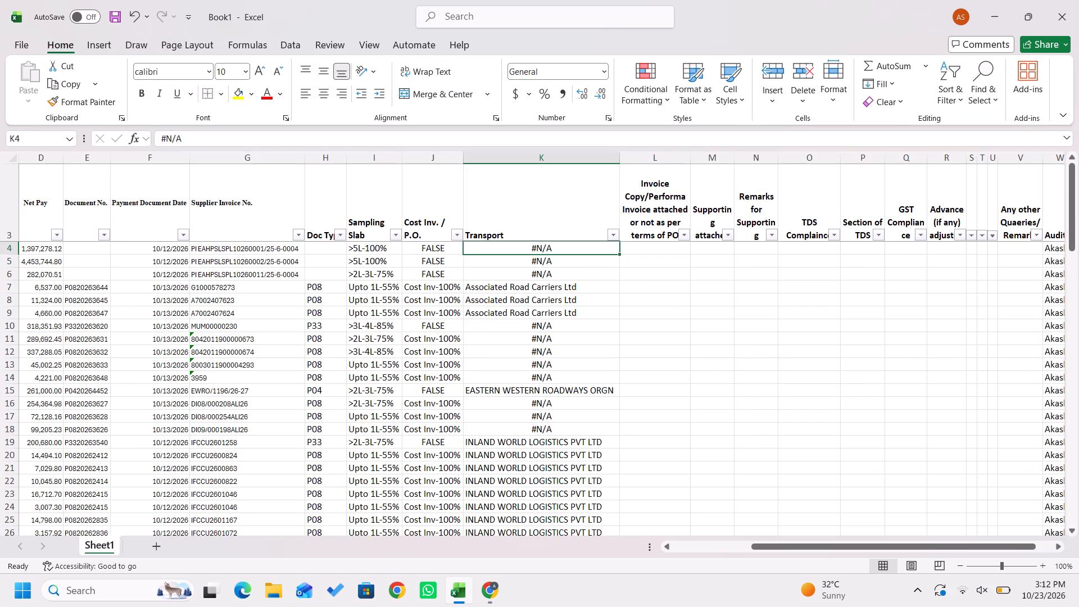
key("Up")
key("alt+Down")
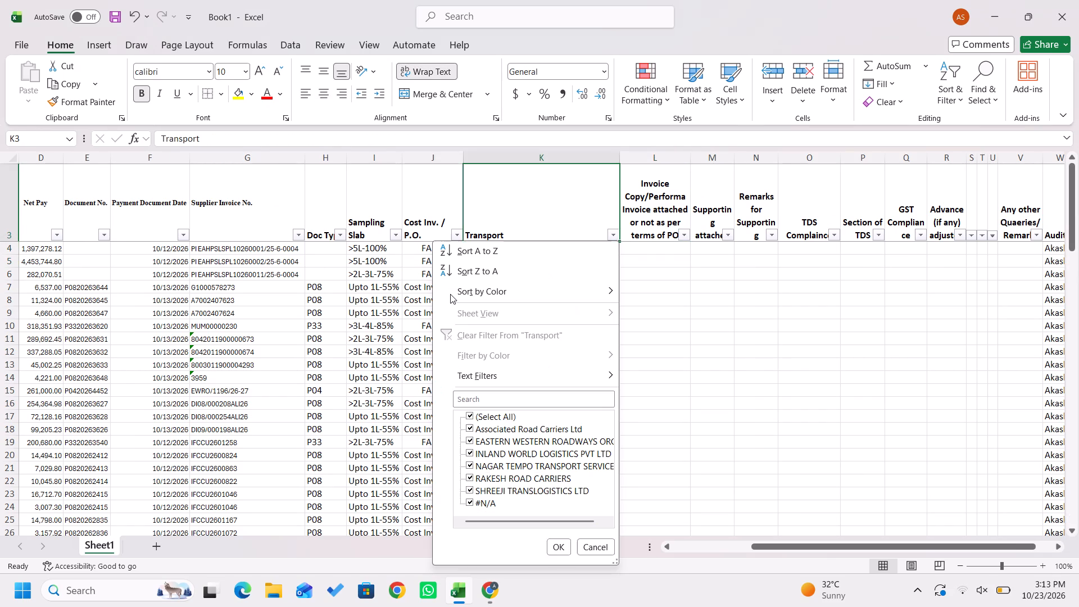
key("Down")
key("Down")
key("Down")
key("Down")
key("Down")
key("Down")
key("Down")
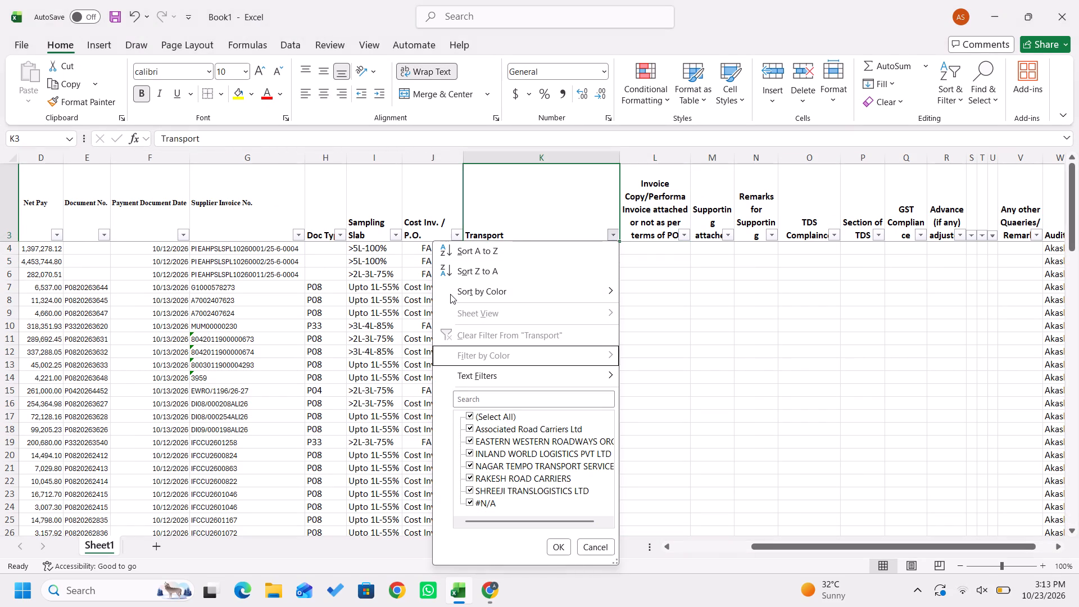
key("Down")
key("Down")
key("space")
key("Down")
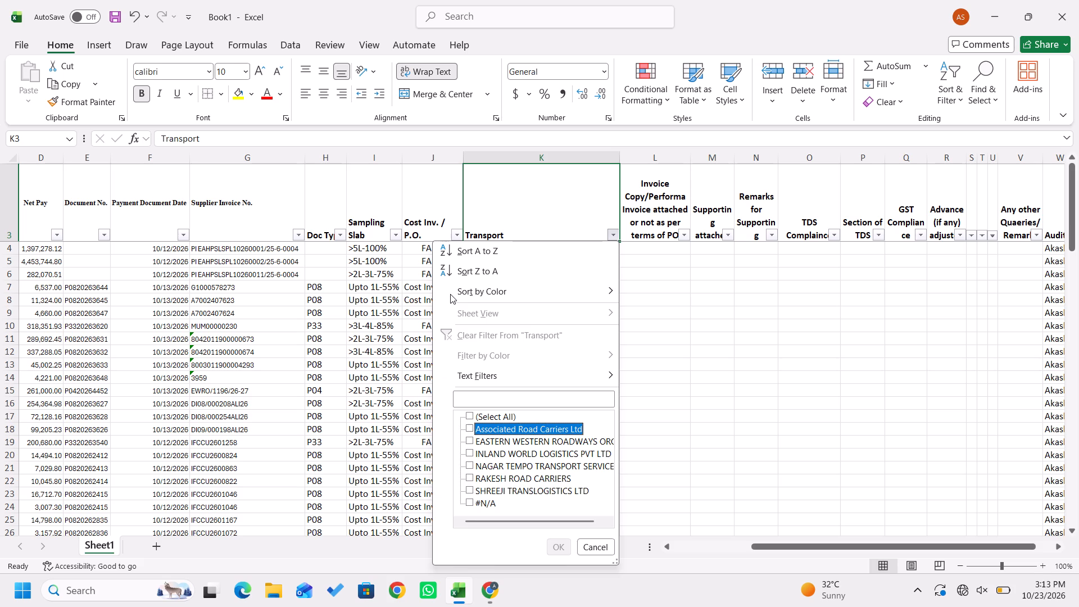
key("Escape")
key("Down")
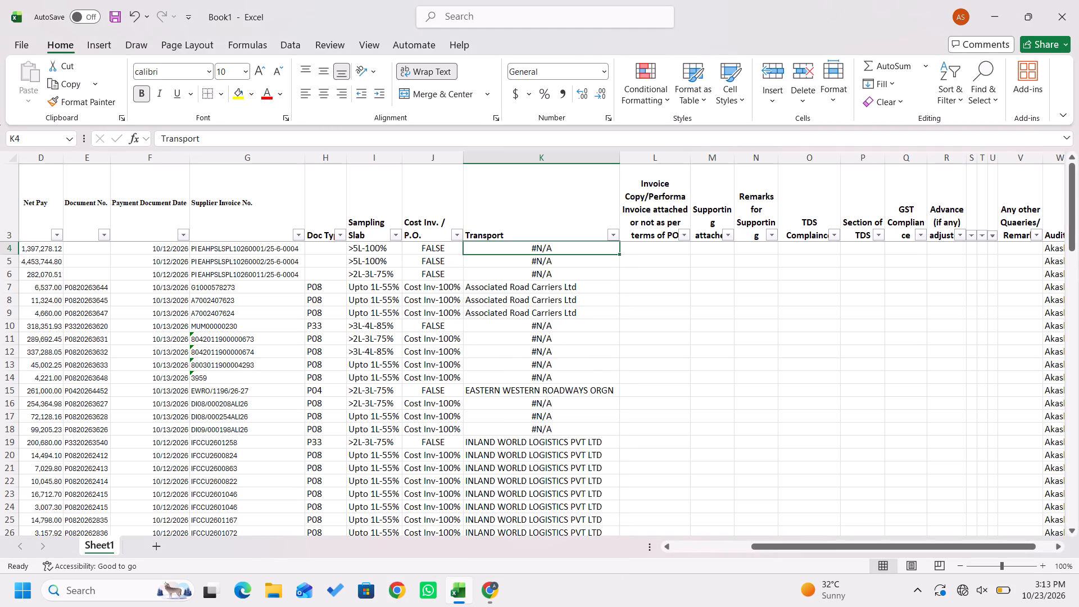
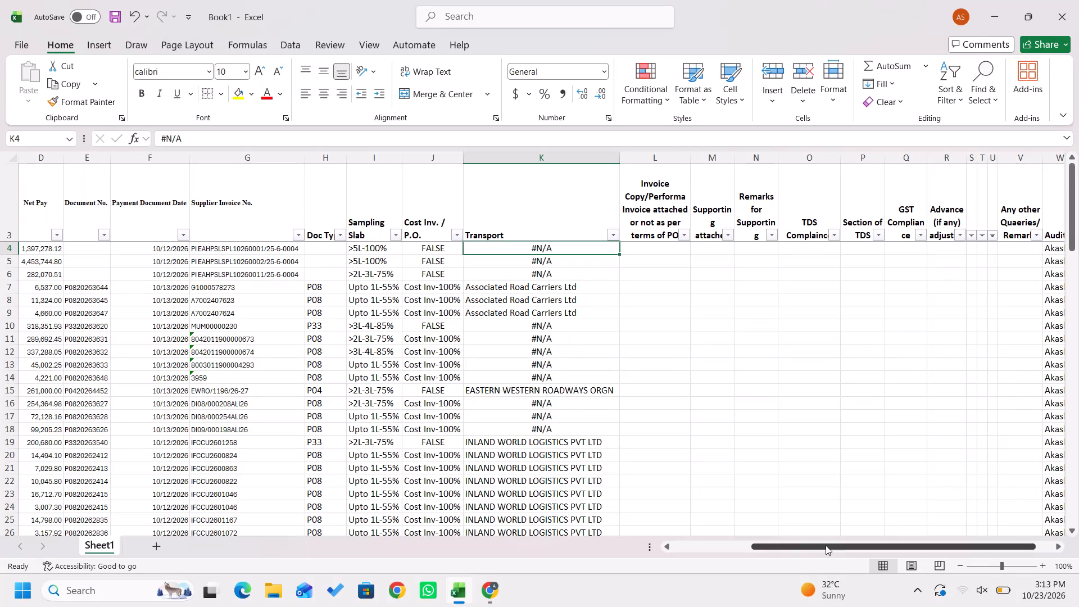
Turn off the computer's Wi-Fi and turn on Bluetooth.
left_click(952, 587)
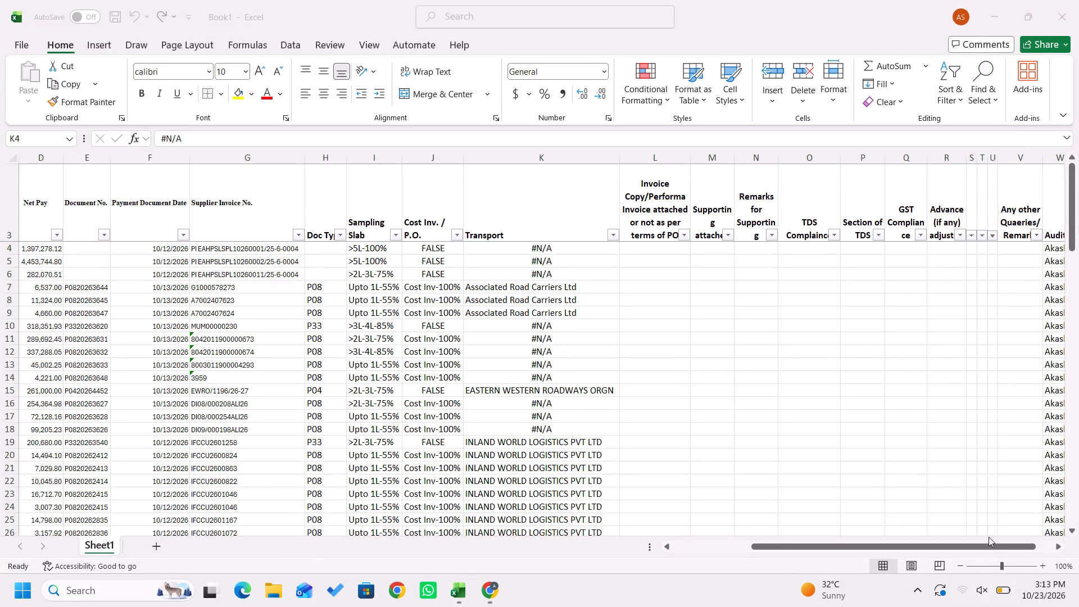
left_click(977, 595)
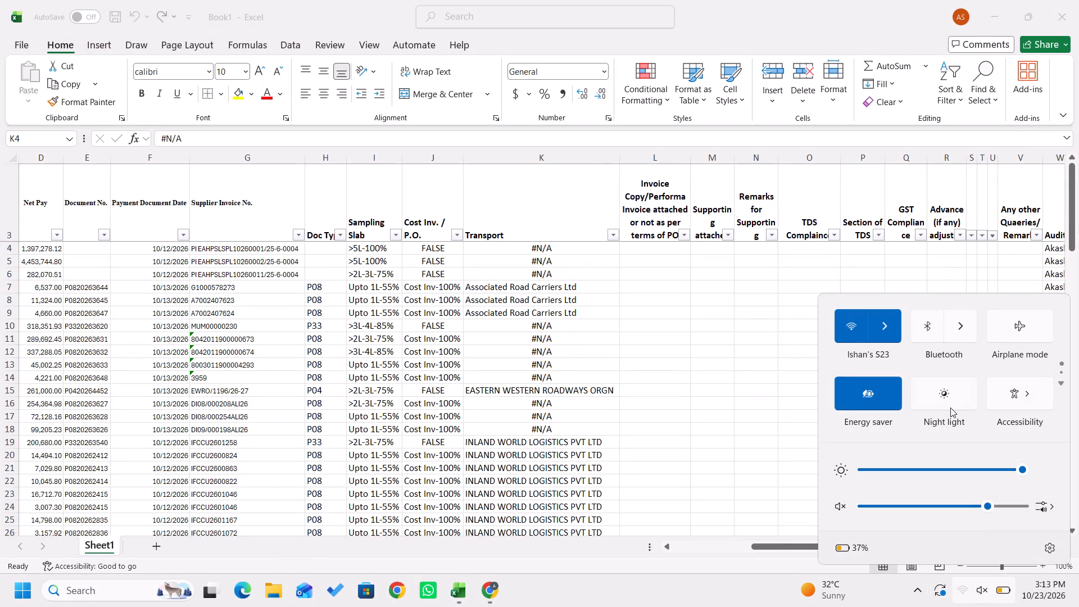
left_click(860, 334)
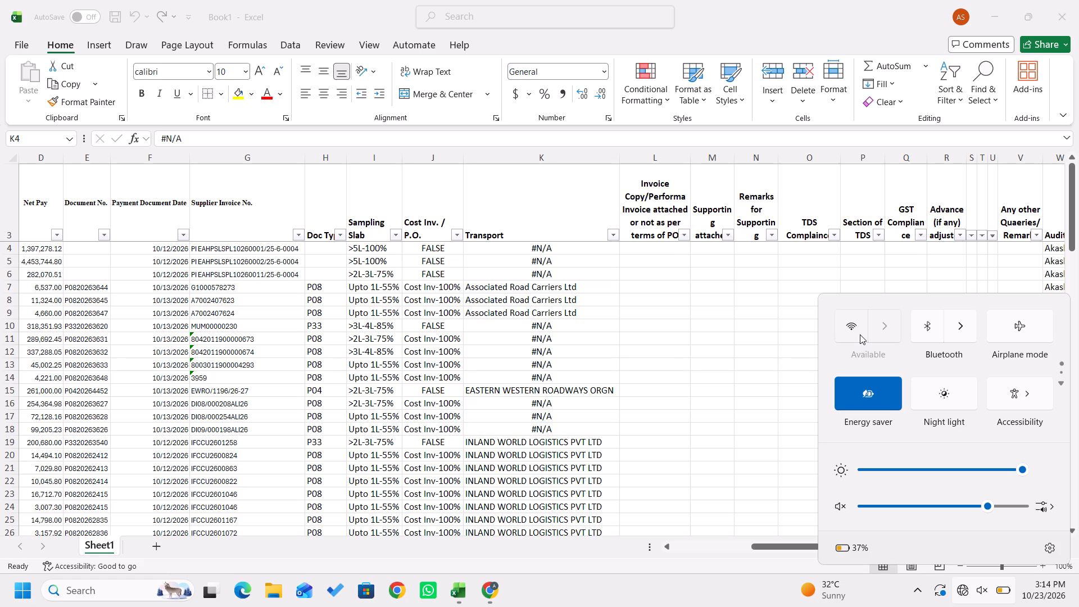
left_click(937, 322)
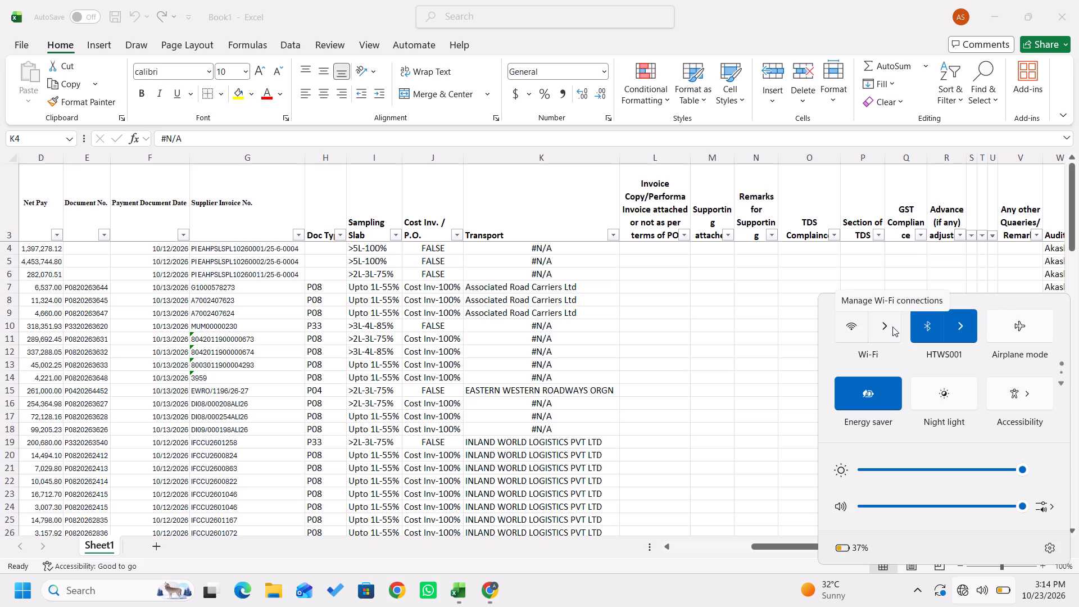
Turn Wi-Fi back on, check the network connection in the list of available networks, and return to the workbook.
left_click(862, 331)
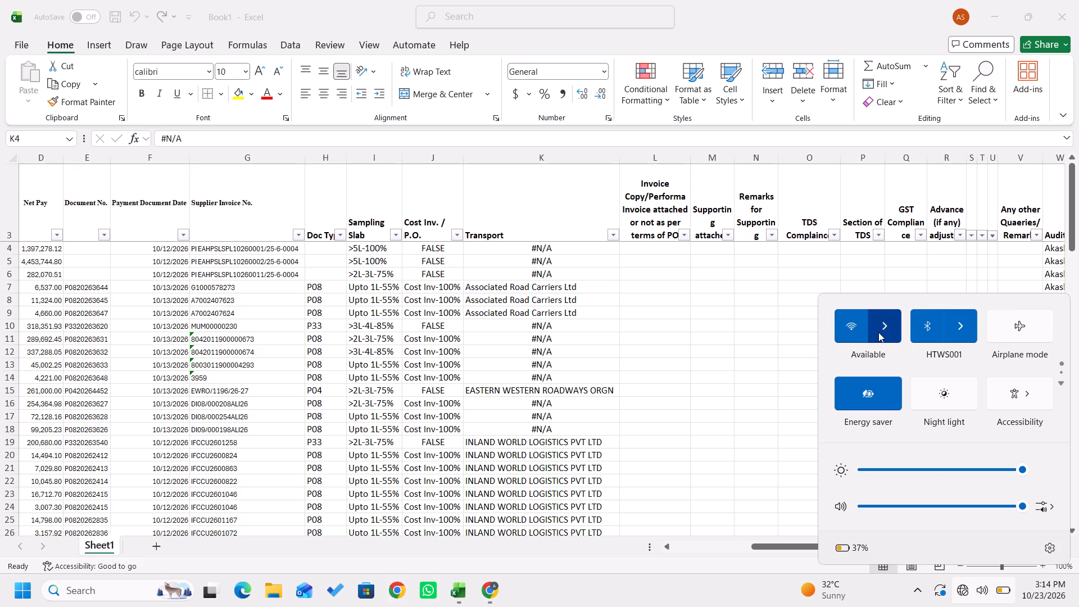
left_click(878, 332)
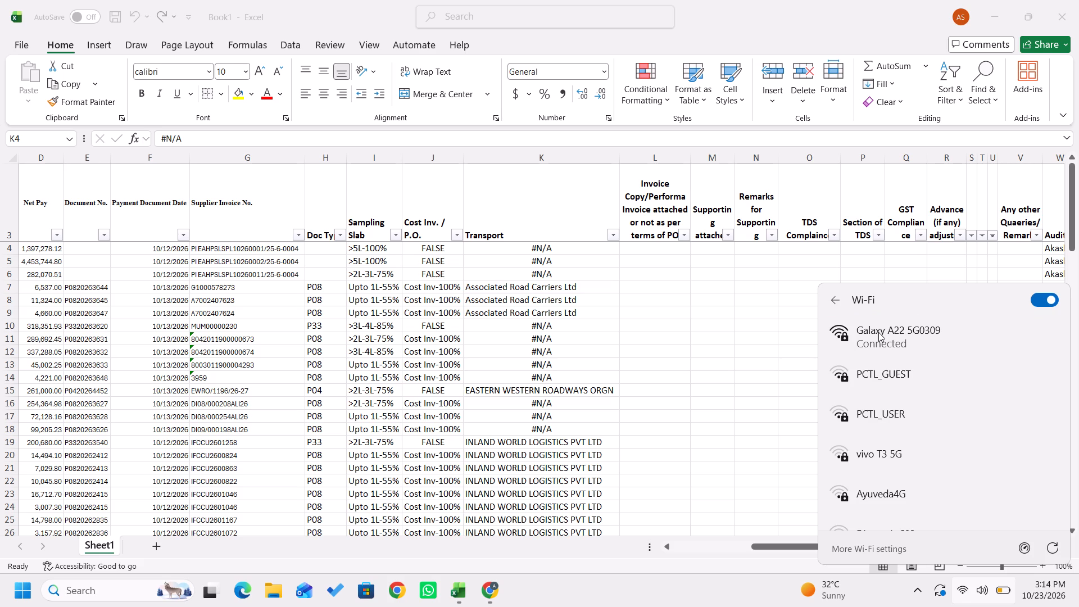
left_click(912, 356)
left_click(679, 371)
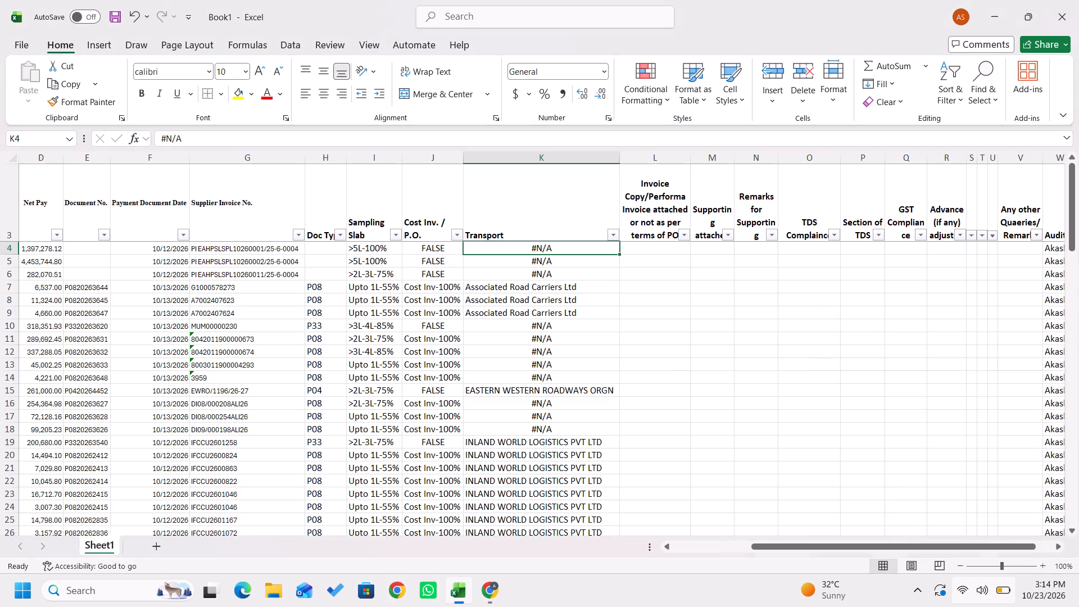
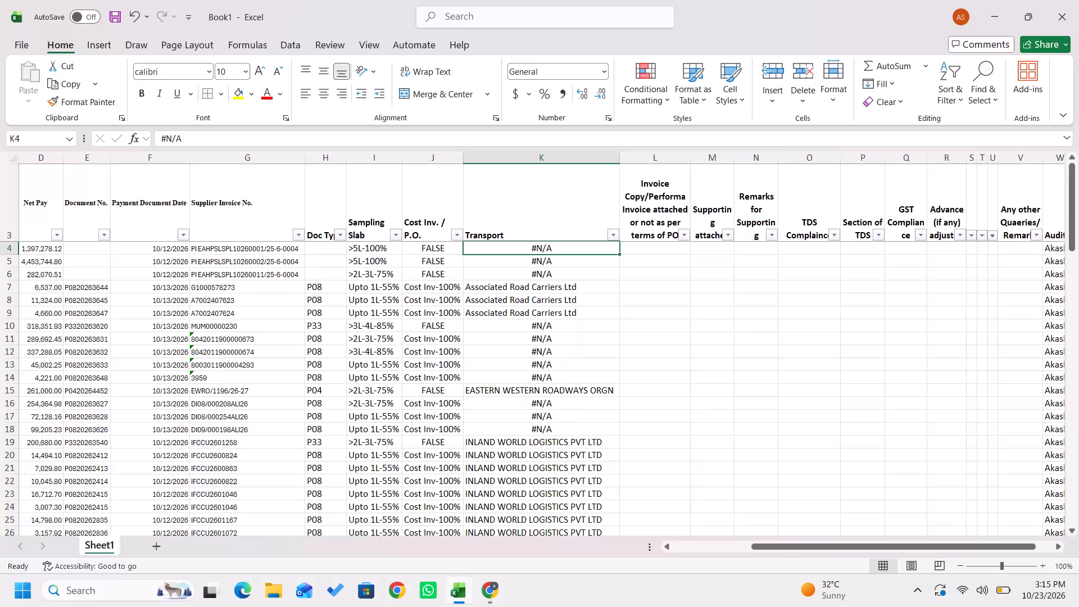
Look over the sorted records from the Transport column back to Payment Document No., including the first BP Code rows.
key("Left")
key("Left")
key("Left")
key("Left")
key("Left")
key("Left")
key("Left")
key("Left")
key("Left")
key("Left")
key("Left")
key("Left")
key("Left")
key("Left")
key("Left")
key("Left")
key("Left")
key("Left")
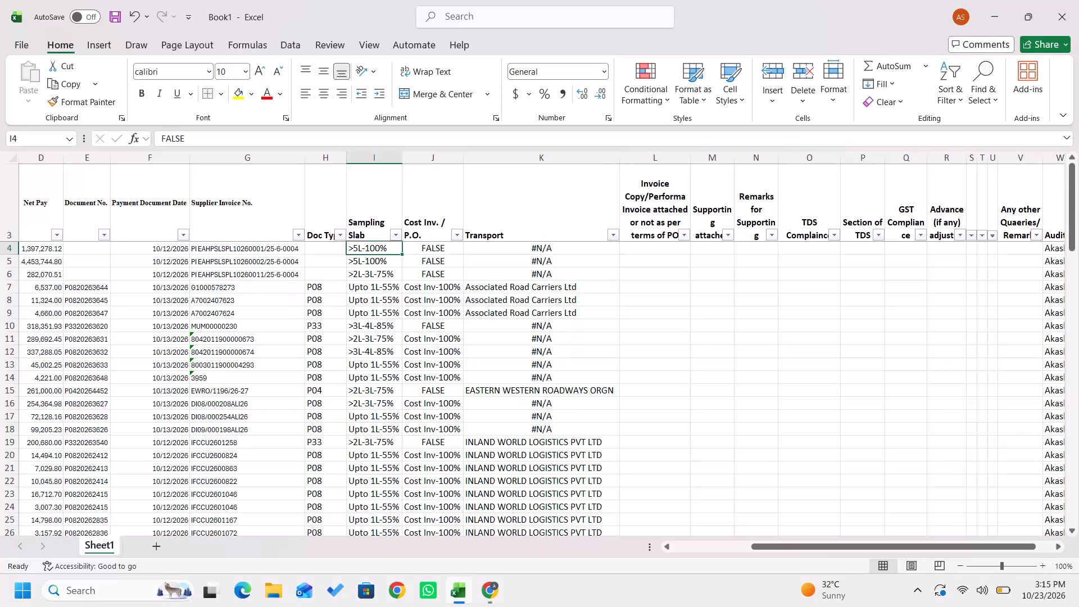
key("Right")
key("Right")
key("Left")
key("Left")
key("Left")
key("Left")
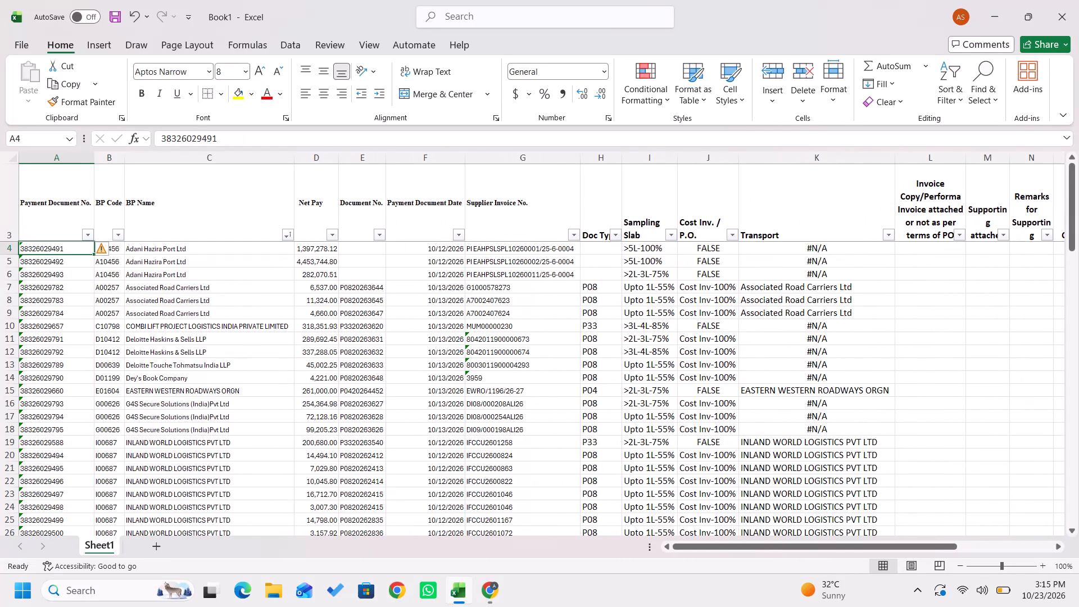
key("Right")
key("Right")
key("Right")
key("Up")
key("Left")
key("Left")
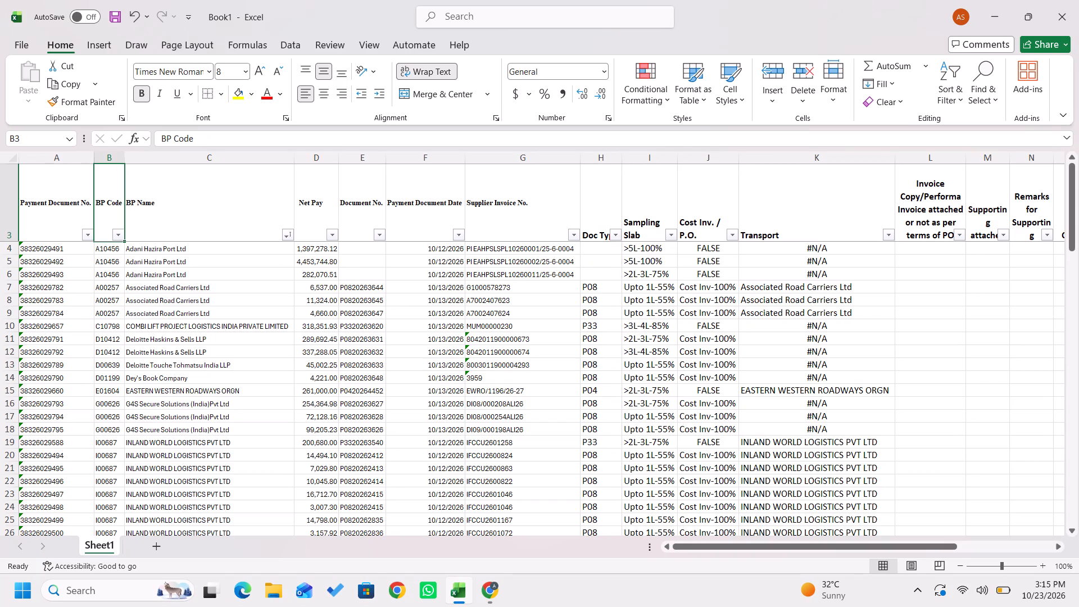
key("Down")
key("Down")
key("Down")
key("Down")
key("Down")
key("Down")
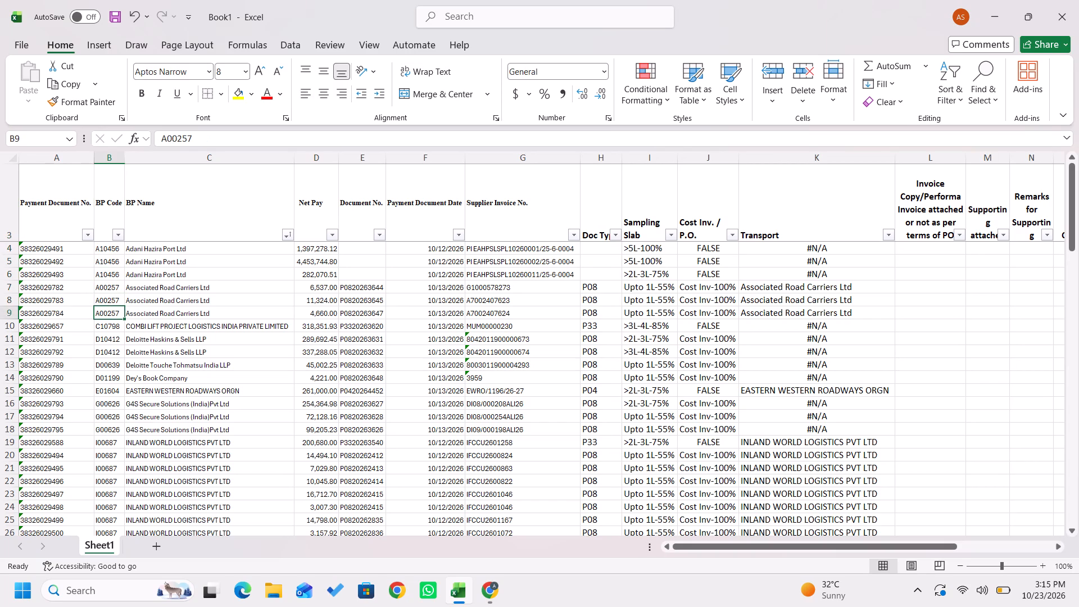
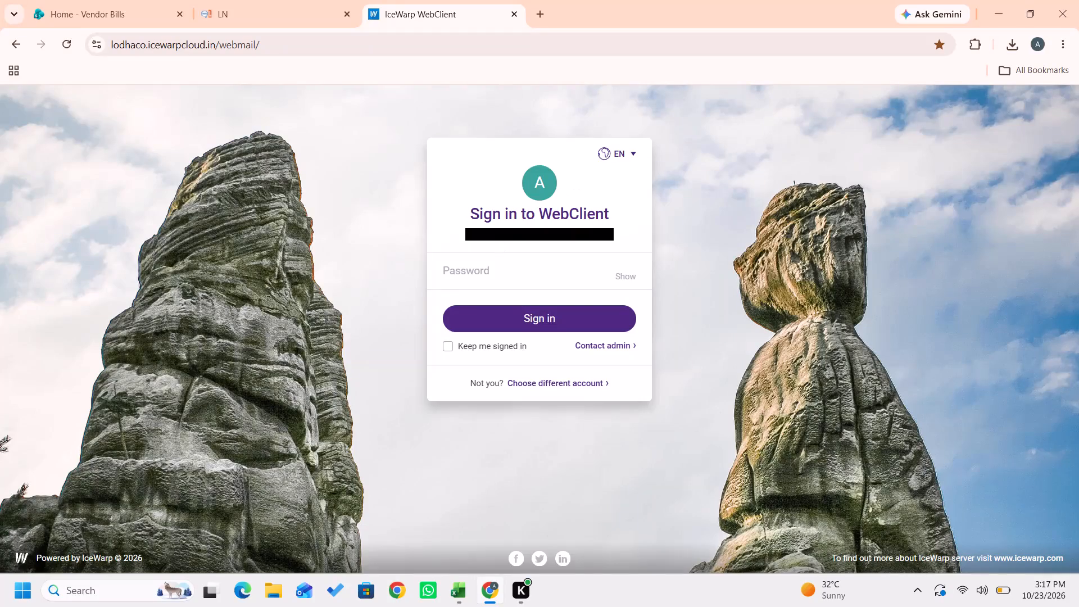
Close the webmail tab, reopen the IceWarp WebClient bookmark in a new tab, and return to the LN tab.
left_click(515, 15)
left_click(377, 4)
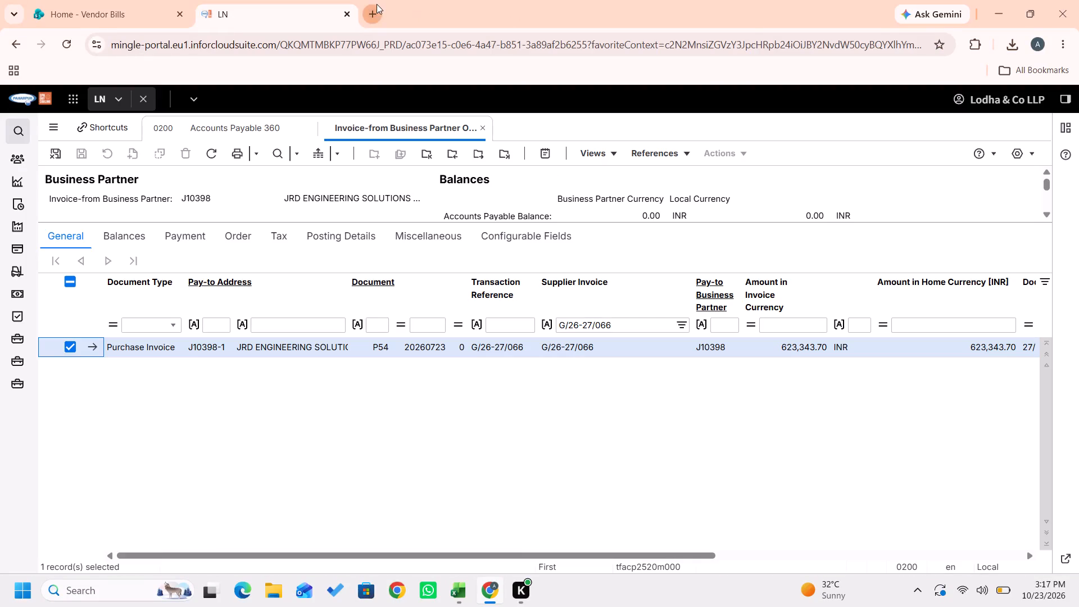
left_click(271, 0)
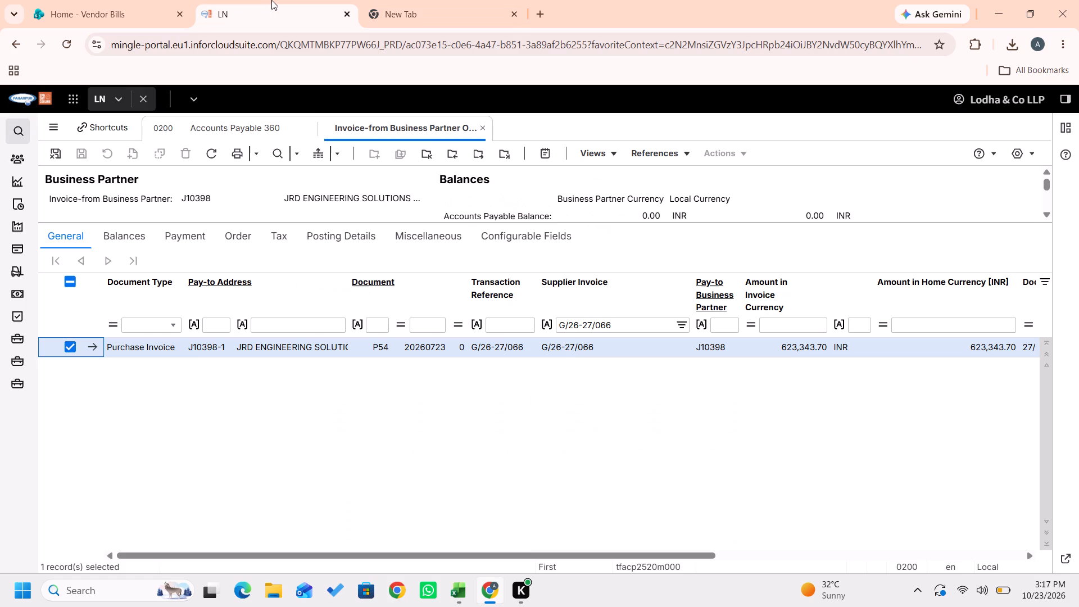
left_click(411, 0)
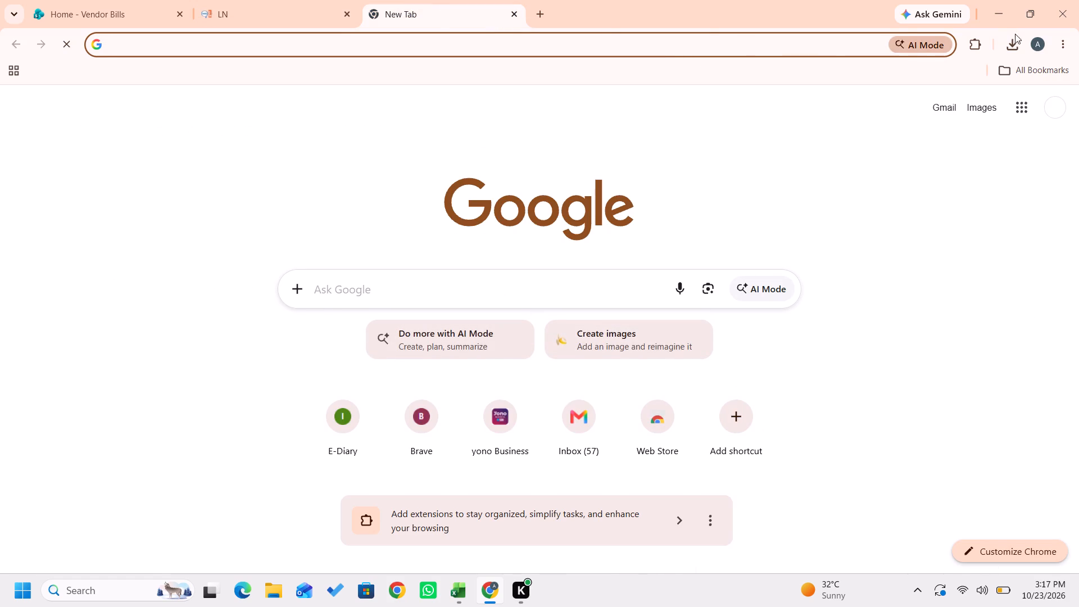
left_click(1046, 67)
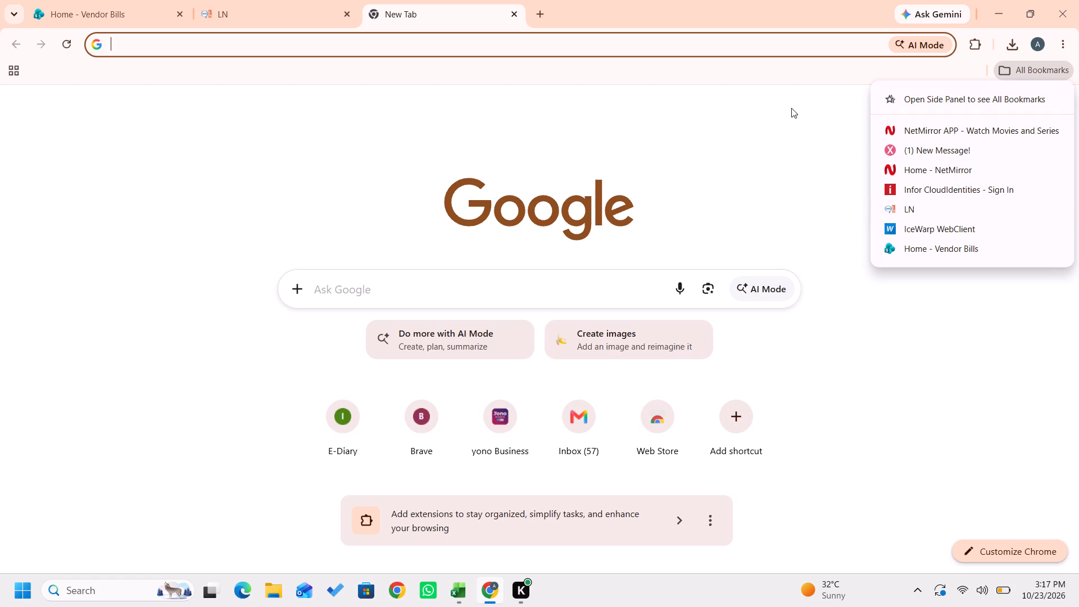
left_click(921, 236)
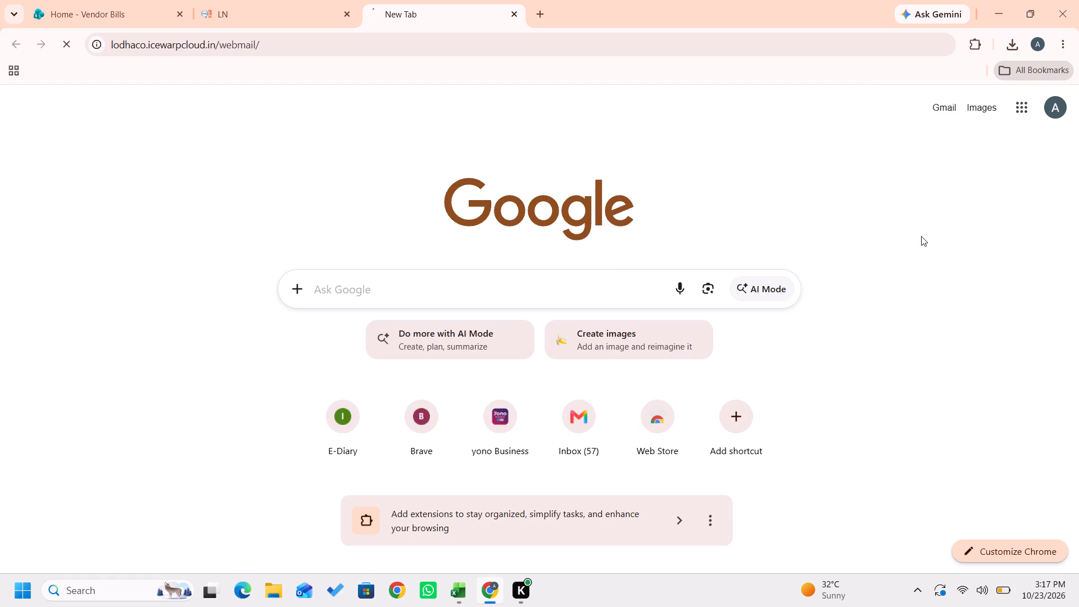
left_click(351, 0)
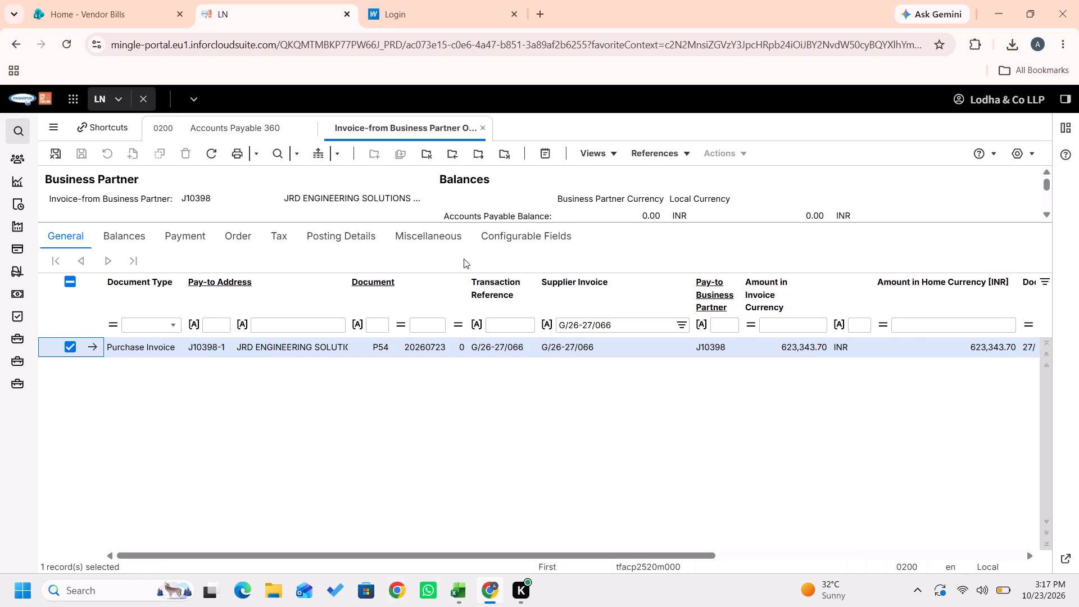
Switch to the Book1 workbook in Excel and filter the Transport column to show only the #N/A rows.
key("alt+Tab")
key("alt+Tab")
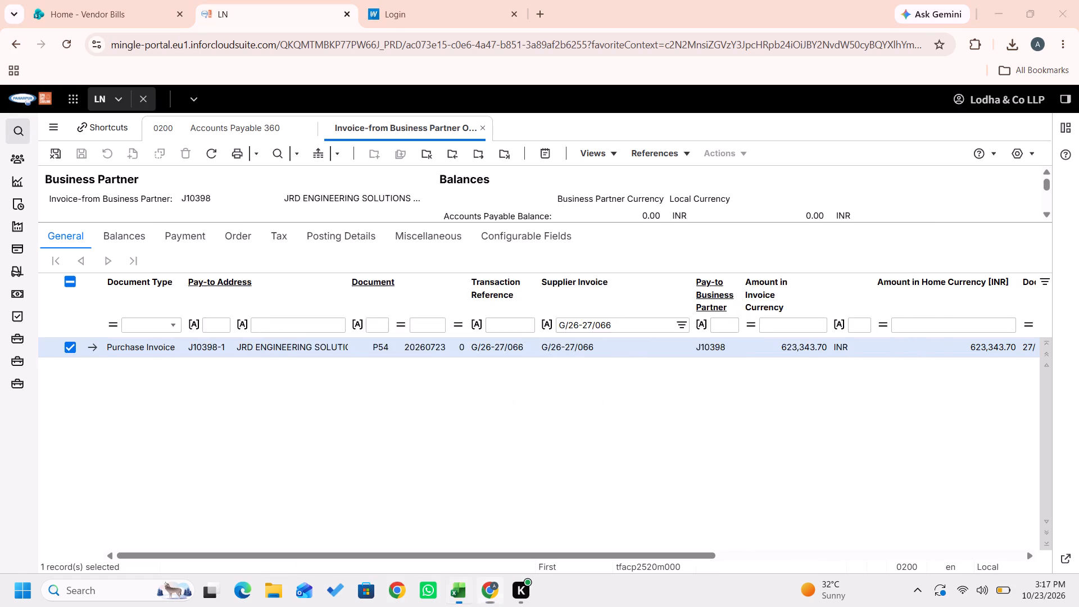
key("Left")
key("Up")
key("Right")
key("Right")
key("Left")
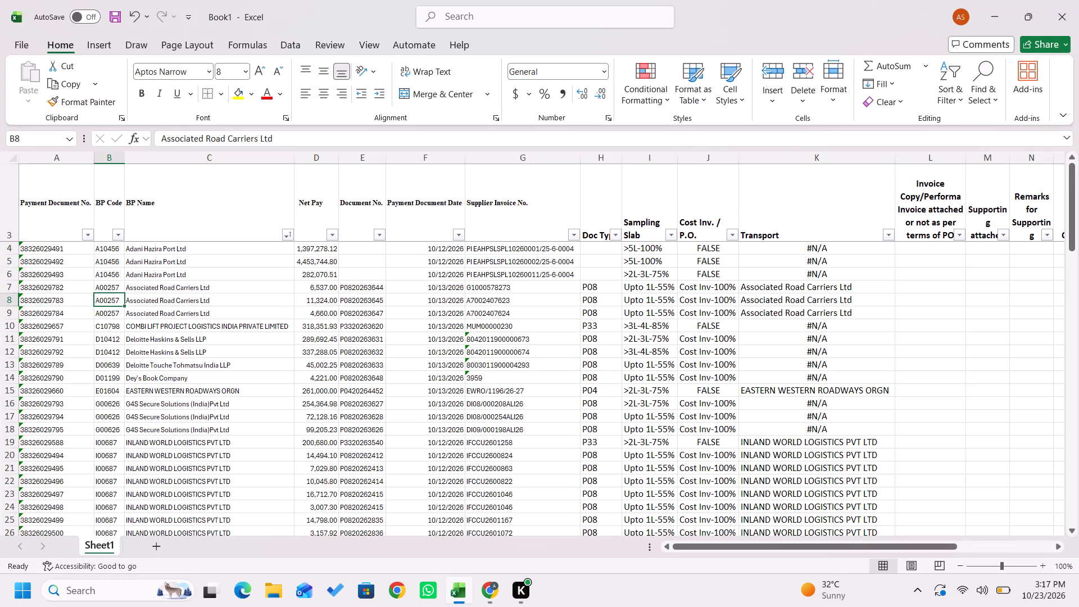
key("Left")
key("Right")
key("Right")
key("Right")
key("Right")
key("Right")
key("Right")
key("Right")
key("Right")
key("Right")
key("Up")
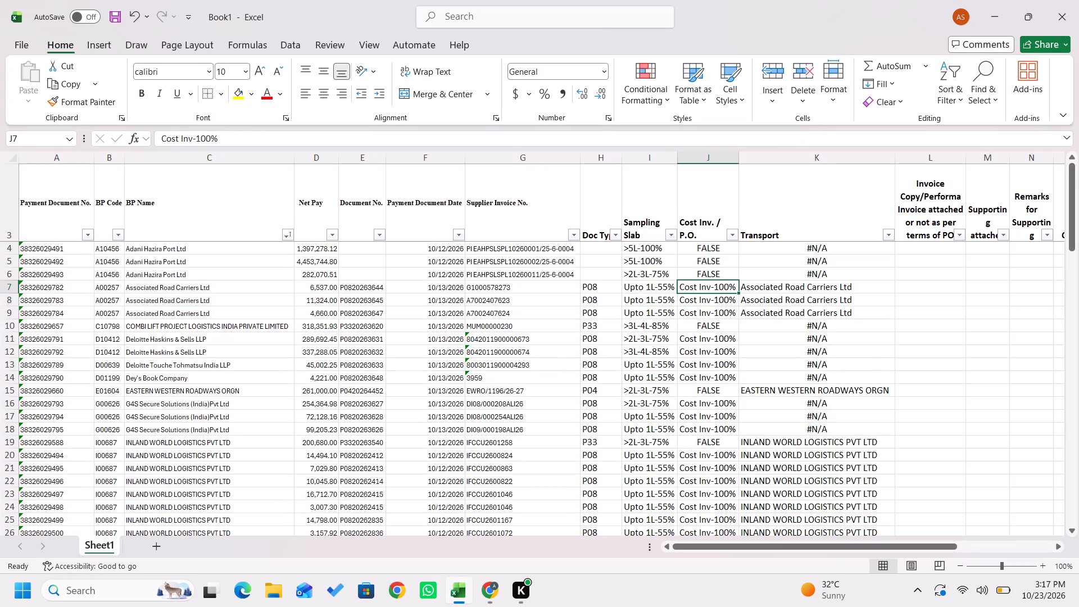
key("Up")
key("Up")
key("Up")
key("Right")
key("Up")
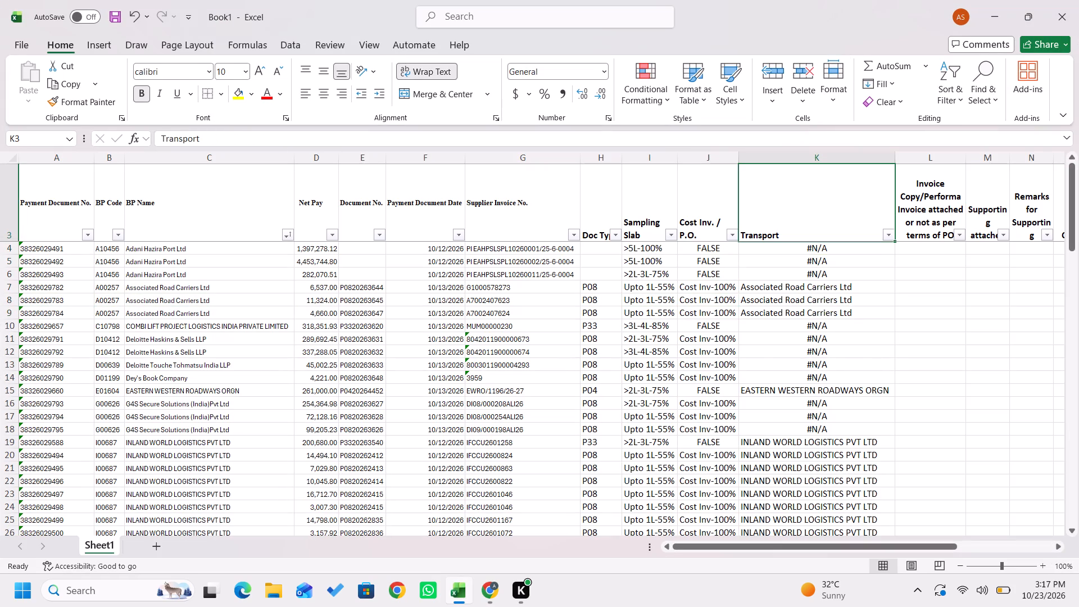
key("alt+Down")
key("Down")
key("Down")
key("Down")
key("Down")
key("Down")
key("Down")
key("Down")
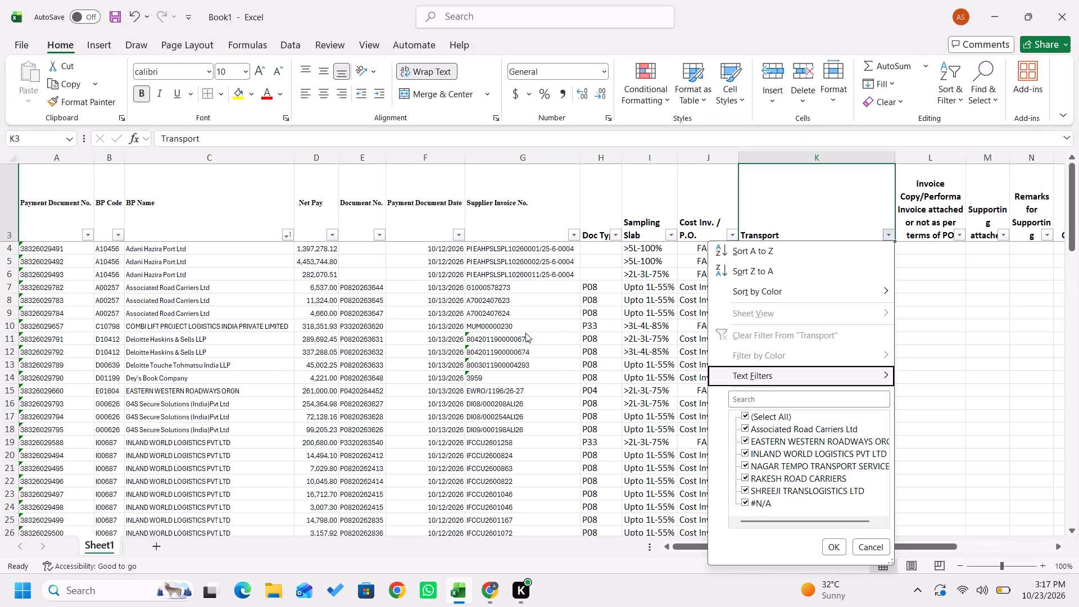
key("Down")
key("Down")
key("space")
key("Down")
key("Down")
key("Down")
key("Down")
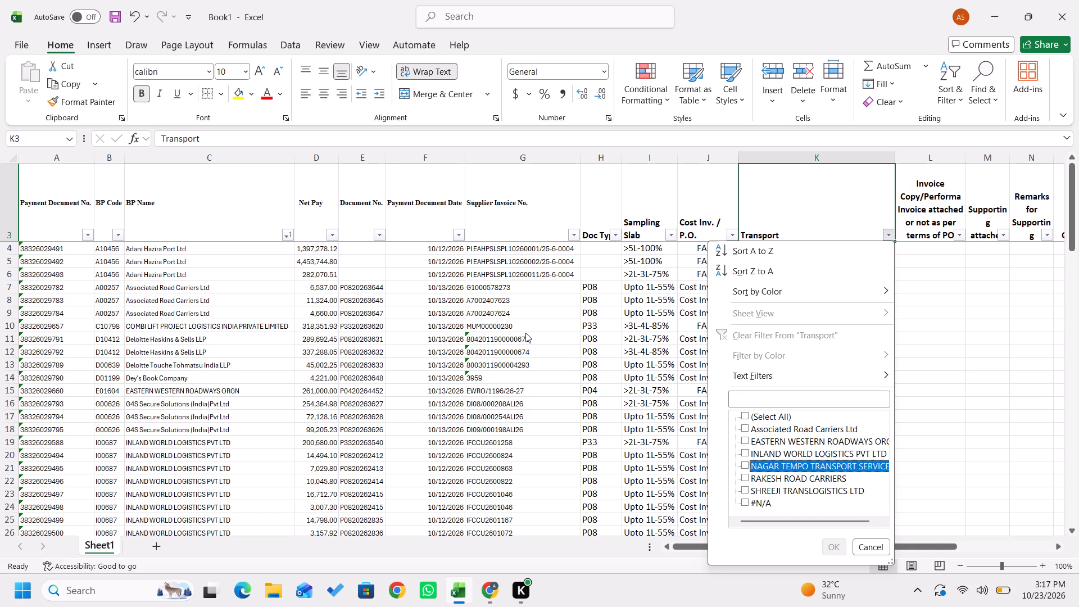
key("Down")
key("Down")
key("Down")
key("space")
key("Return")
key("Down")
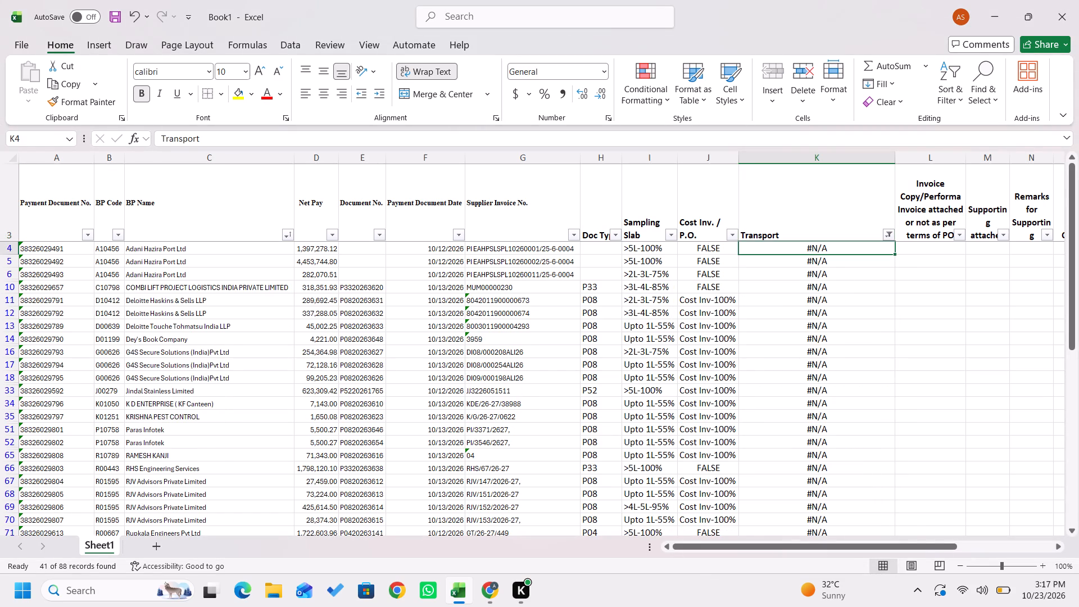
Delete the #N/A entries from all the filtered Transport cells.
key("ctrl+shift+Down")
key("shift+Down")
key("shift+Up")
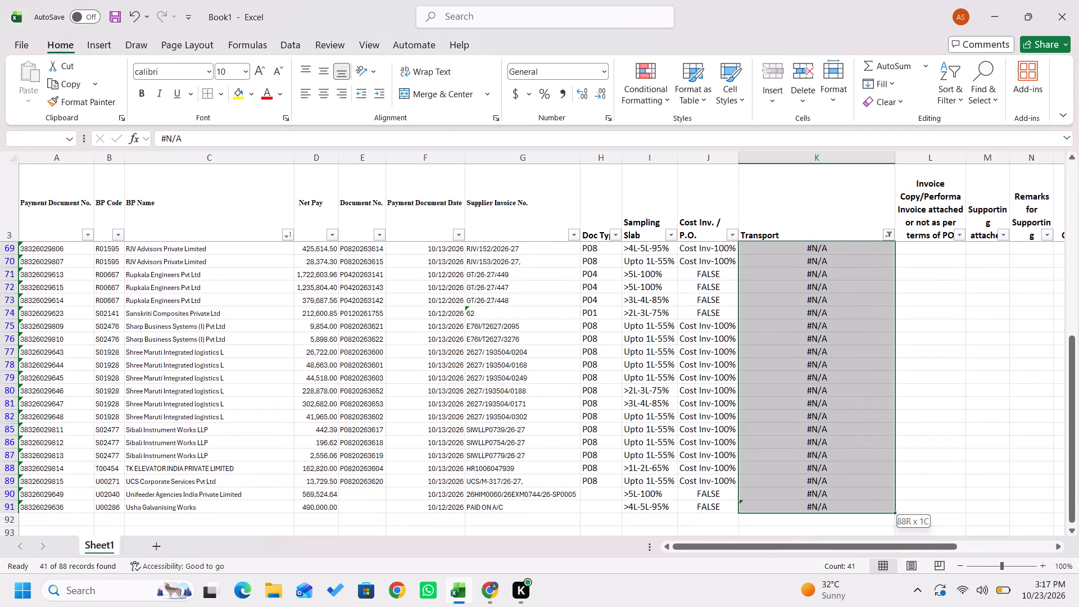
key("Delete")
key("Up")
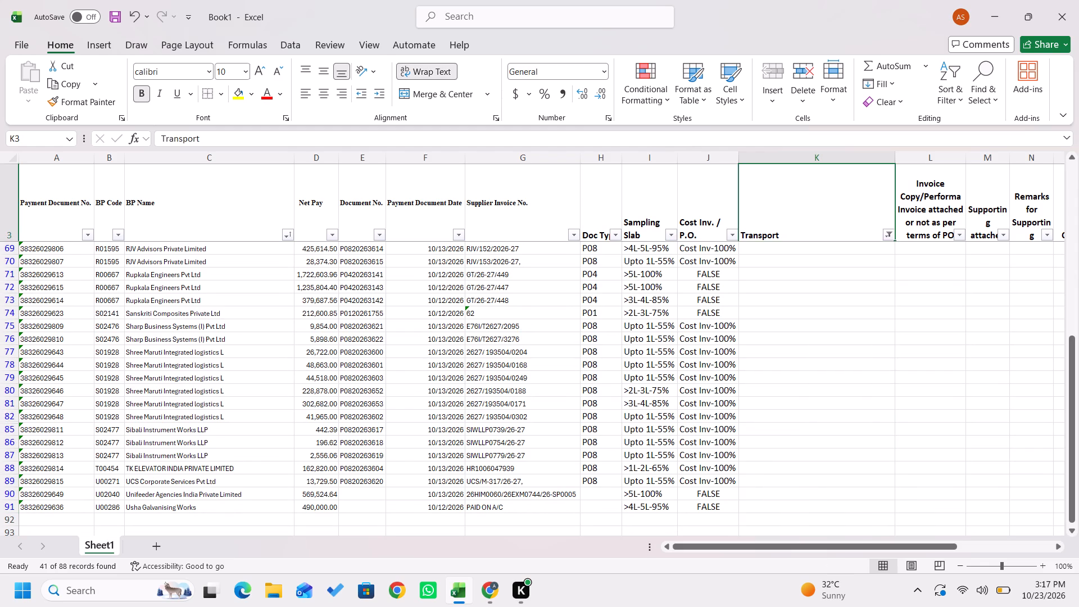
key("Down")
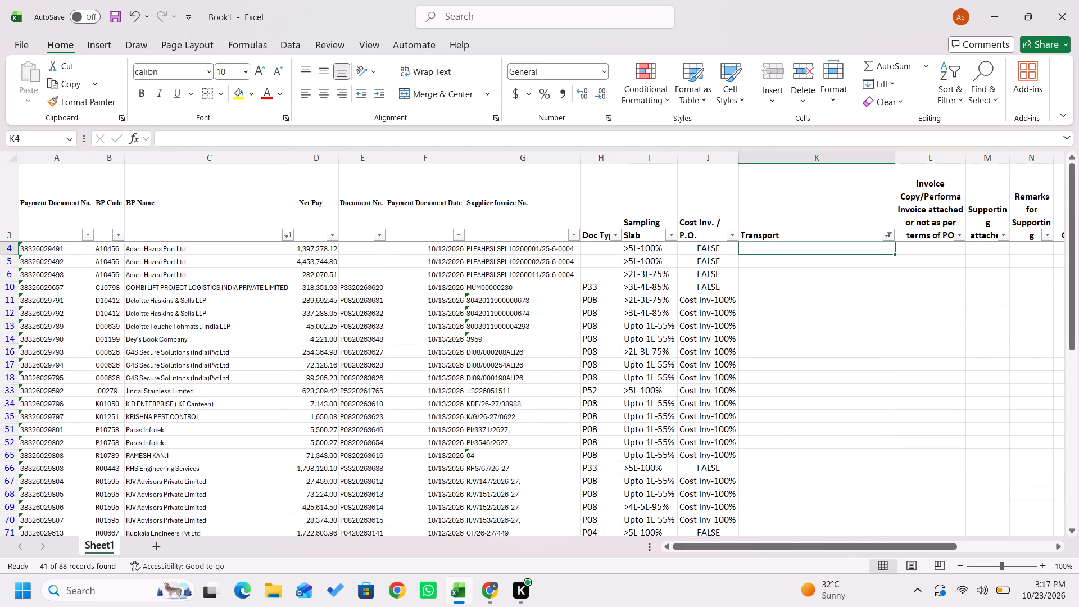
type("df")
key("Escape")
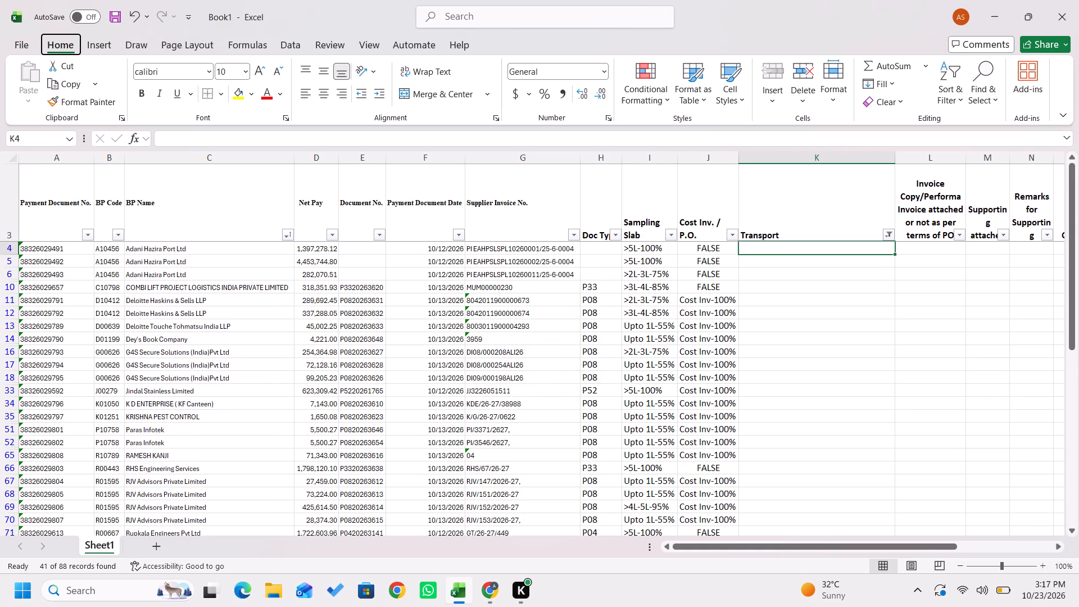
Clear the filter from the Transport column.
key("Up")
key("alt+Down")
key("Down")
key("Down")
key("Down")
key("Down")
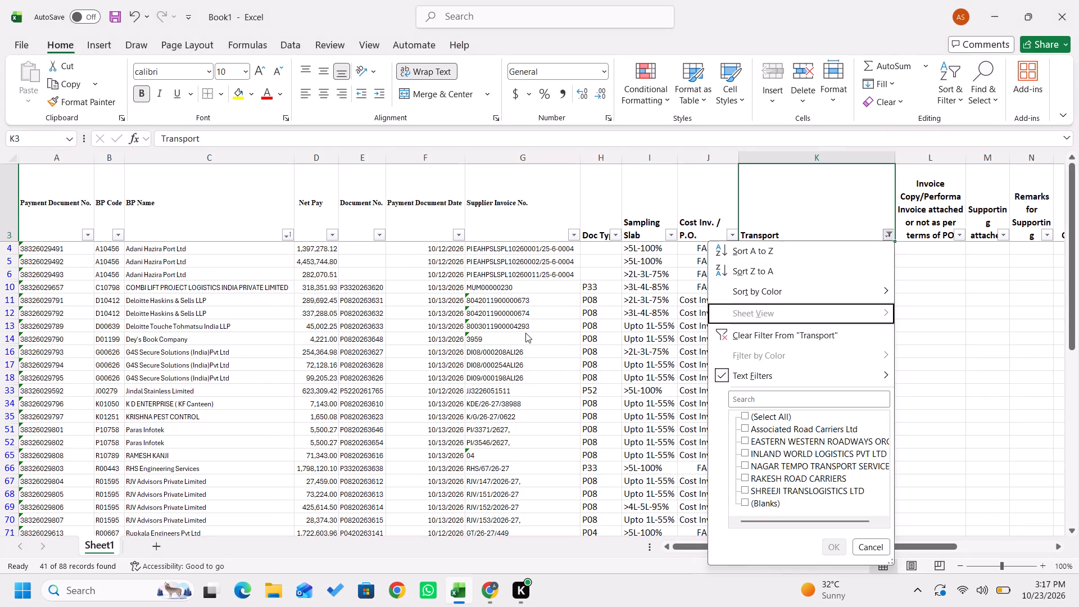
key("Down")
key("space")
key("Down")
key("Up")
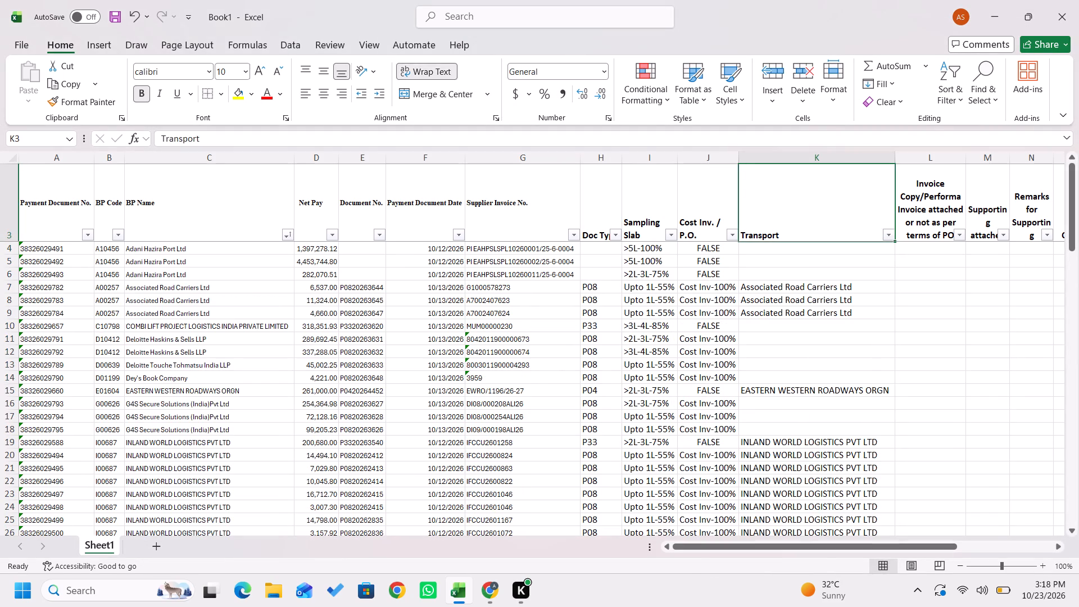
Hide the whole Transport column.
key("Down")
key("Down")
key("Up")
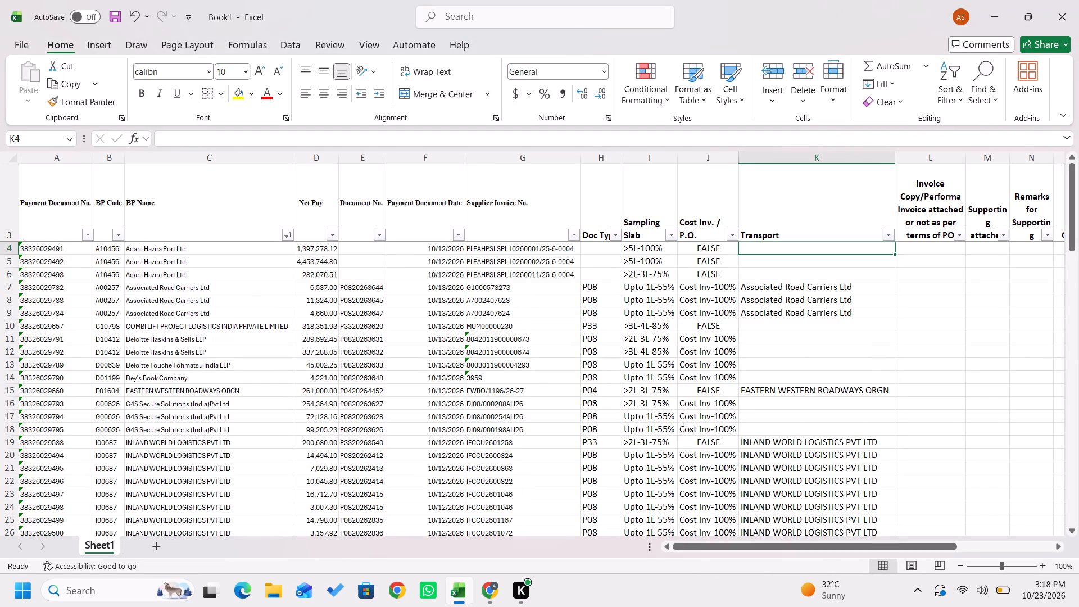
key("Up")
key("Down")
key("Down")
key("Down")
key("Down")
key("Down")
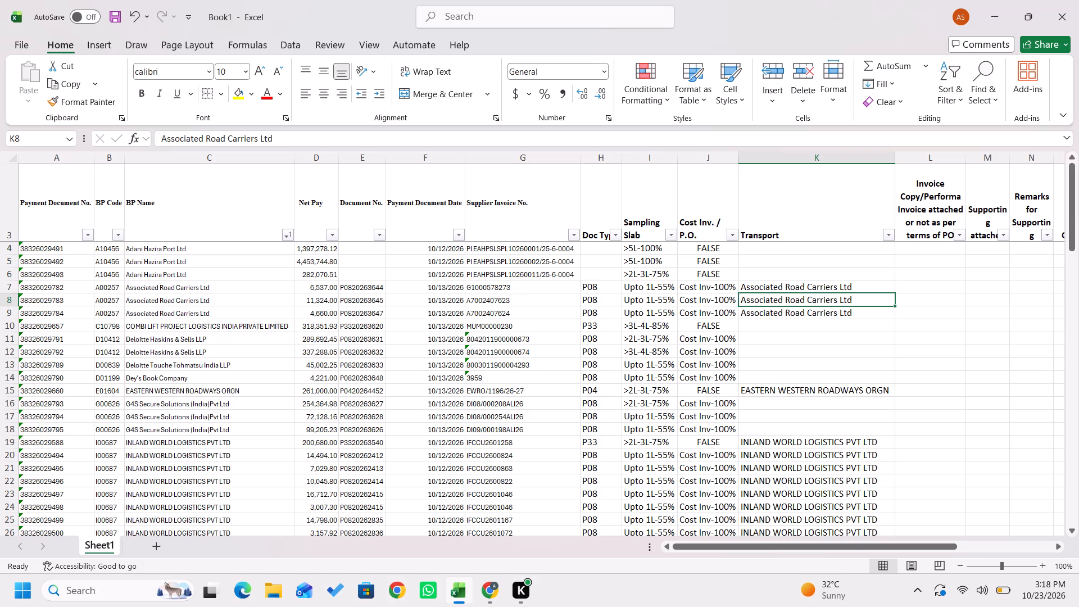
key("Up")
key("Up")
key("Up")
key("Up")
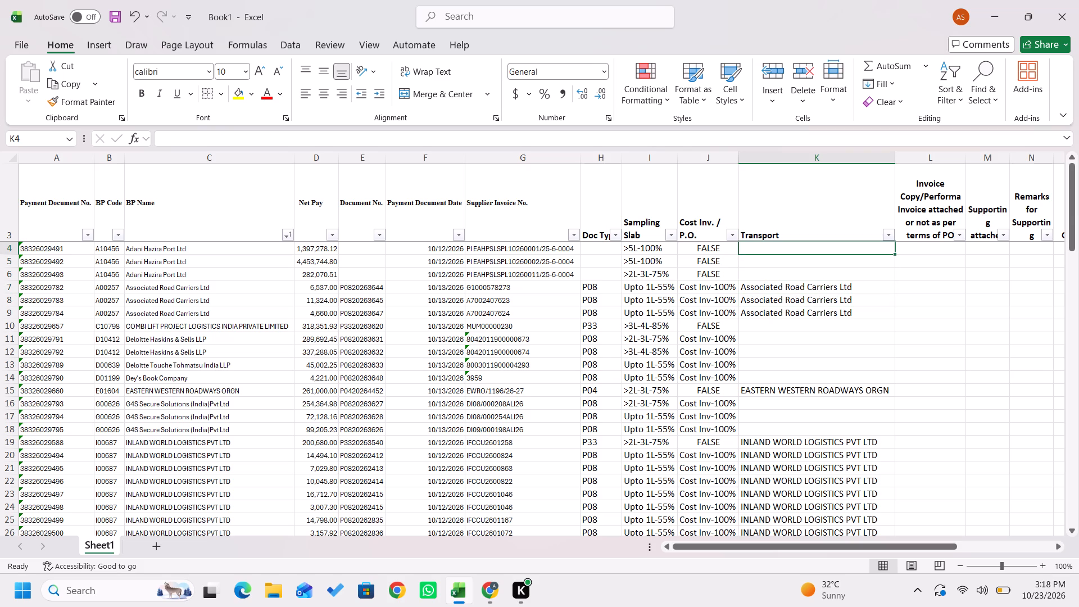
key("ctrl+space")
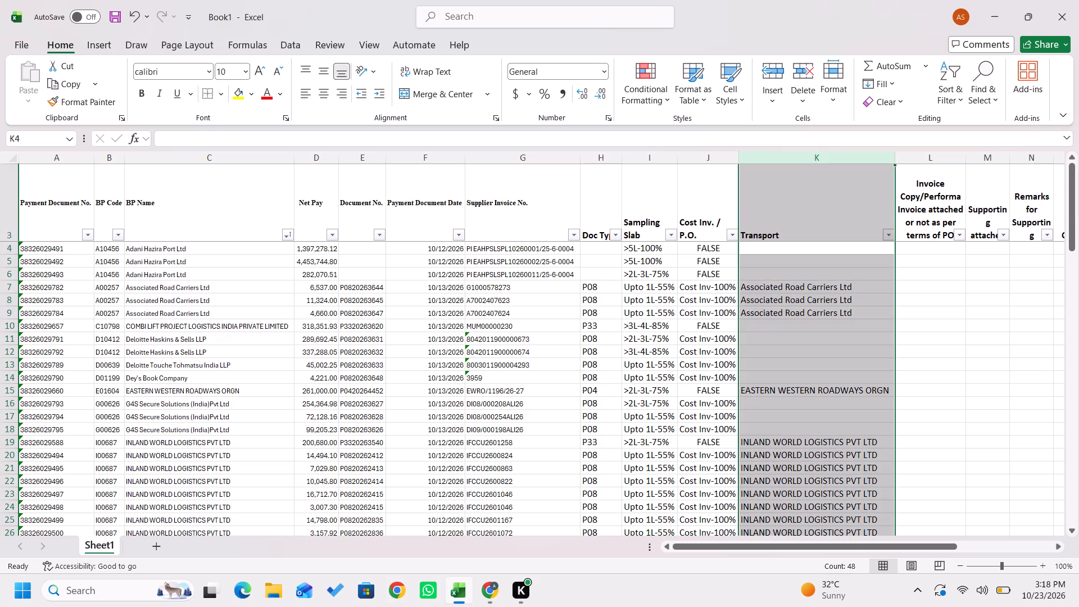
key("ctrl+alt+0")
key("ctrl+0")
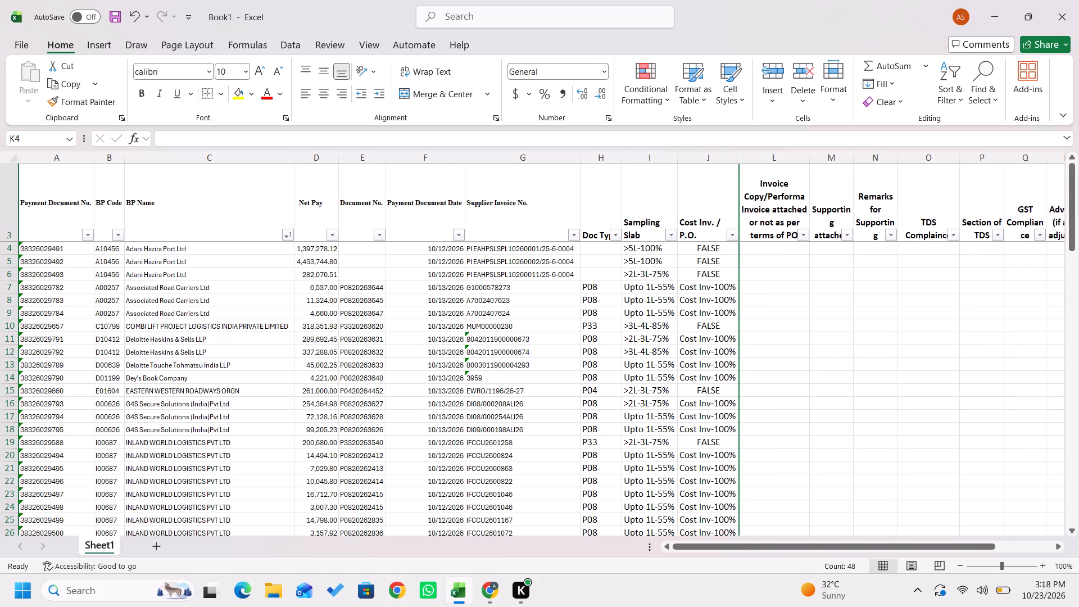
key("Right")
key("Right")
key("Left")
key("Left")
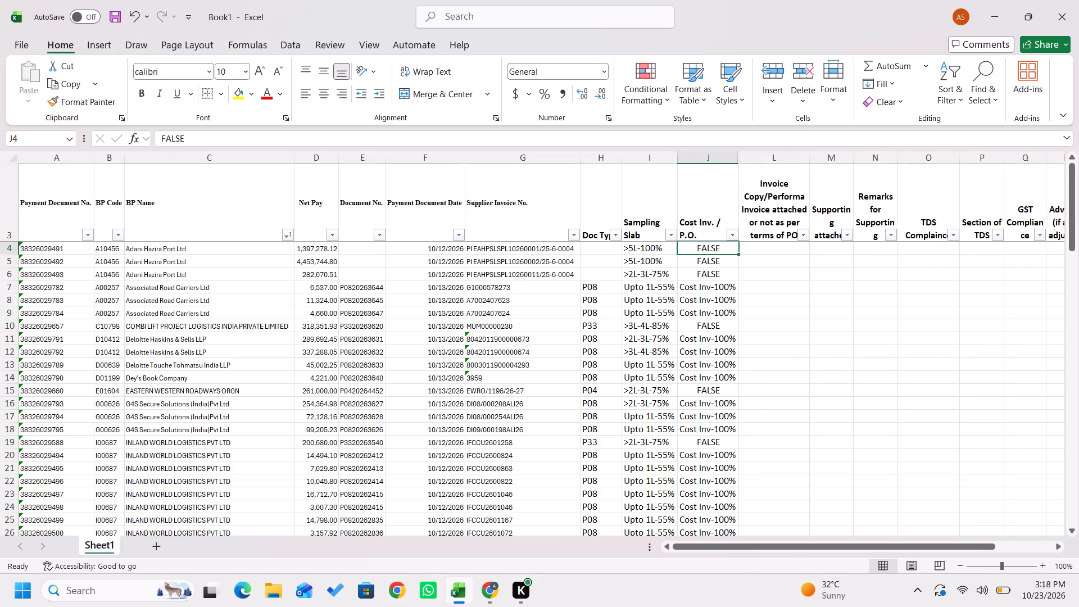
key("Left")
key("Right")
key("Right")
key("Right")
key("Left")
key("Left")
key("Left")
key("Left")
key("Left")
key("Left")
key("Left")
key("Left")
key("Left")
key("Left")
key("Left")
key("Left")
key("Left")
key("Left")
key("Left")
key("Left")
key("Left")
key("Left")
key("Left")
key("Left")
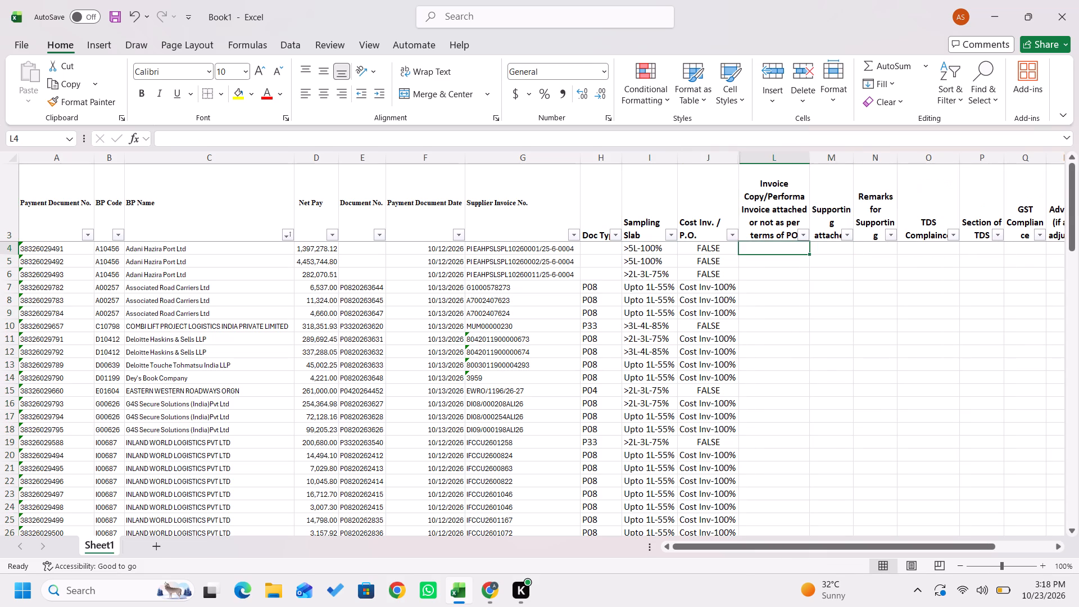
Look through the BP Name column to examine how the payment rows are grouped by vendor.
key("Down")
key("Down")
key("Right")
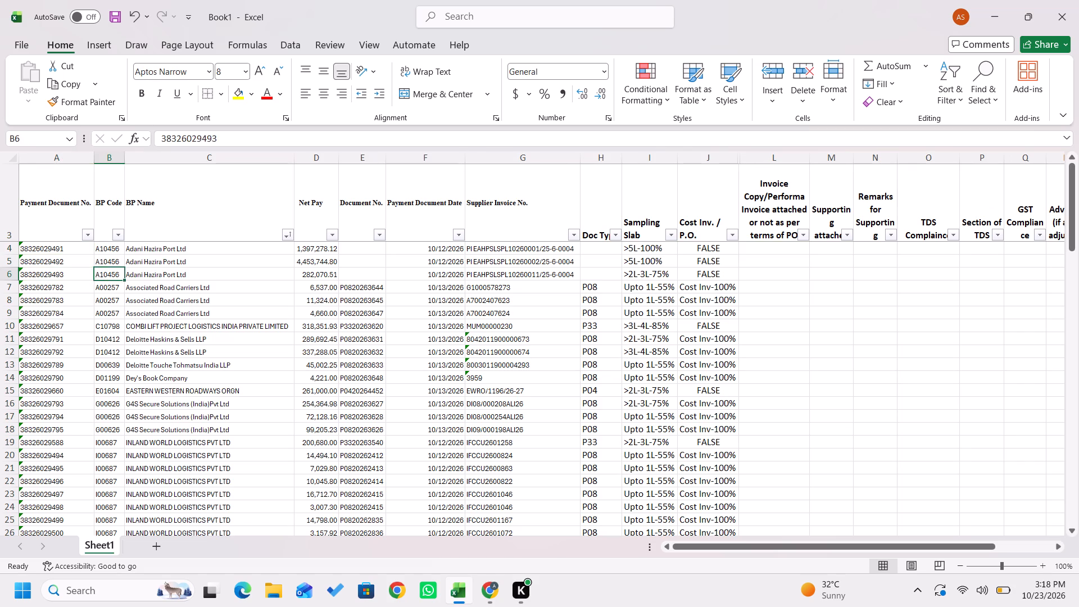
key("Right")
key("Down")
key("Down")
key("Down")
key("Down")
key("Down")
key("Down")
key("Down")
key("Down")
key("Down")
key("Down")
key("Down")
key("Down")
key("Down")
key("Down")
key("Down")
key("Down")
key("Down")
key("Down")
key("Down")
key("Down")
key("Down")
key("Down")
key("Down")
key("Down")
key("Down")
key("Down")
key("Down")
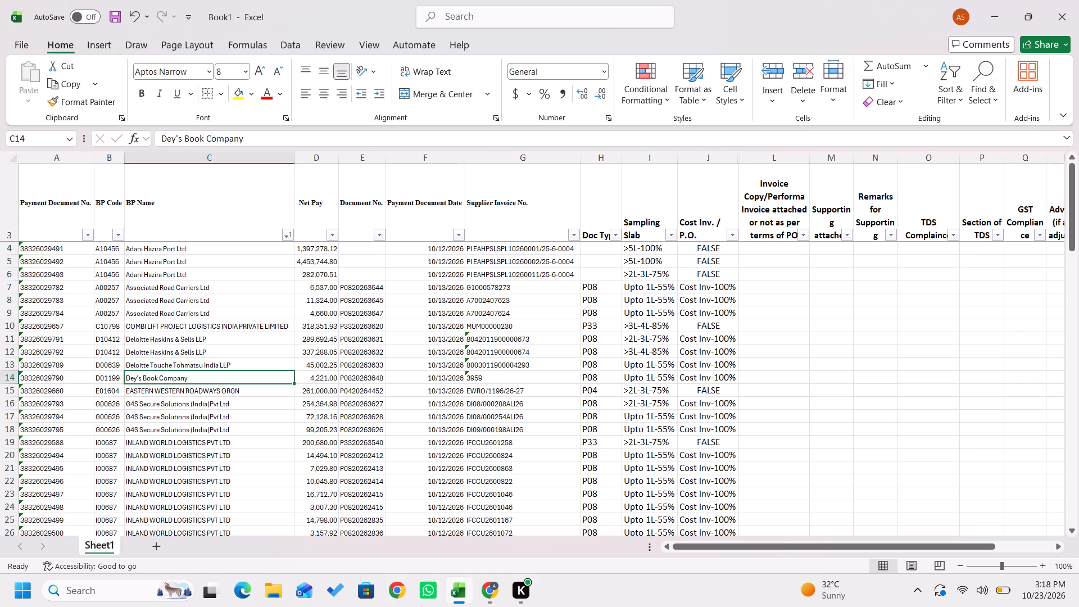
key("Up")
key("Up")
key("Up")
key("Up")
key("Up")
key("Up")
key("Up")
key("Up")
key("Up")
key("Up")
key("Up")
key("Up")
key("Up")
key("Up")
key("Up")
key("Up")
key("Up")
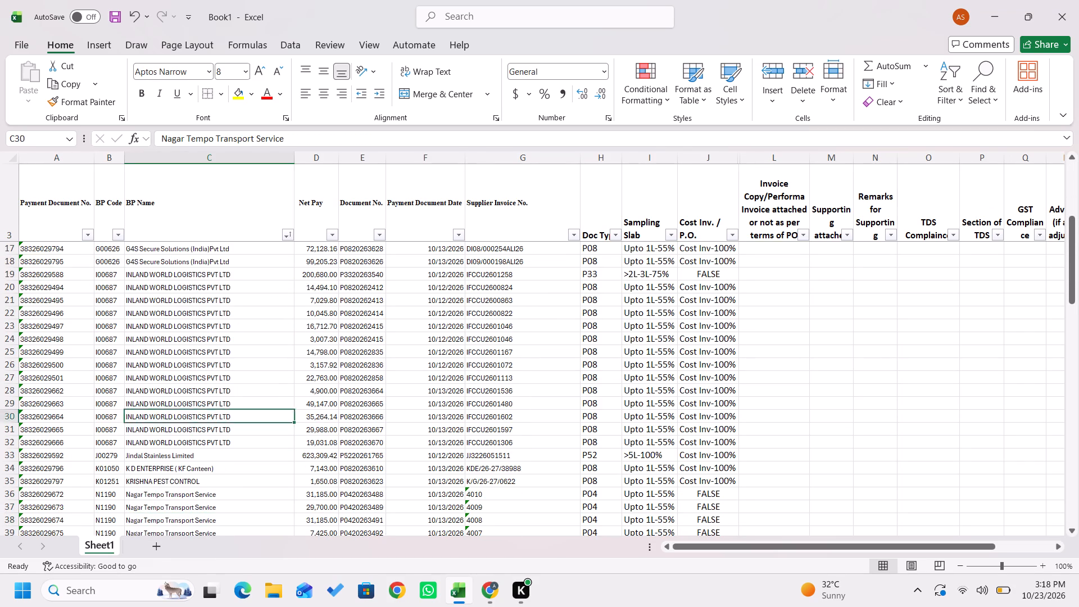
key("Up")
key("Up")
key("Up")
key("Up")
key("Down")
key("Down")
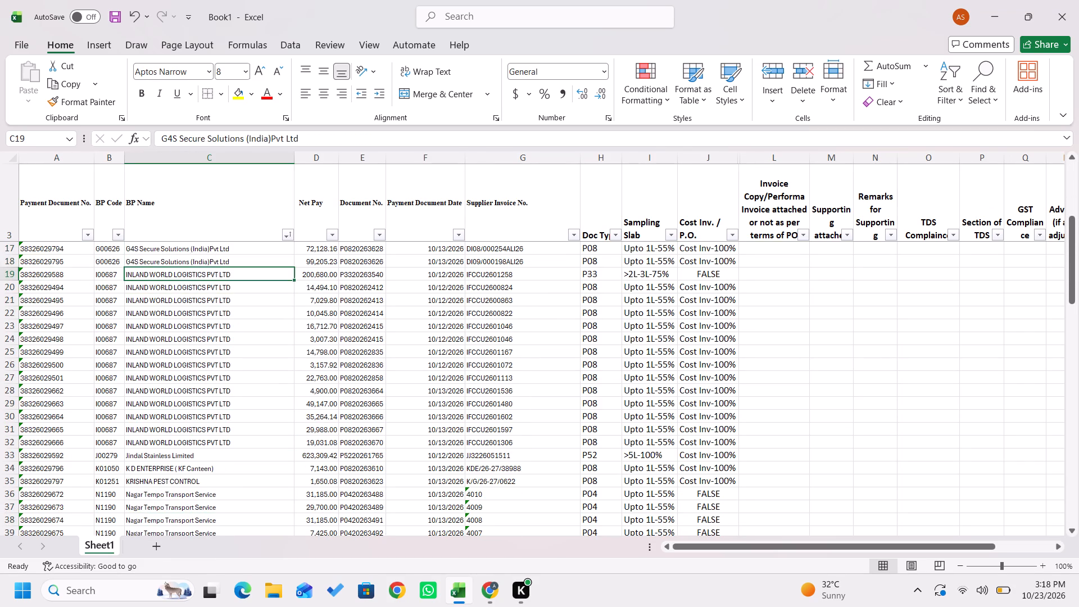
key("Down")
key("Up")
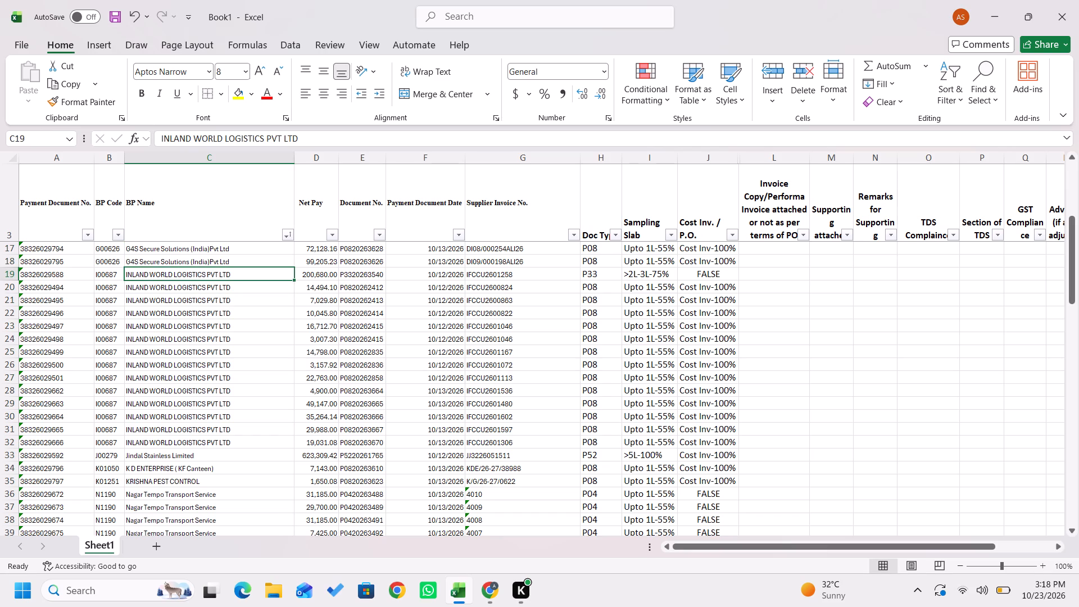
Select all the INLAND WORLD LOGISTICS PVT LTD cells in the BP Name column to check how many rows the vendor has.
key("shift+Down")
key("shift+Down")
key("shift+Down")
key("shift+Down")
key("shift+Down")
key("shift+Down")
key("shift+Down")
key("shift+Down")
key("shift+Down")
key("shift+Down")
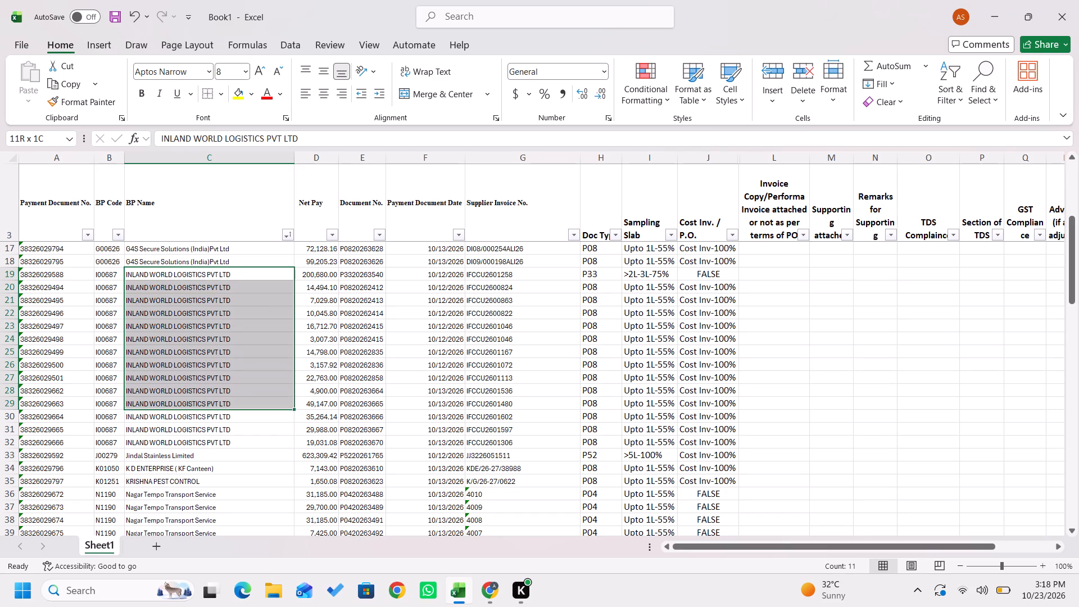
key("shift+Down")
key("shift+Down")
key("shift+Down")
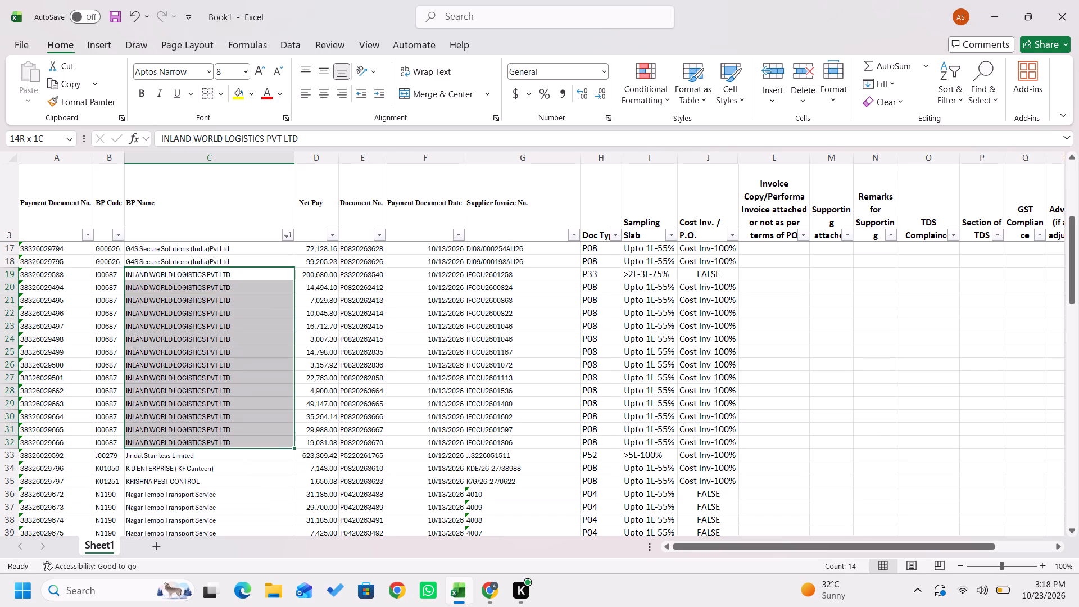
key("Up")
key("Down")
Review the BP Name list again from the first vendors down to the Nagar Tempo Transport Service rows.
key("Left")
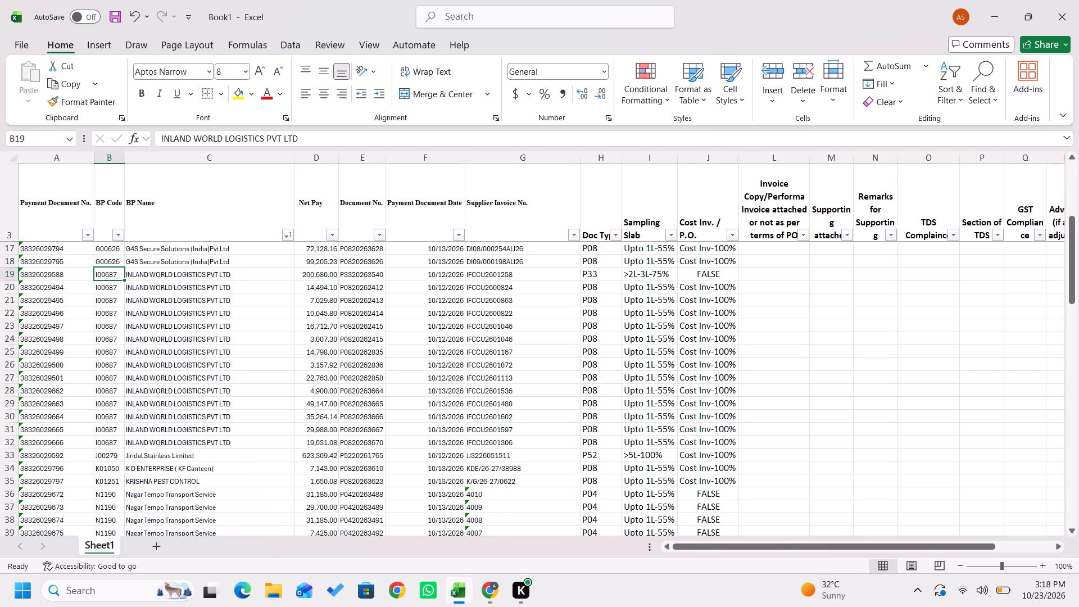
key("Left")
key("Right")
key("Right")
key("Up")
key("Up")
key("Up")
key("Up")
key("Up")
key("Up")
key("Up")
key("Up")
key("Up")
key("Up")
key("Up")
key("Up")
key("Up")
key("Up")
key("Up")
key("Up")
key("Up")
key("Up")
key("Up")
key("Up")
key("Up")
key("Up")
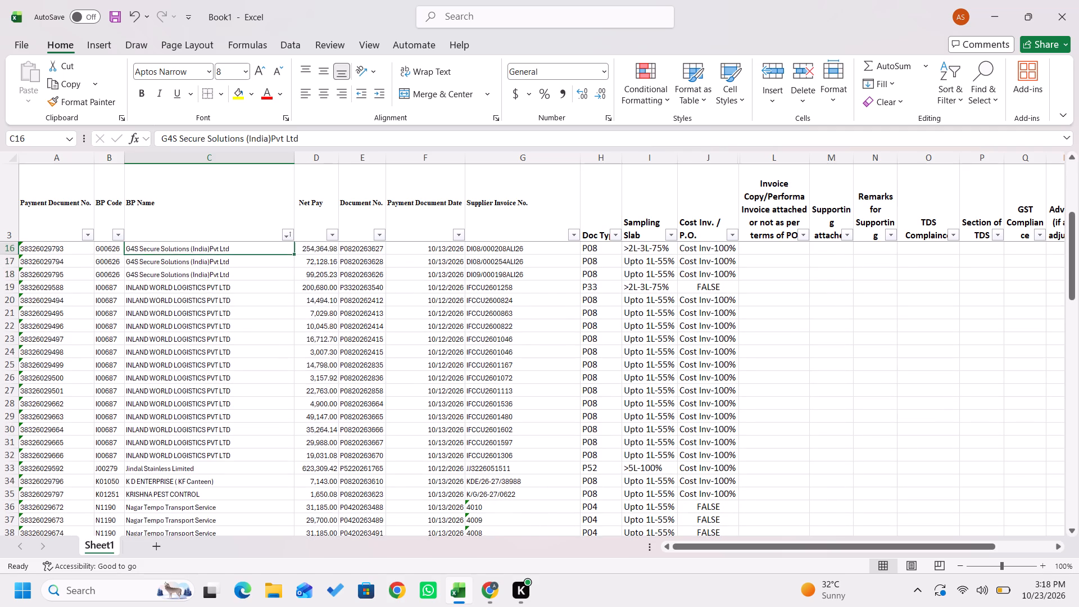
key("Down")
key("Down")
key("Down")
key("Down")
key("Down")
key("Down")
key("Down")
key("Down")
key("Down")
key("Down")
key("Down")
key("Down")
key("Down")
key("Down")
key("Down")
key("Down")
key("Down")
key("Down")
key("Down")
key("Down")
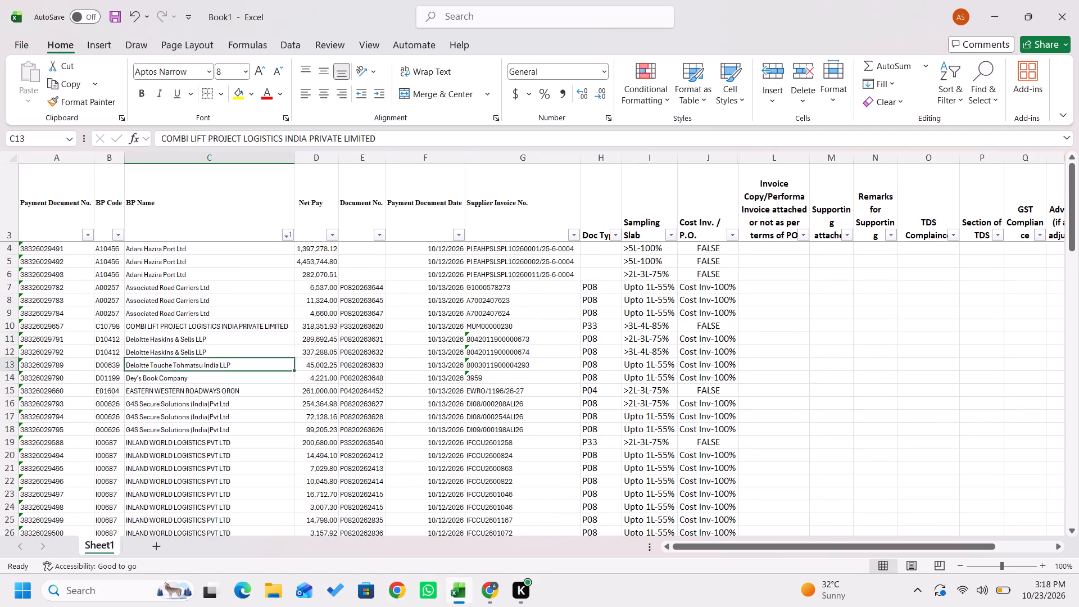
key("Up")
key("Up")
key("Up")
key("Up")
key("Up")
key("Up")
key("Up")
key("Up")
key("Up")
key("Up")
key("Up")
key("Up")
key("Up")
key("Up")
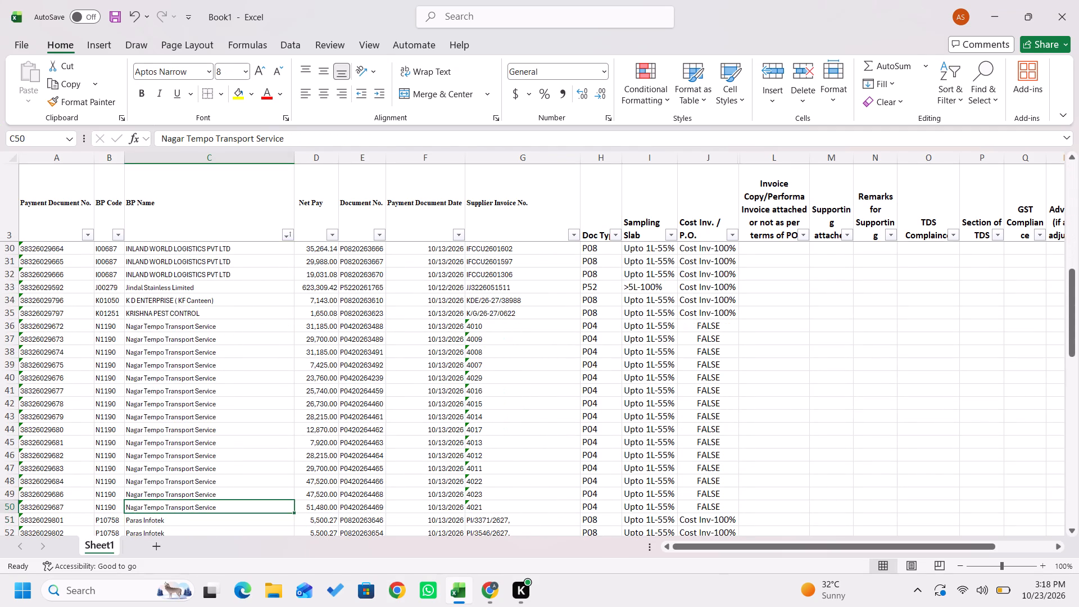
key("Up")
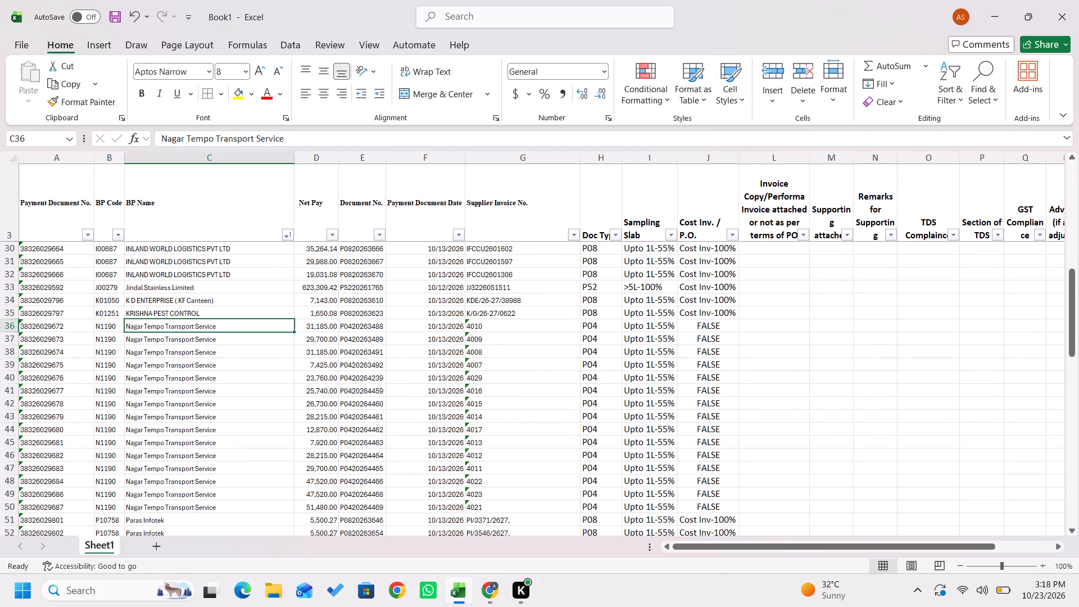
Select all the Nagar Tempo Transport Service cells in the BP Name column to check how many rows the vendor has.
key("shift+Down")
key("shift+Down")
key("shift+Down")
key("shift+Down")
key("shift+Down")
key("shift+Down")
key("shift+Down")
key("shift+Down")
key("shift+Down")
key("shift+Down")
key("shift+Down")
key("shift+Down")
key("shift+Down")
key("shift+Down")
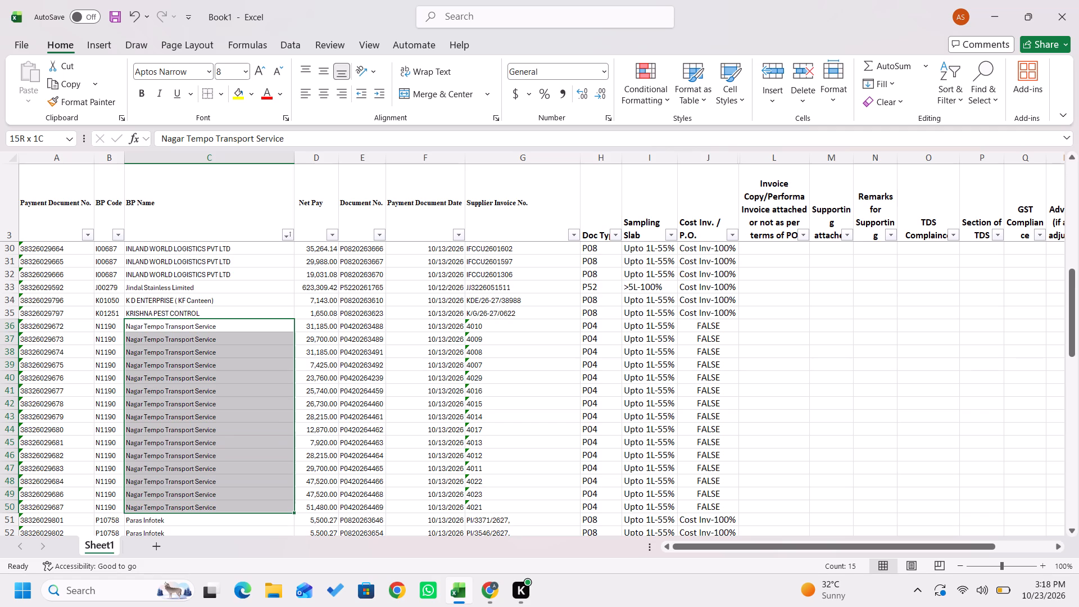
Review the BP Name column from the Nagar Tempo Transport Service rows through Paras Infotek to the Rakesh Road Carriers rows.
key("Down")
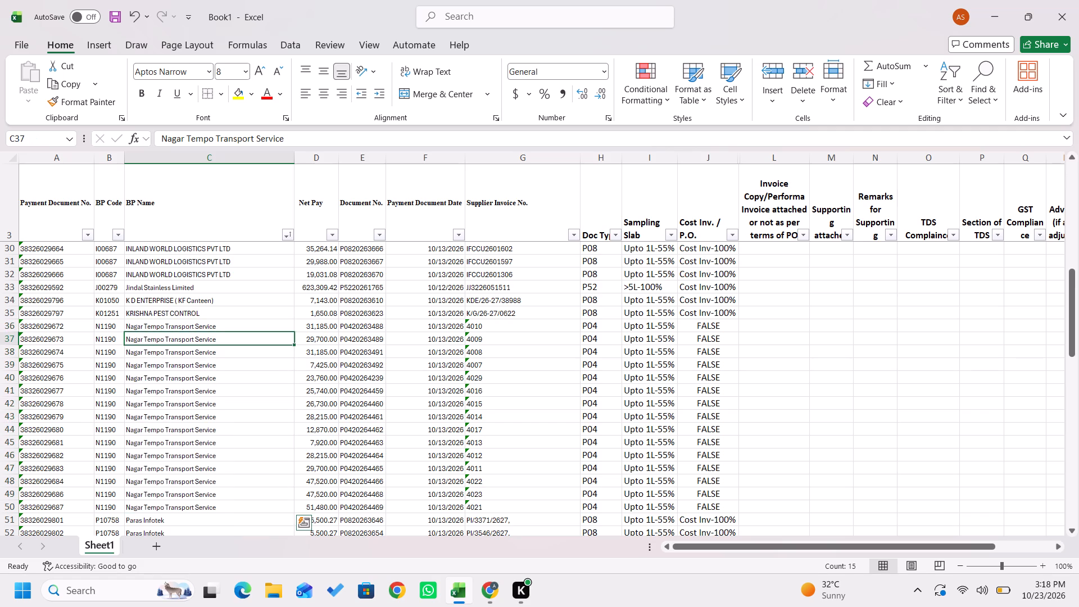
key("Down")
key("Down")
key("Down")
key("Down")
key("Down")
key("Down")
key("Down")
key("Down")
key("Down")
key("Down")
key("Down")
key("Down")
key("Down")
key("Down")
key("Down")
key("Down")
key("Down")
key("Down")
key("Down")
key("Down")
key("Up")
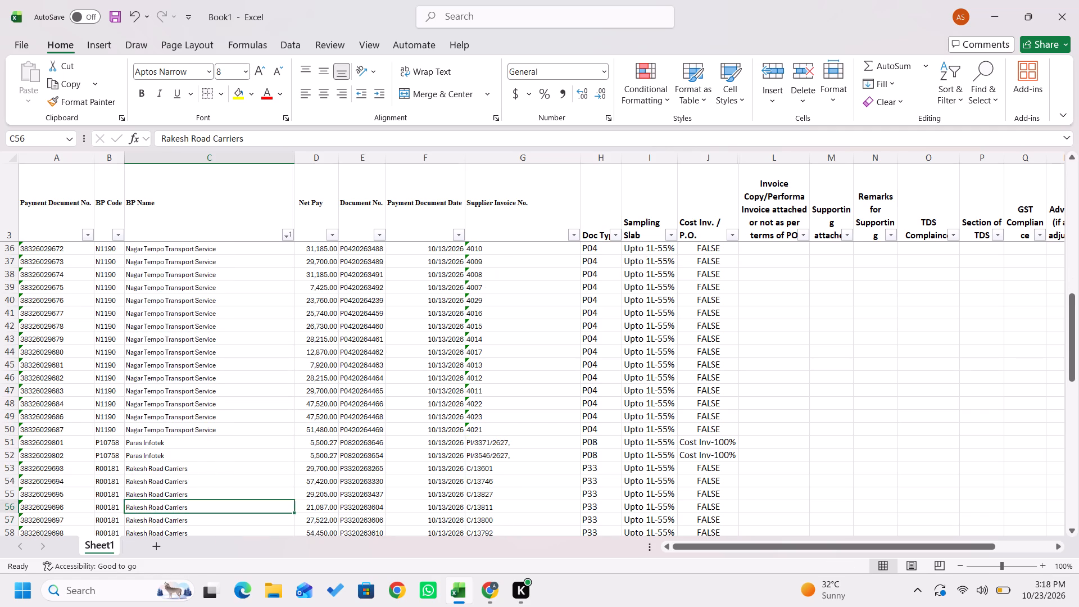
key("Up")
key("Up")
key("Up")
key("Up")
key("Up")
key("Up")
key("Up")
key("Up")
key("Up")
key("Down")
key("Down")
key("Down")
key("Down")
key("Down")
key("Down")
key("Down")
key("Down")
key("Down")
key("Down")
key("Down")
key("Down")
key("Down")
key("Down")
key("Down")
key("Down")
key("Down")
key("Down")
key("Down")
key("Down")
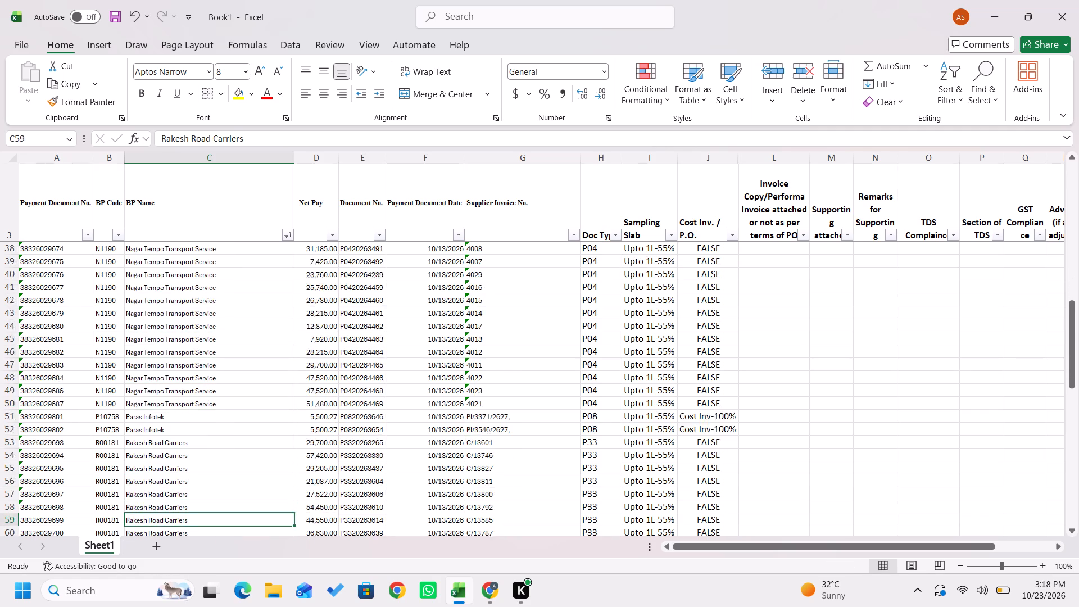
Copy the BP Code I00687 from the first INLAND WORLD LOGISTICS PVT LTD row and switch to LN in Chrome.
key("ctrl+Up")
key("ctrl+Up")
key("Down")
key("Down")
key("Down")
key("Down")
key("Down")
key("Down")
key("Down")
key("Down")
key("Down")
key("Down")
key("Down")
key("Down")
key("Down")
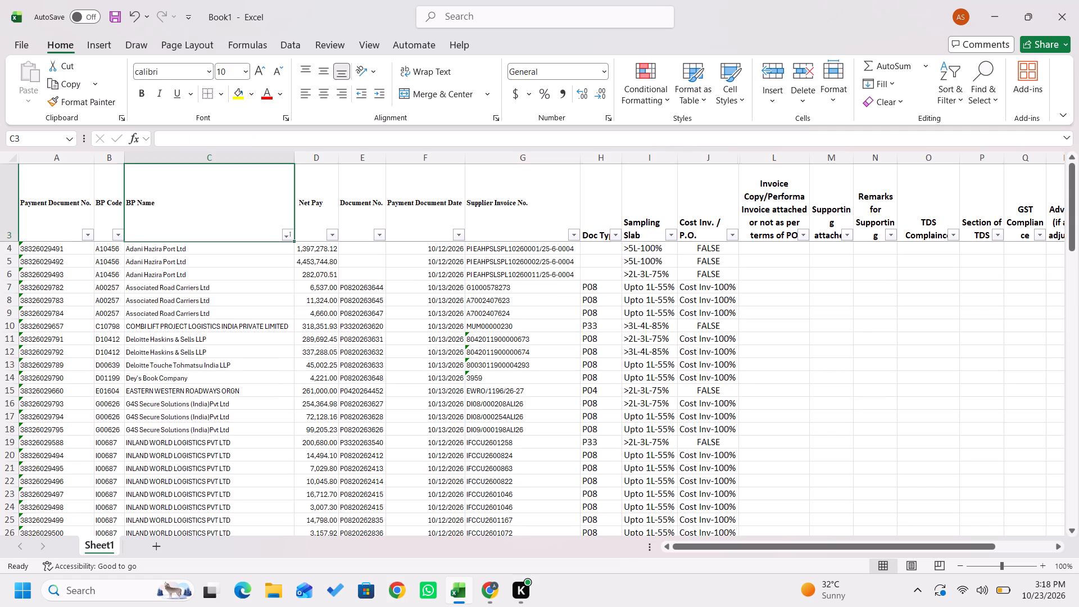
key("Down")
key("Down")
key("Down")
key("Down")
key("Down")
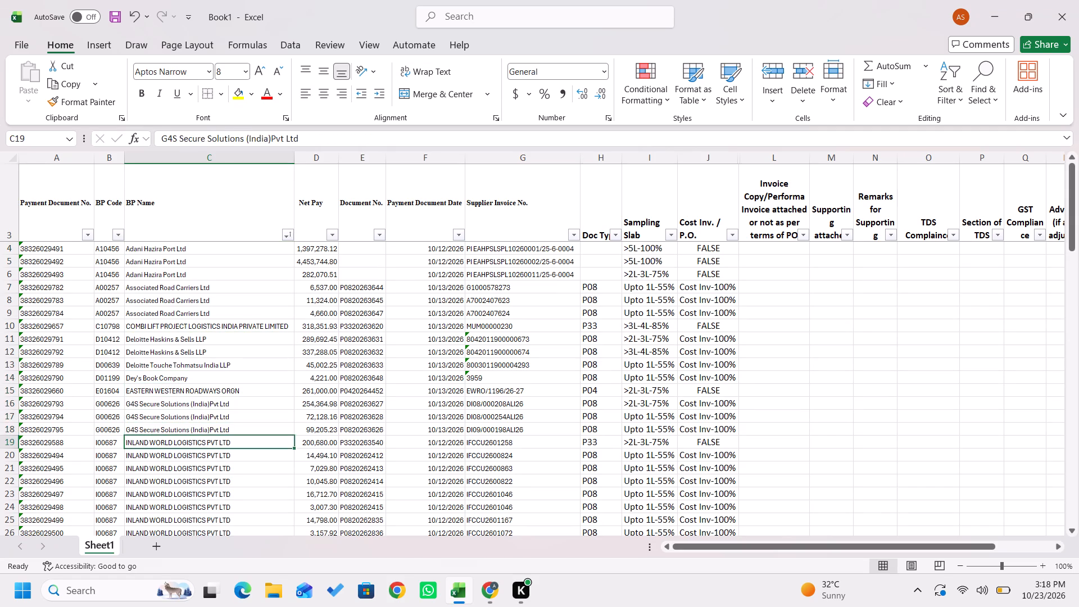
key("Left")
key("ctrl+c")
key("alt+Tab")
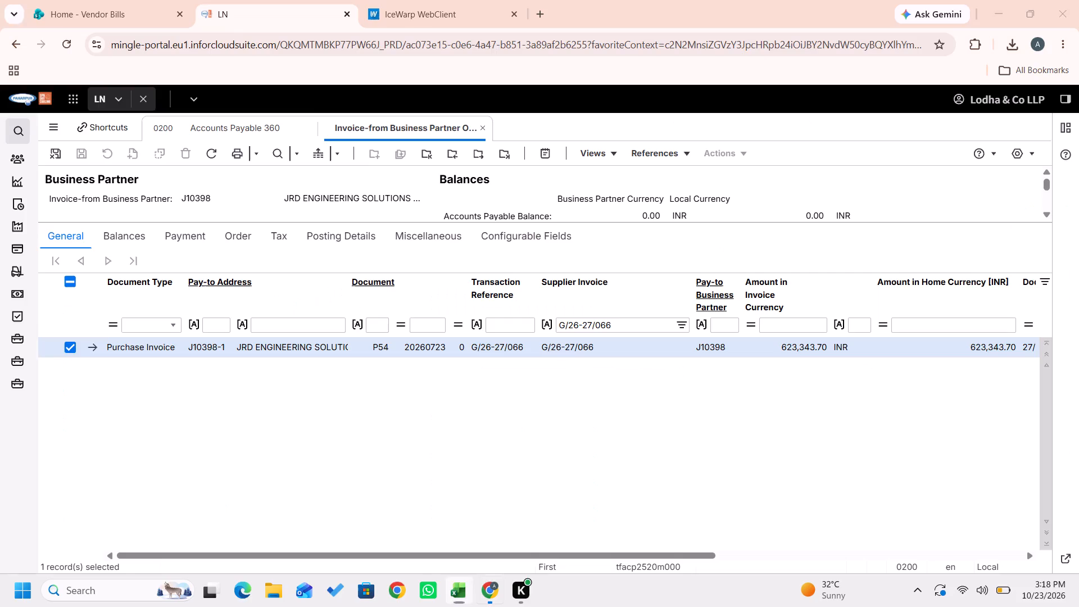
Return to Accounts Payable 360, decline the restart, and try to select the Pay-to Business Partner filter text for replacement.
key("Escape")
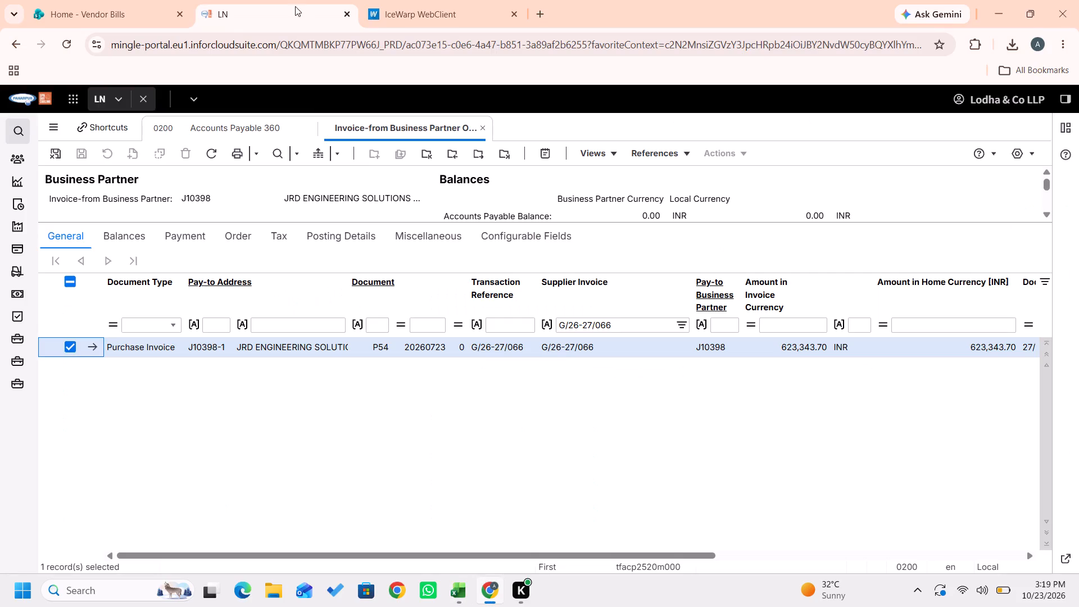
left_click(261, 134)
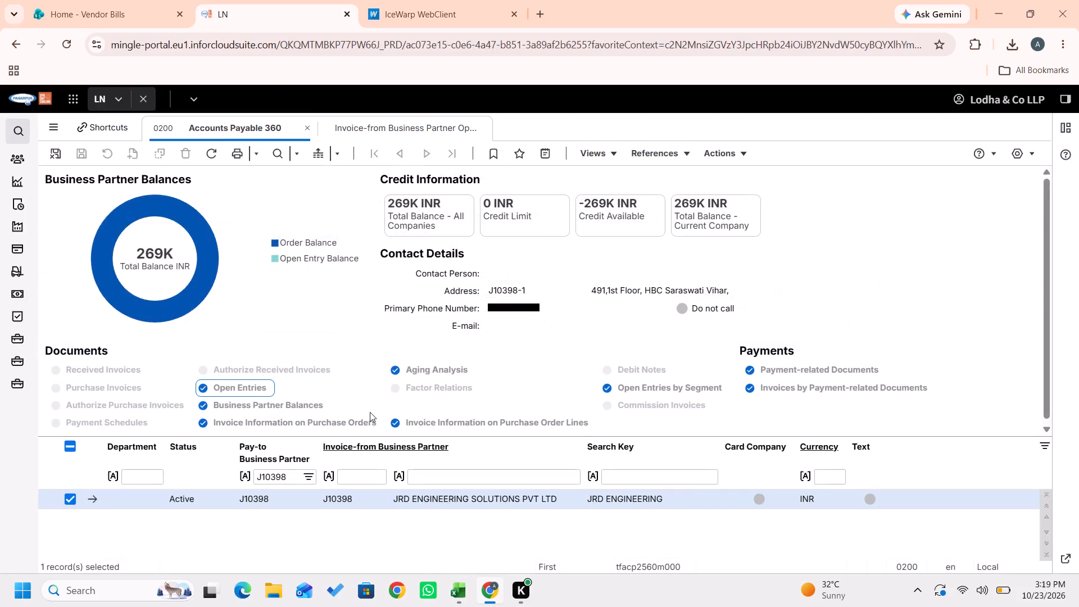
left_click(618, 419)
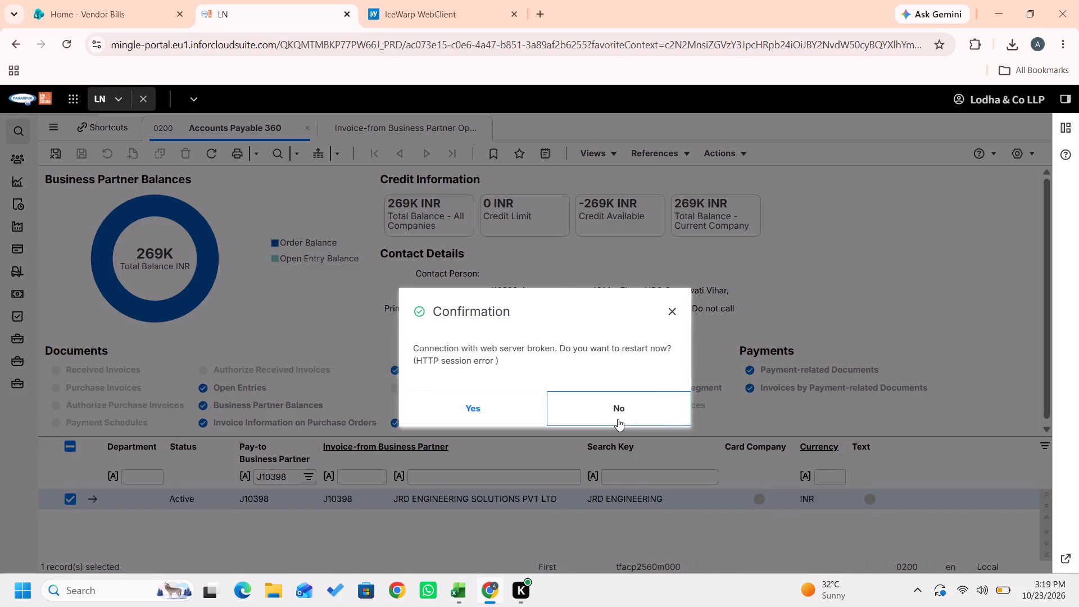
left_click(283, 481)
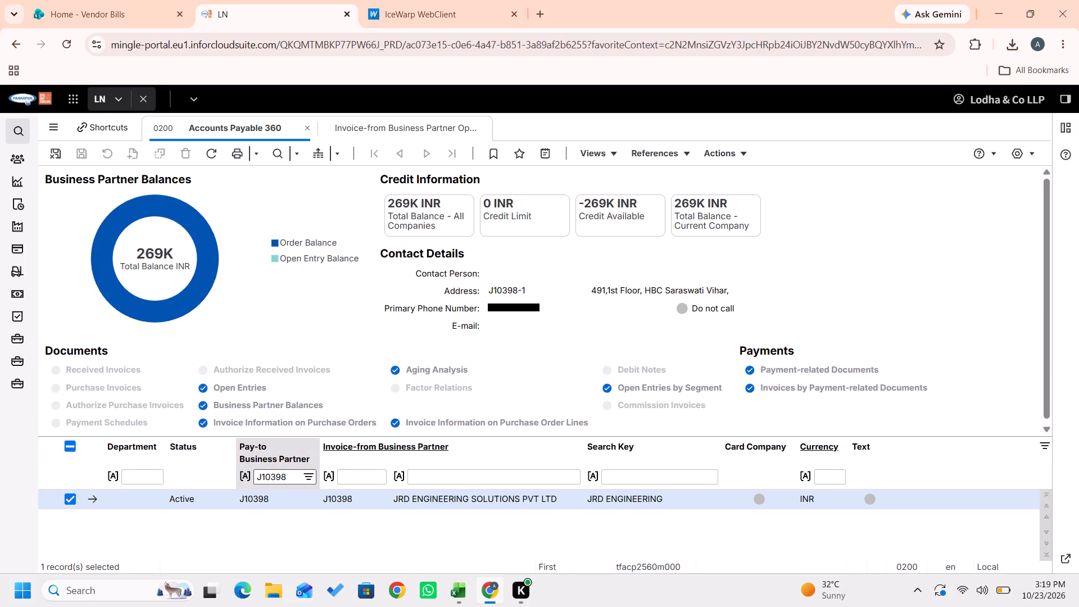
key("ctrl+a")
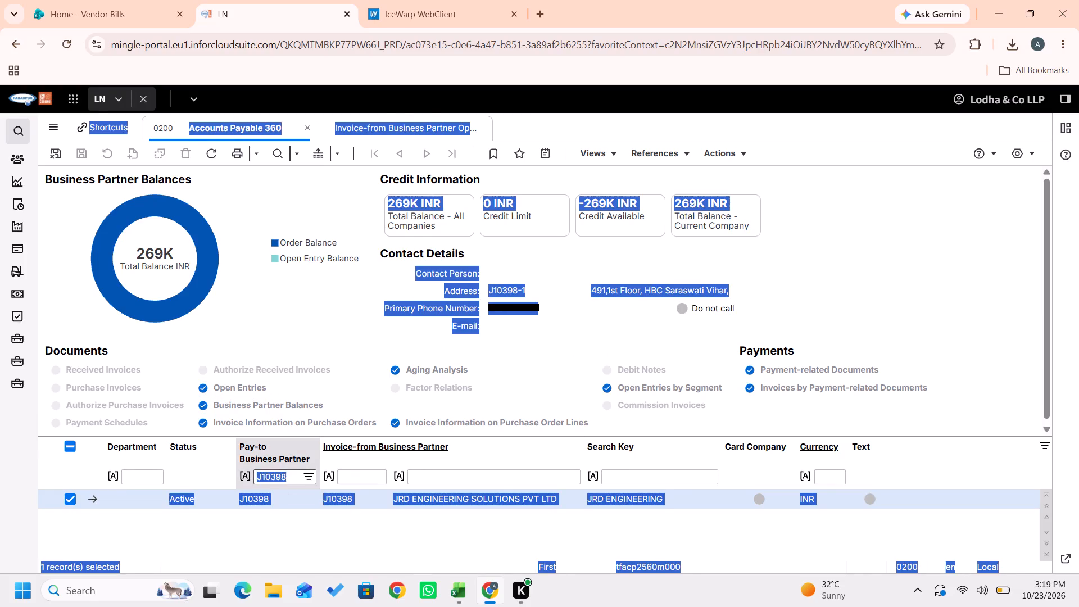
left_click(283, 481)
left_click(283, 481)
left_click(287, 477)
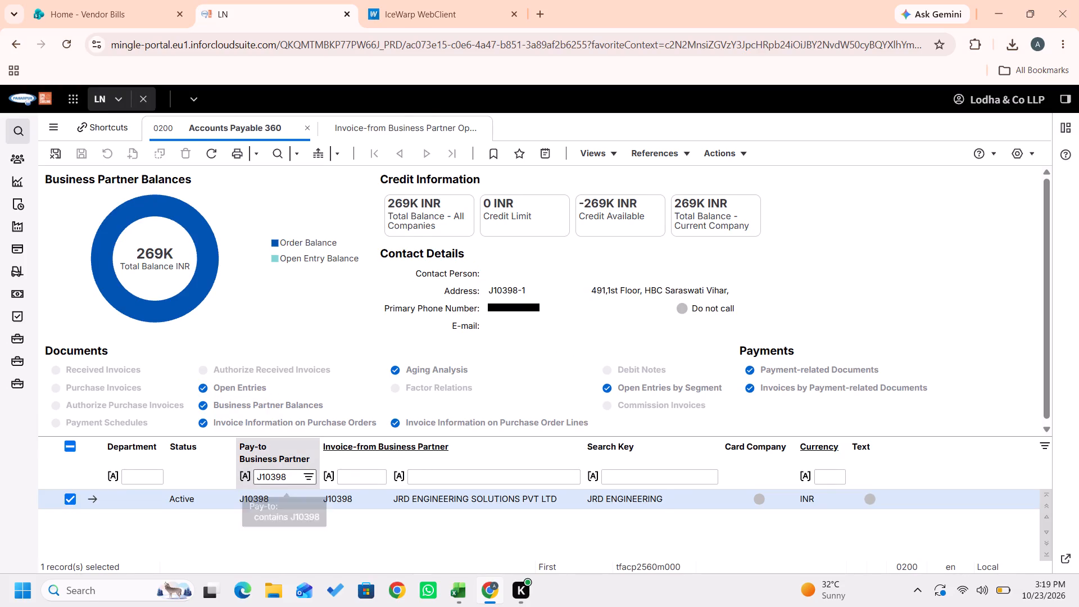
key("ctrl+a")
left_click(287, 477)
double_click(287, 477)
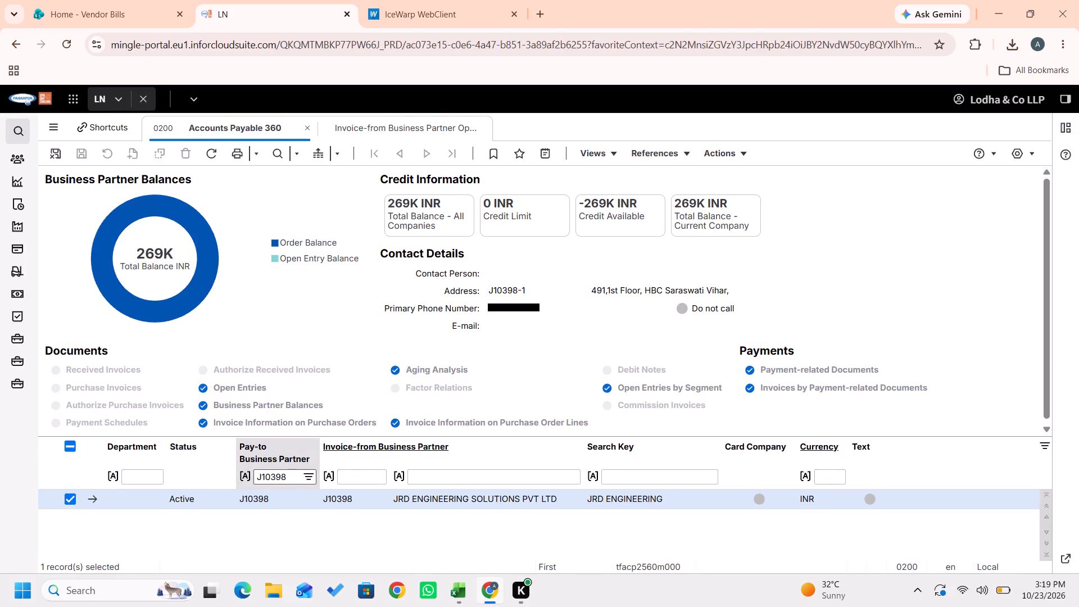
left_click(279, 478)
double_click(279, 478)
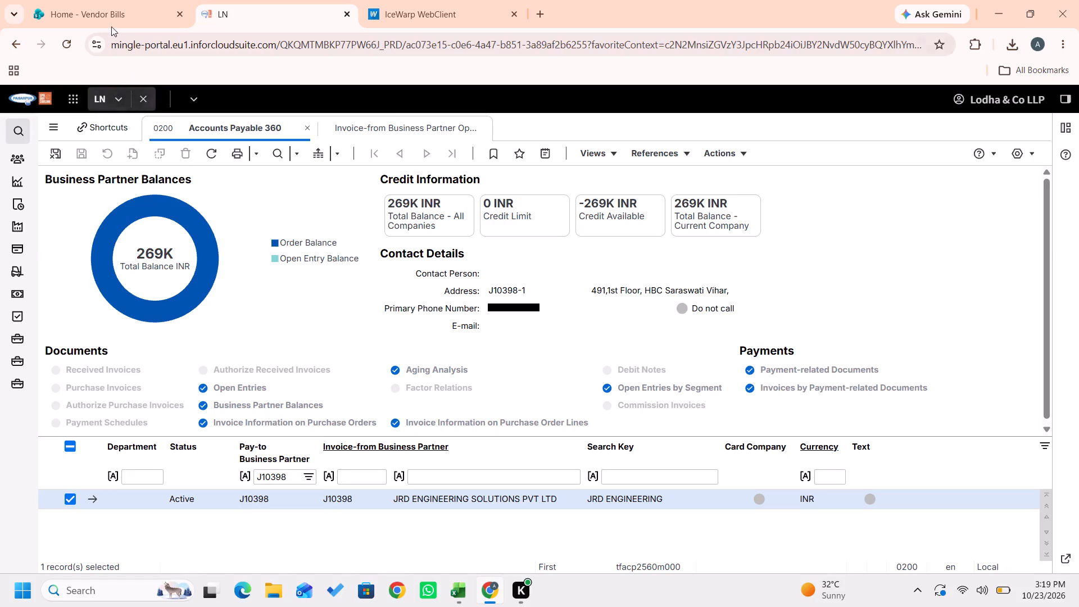
Reload the LN page and reopen the Accounts Payable 360 session from the recently used list.
left_click(74, 38)
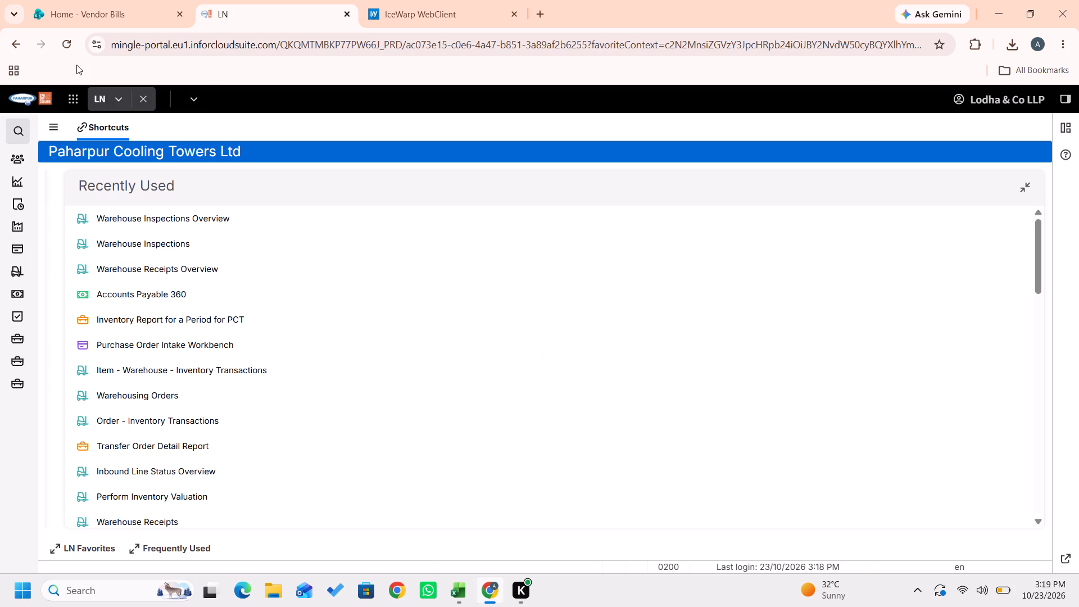
double_click(161, 294)
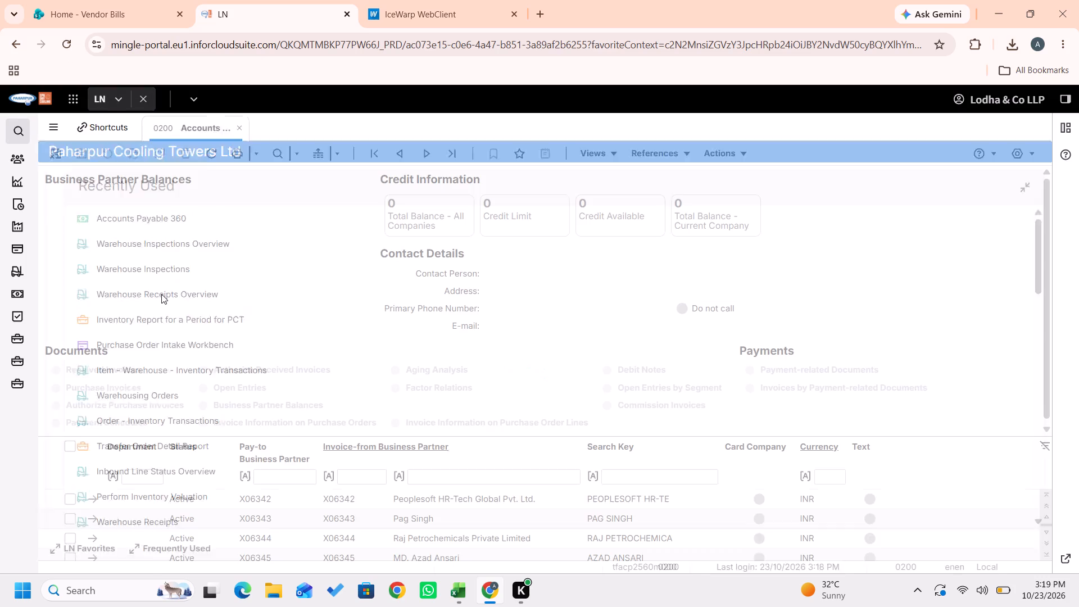
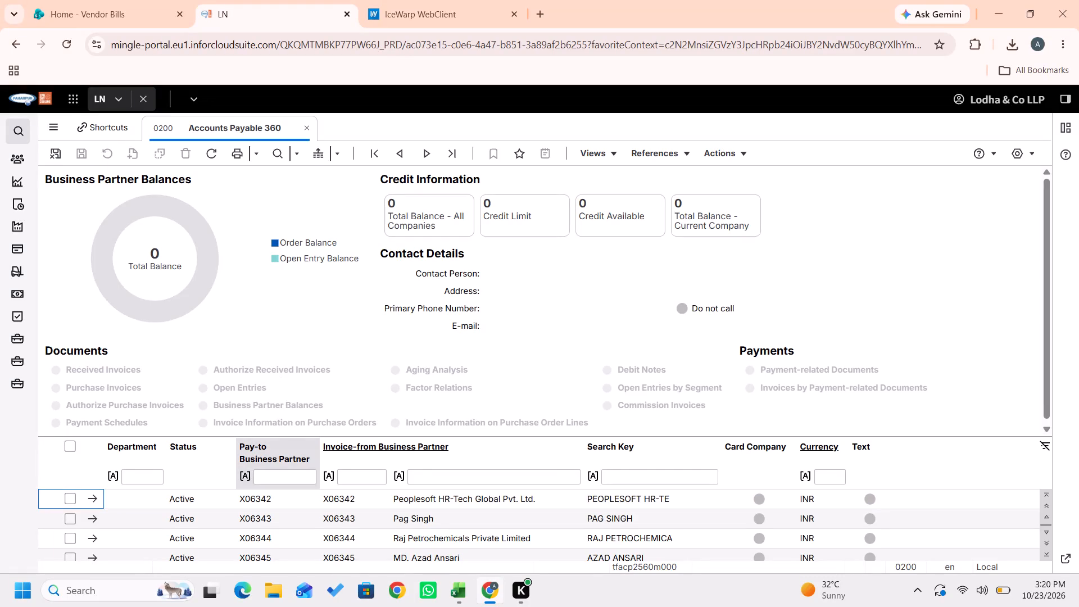
Filter the Accounts Payable 360 records by Pay-to Business Partner code I00687.
left_click(289, 481)
key("ctrl+v")
key("Return")
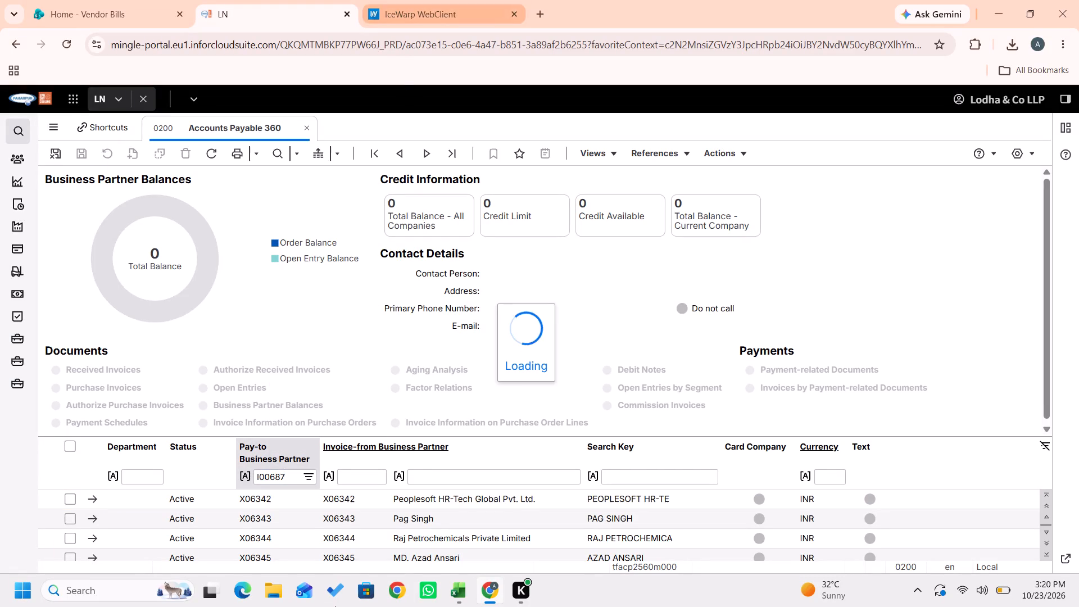
Open a separate Chrome window with the photo-avatar profile and load YouTube Music (music.youtube.com) in it.
left_click(402, 589)
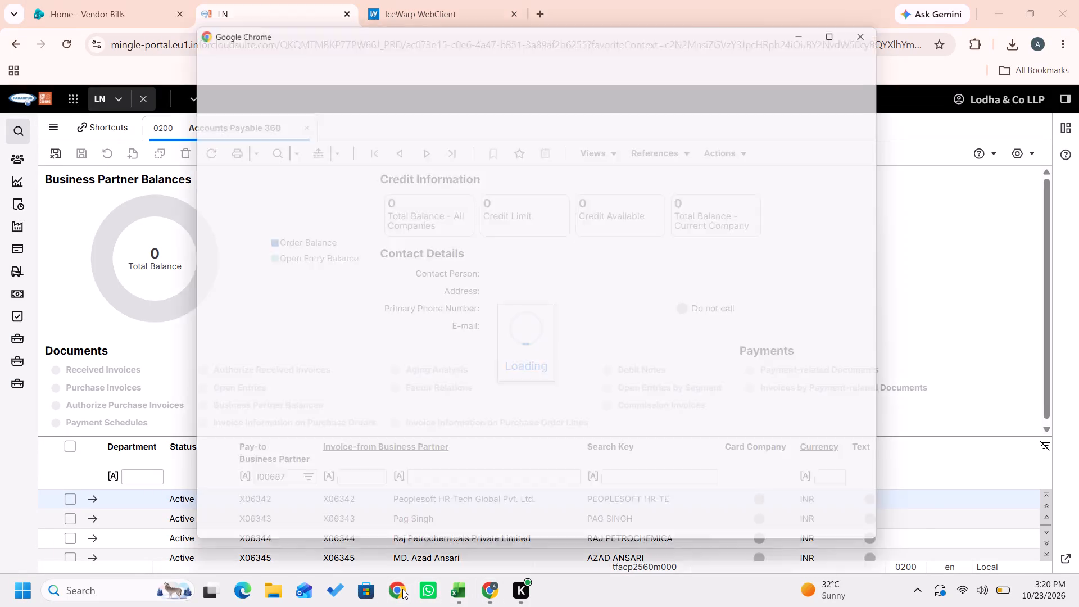
left_click(764, 259)
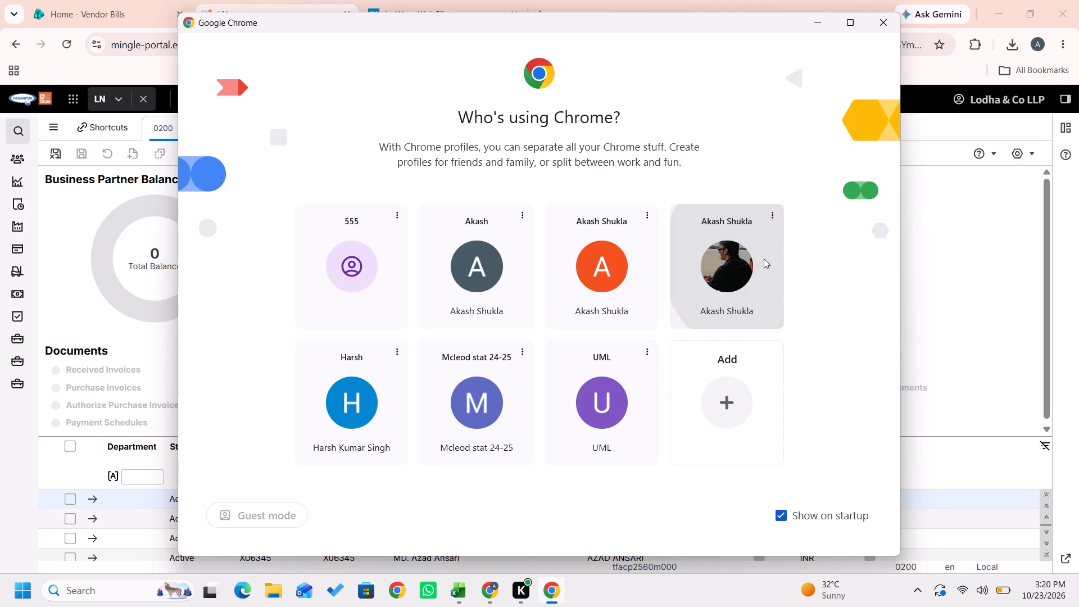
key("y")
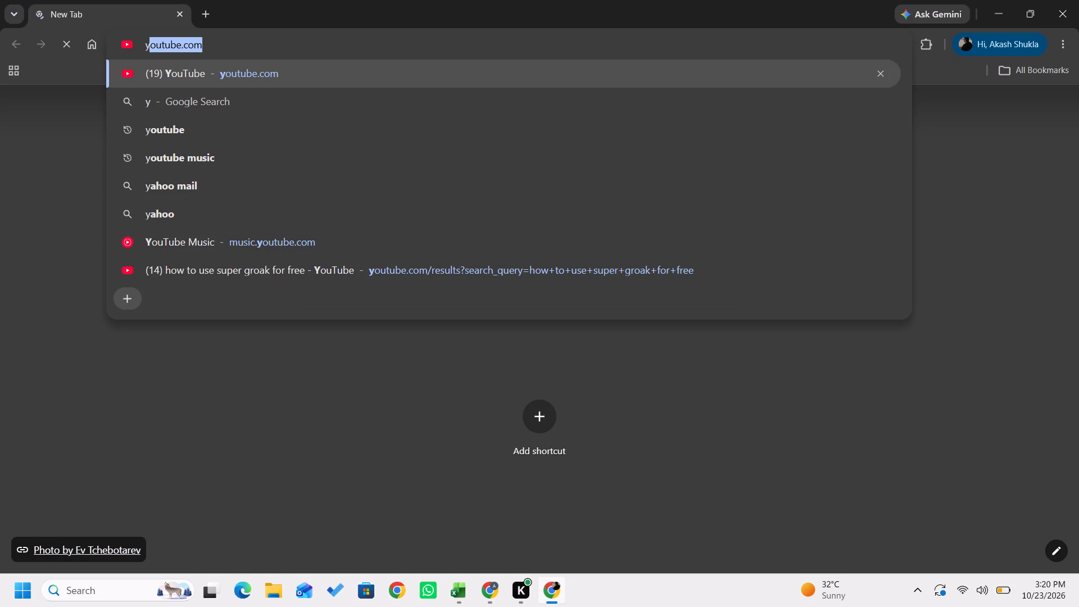
key("Up")
key("Up")
key("Return")
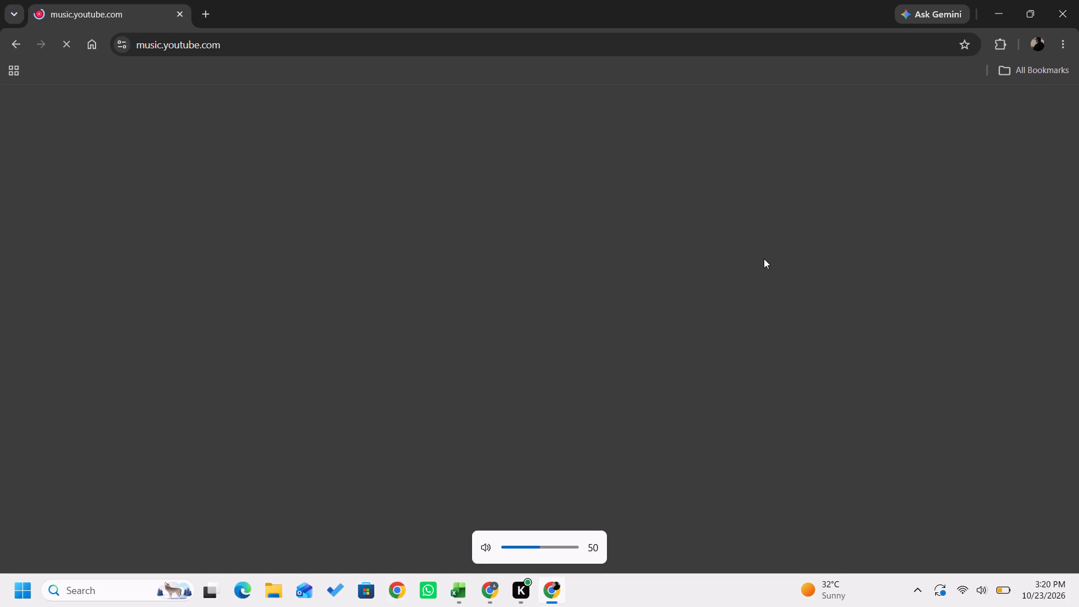
Return to LN, select the INLAND WORLD LOGISTICS PVT LTD record, and open its Open Entries.
key("alt+Tab")
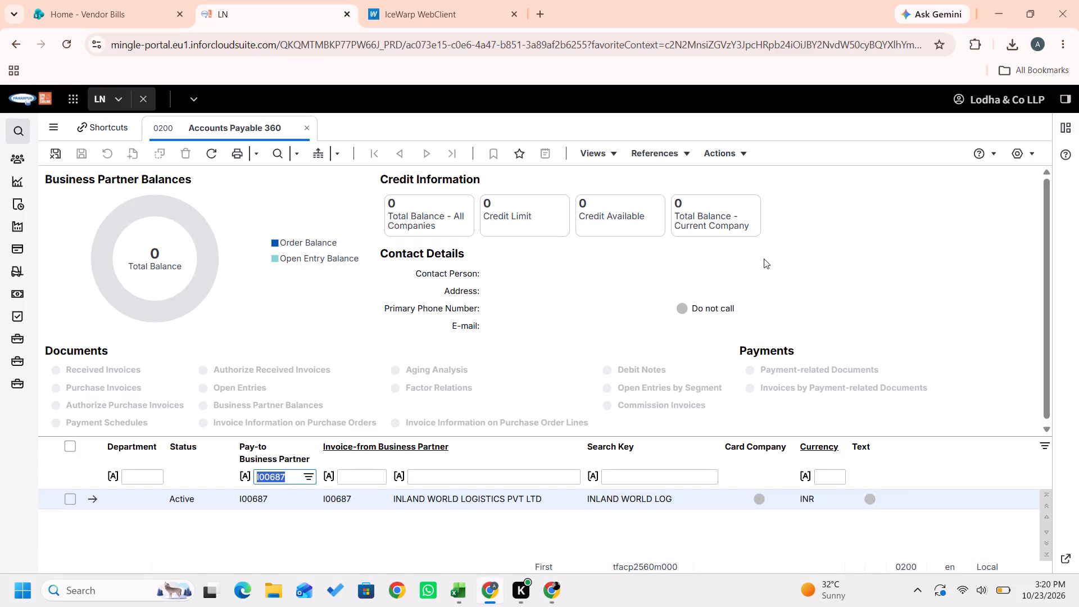
key("Right")
left_click(65, 501)
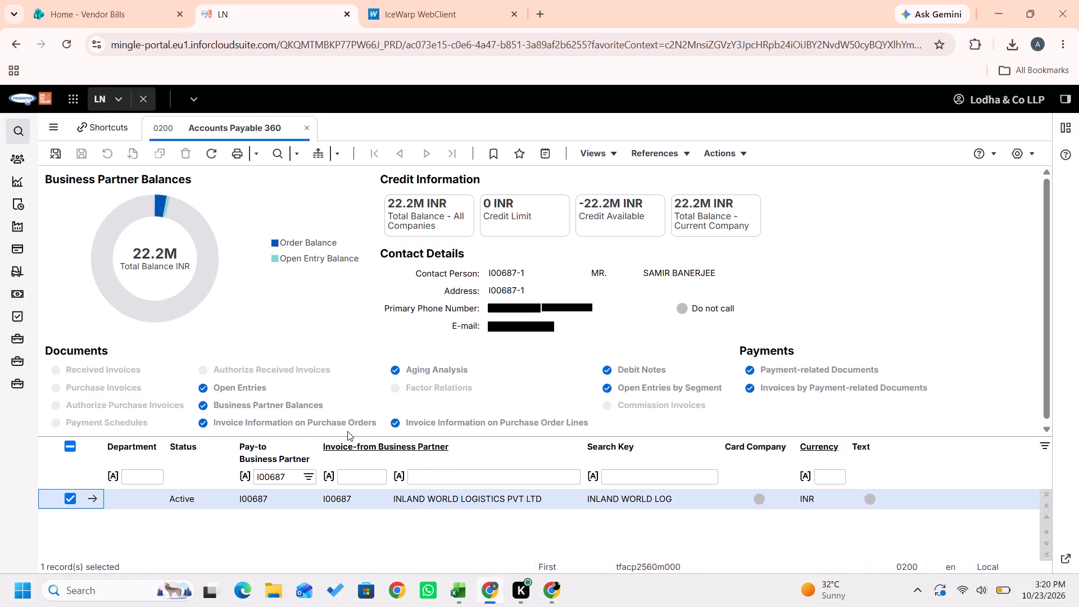
left_click(260, 389)
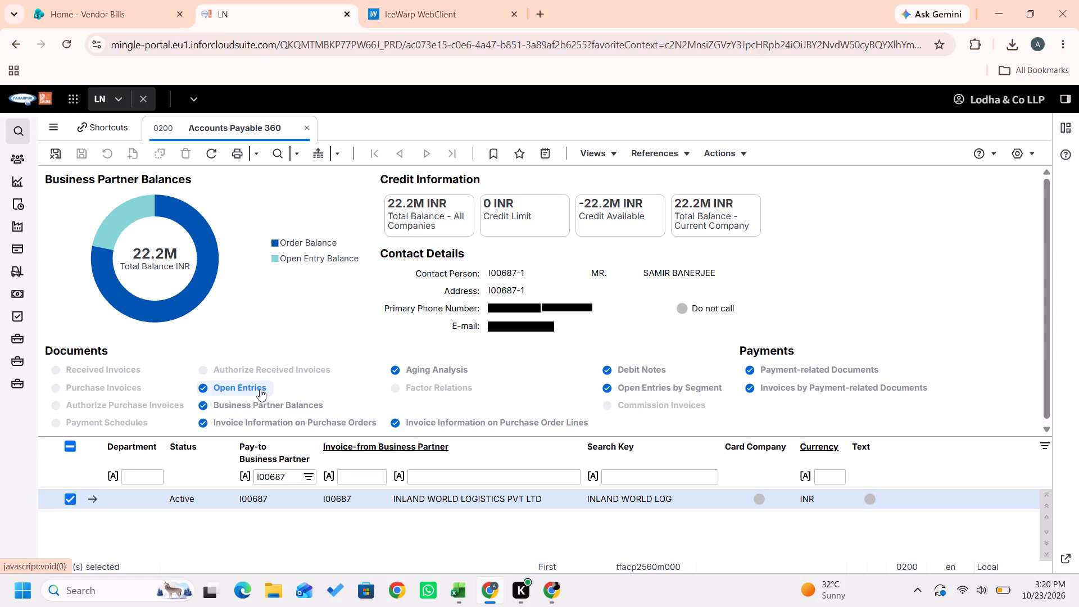
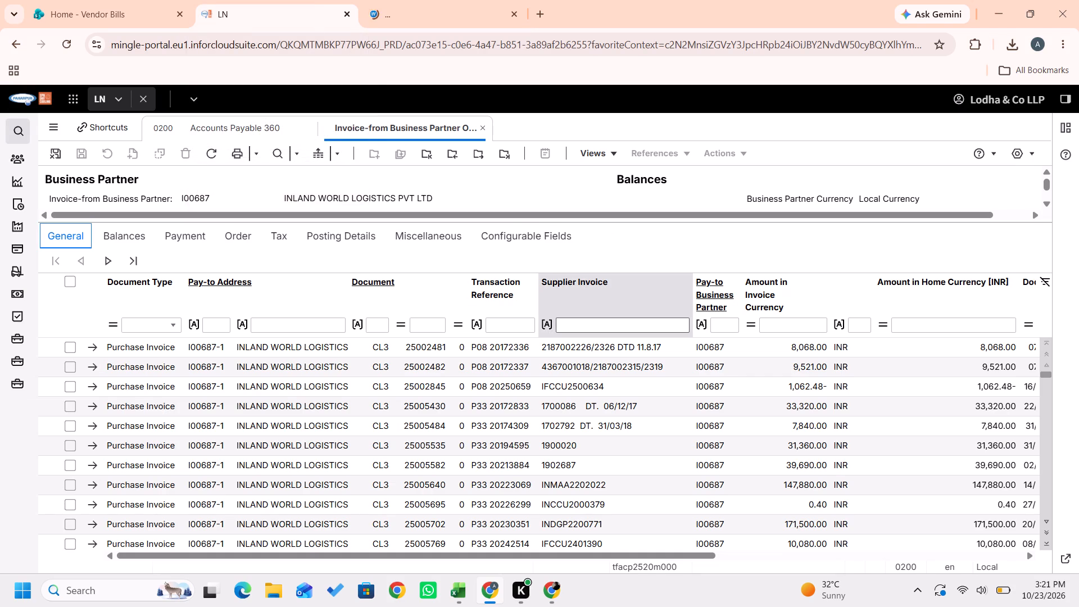
Start a Supplier Invoice filter on the open entries of INLAND WORLD LOGISTICS PVT LTD, switching briefly to the previous window and back to LN.
left_click(586, 330)
key("alt+Tab")
key("alt+Tab")
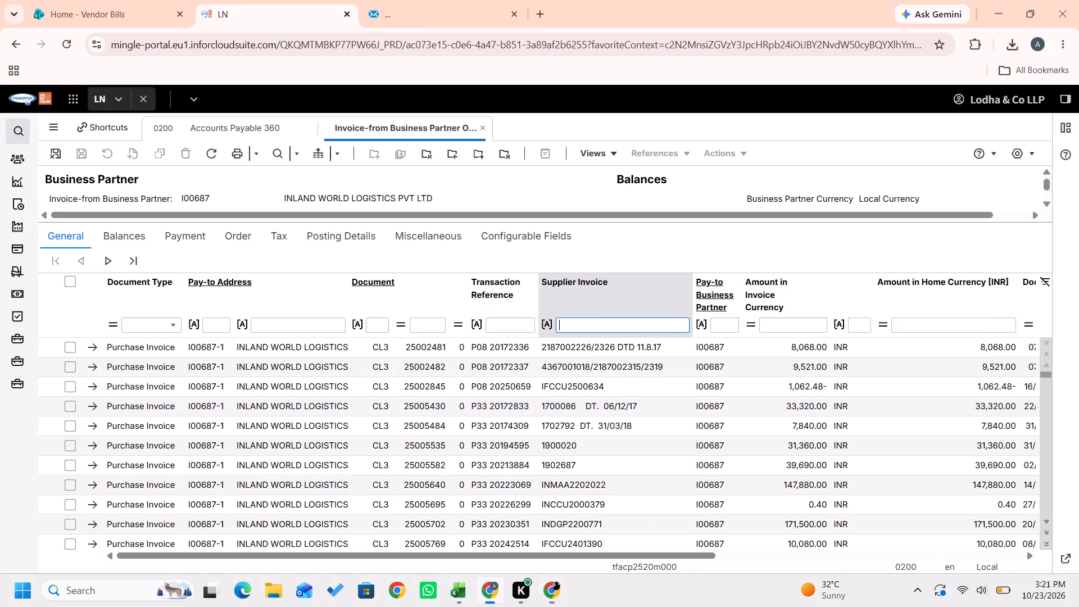
Copy supplier invoice number IFCCU2601258 from Book1's first INLAND WORLD LOGISTICS row and filter LN's Supplier Invoice column by it.
key("alt+Tab")
key("alt+Tab")
key("Right")
key("Right")
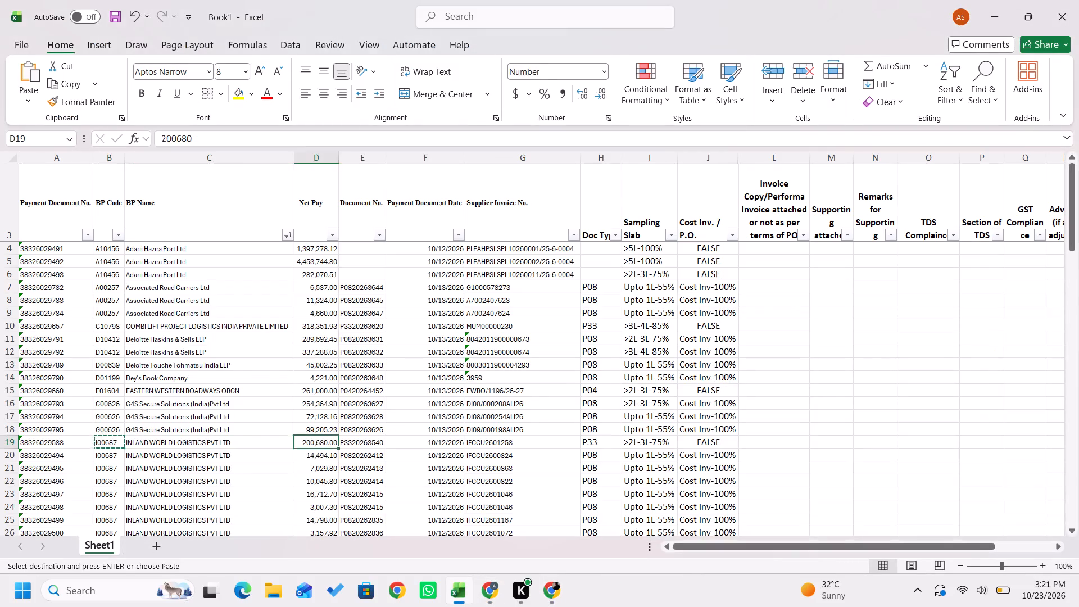
key("Right")
key("Right")
key("Right")
key("Right")
key("Left")
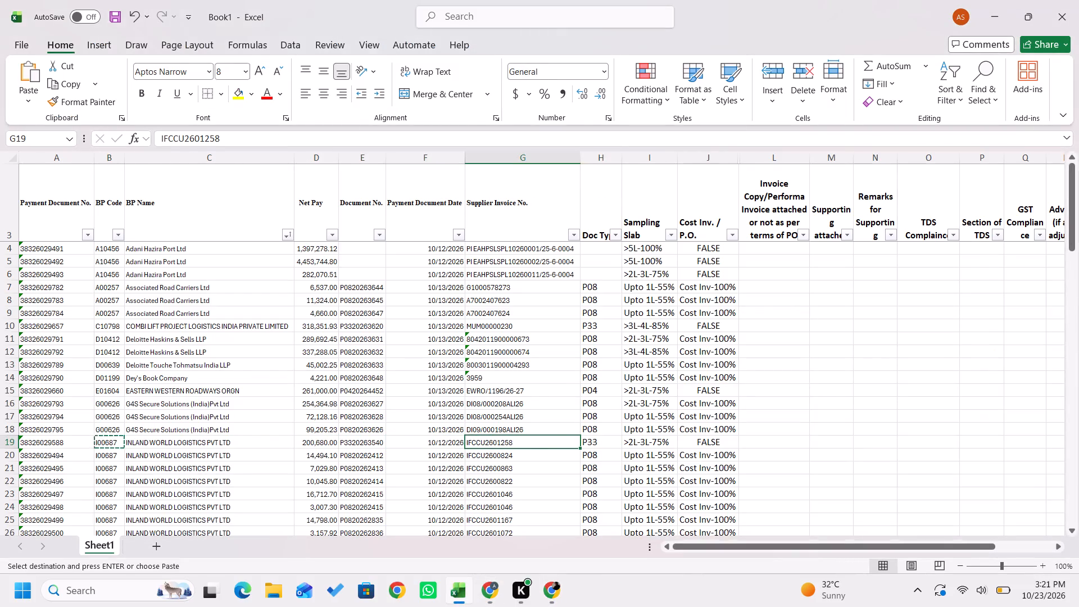
key("ctrl+c")
key("alt+Tab")
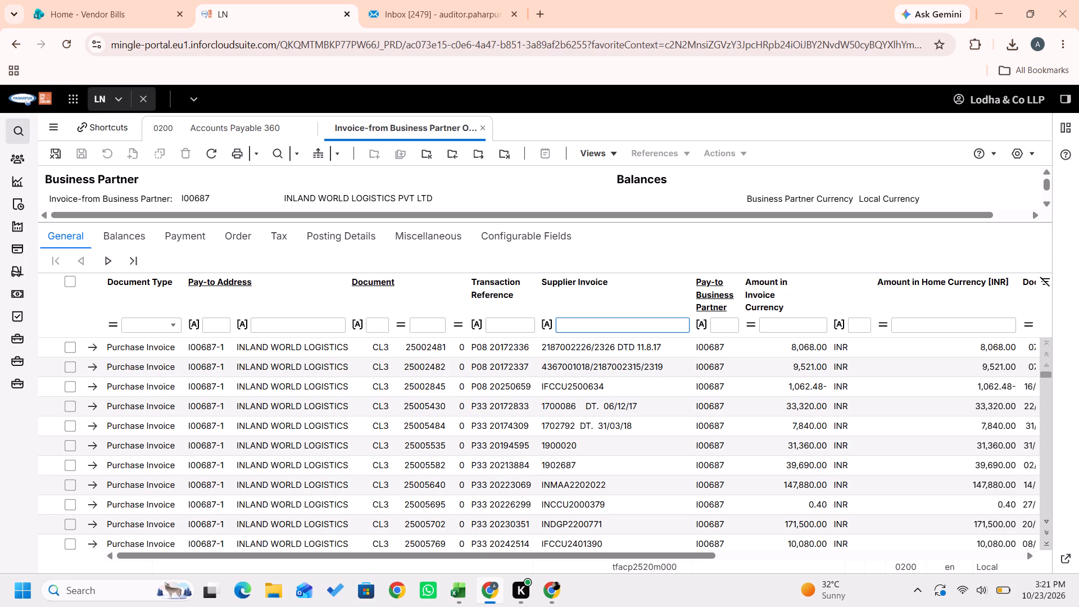
key("ctrl+v")
key("Return")
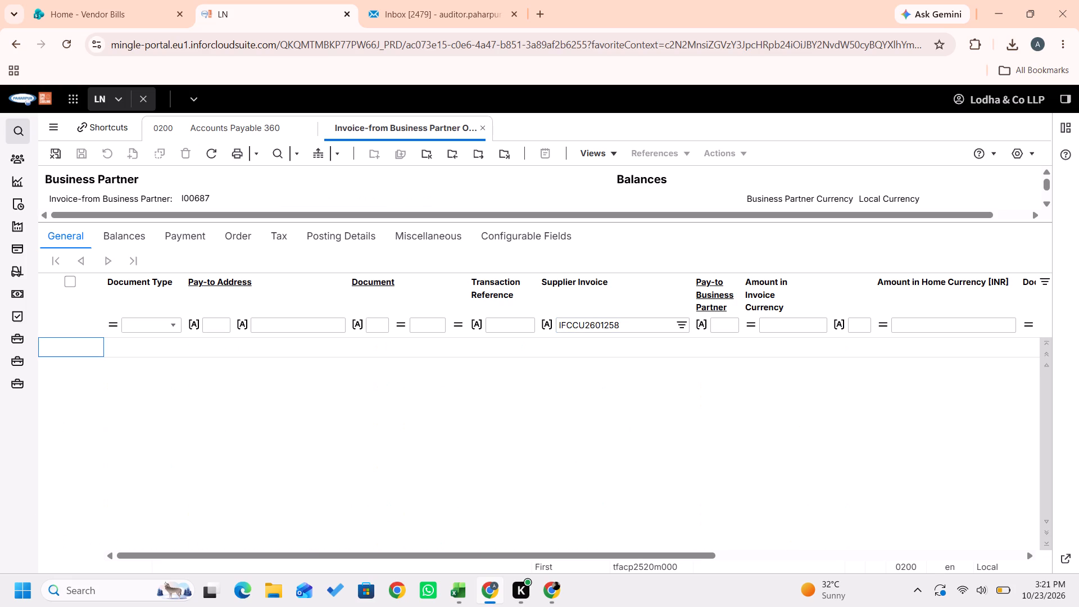
key("shift+a")
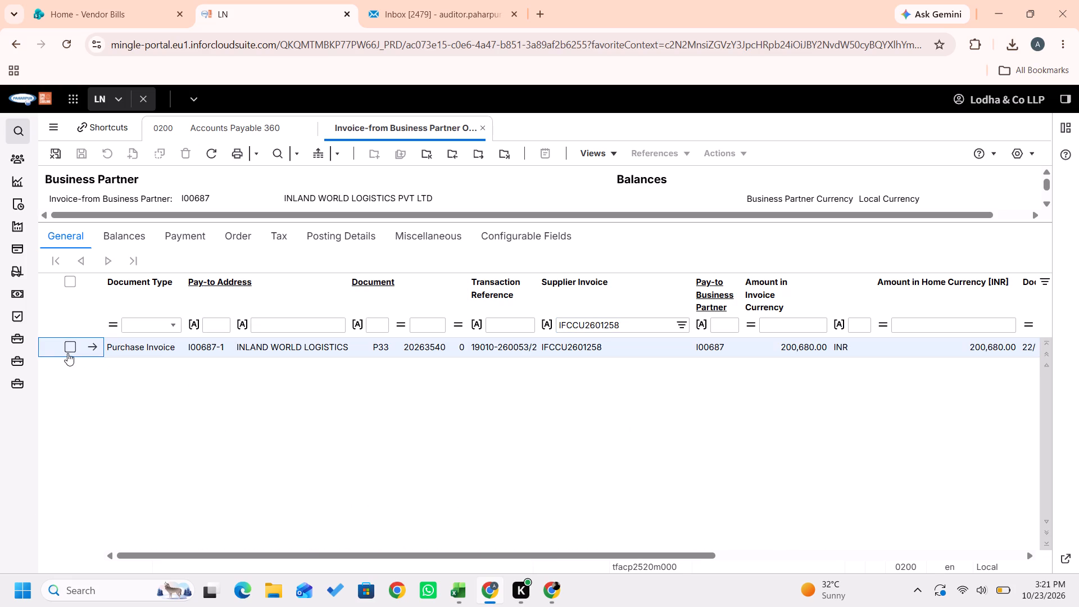
left_click(67, 353)
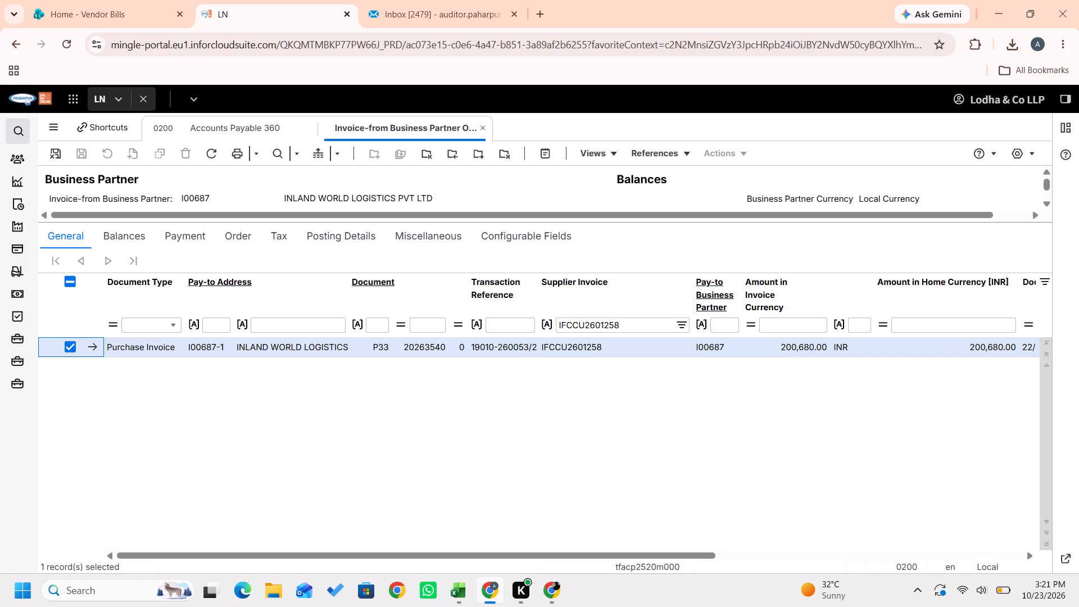
left_click_drag(368, 342, 451, 348)
key("ctrl+c")
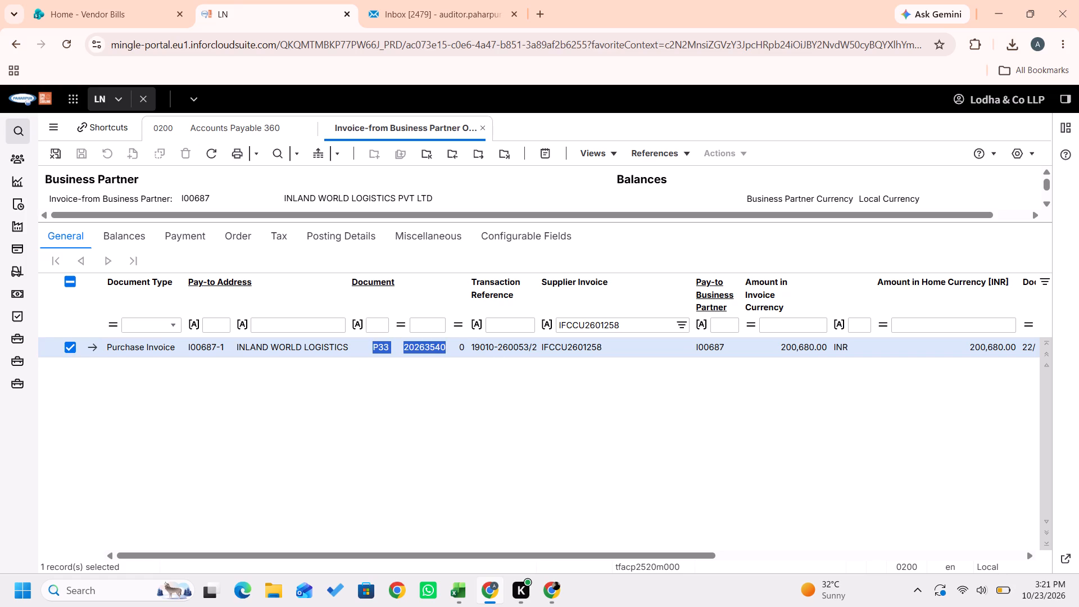
left_click(88, 0)
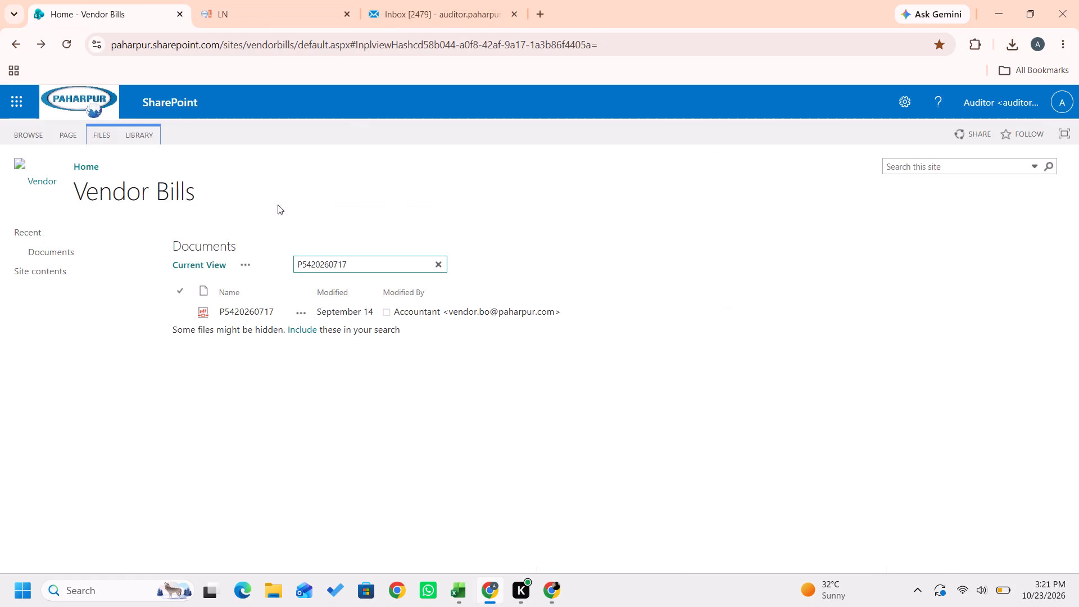
left_click(380, 268)
key("ctrl+a")
key("ctrl+v")
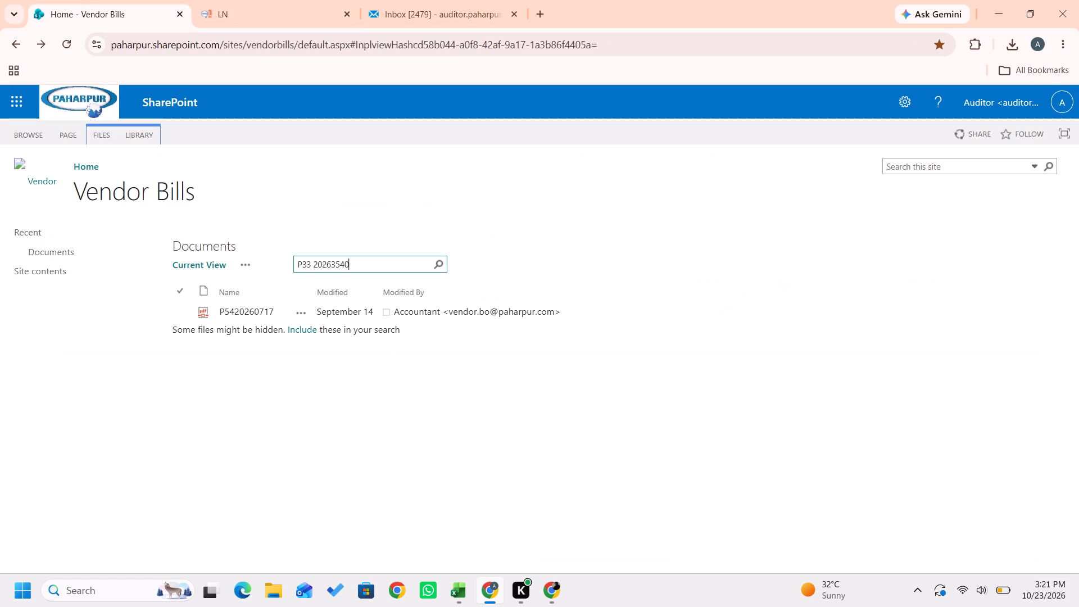
key("ctrl+Left")
key("BackSpace")
key("Return")
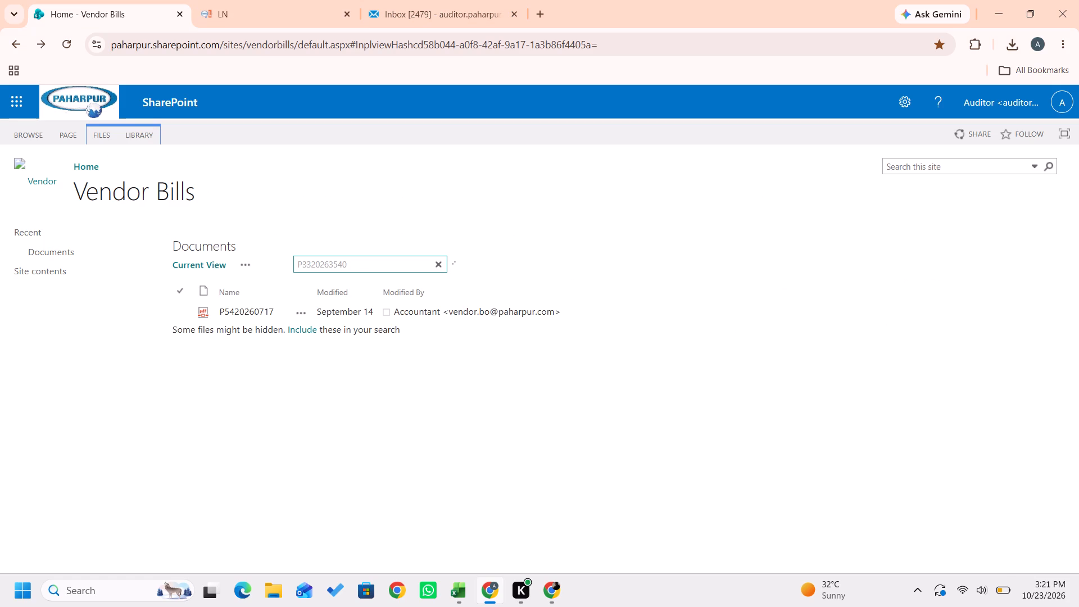
Return to LN, open the selected invoice's Document History transaction lines, and examine the tax and TDS ledger accounts.
left_click(286, 0)
key("shift+g")
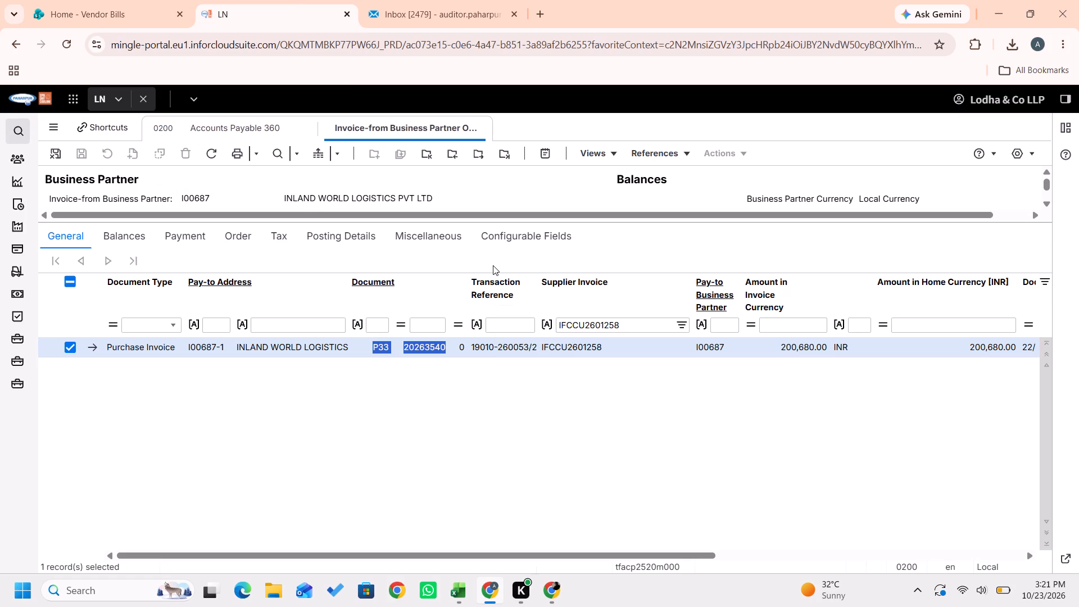
scroll(801, 530, "left", 2)
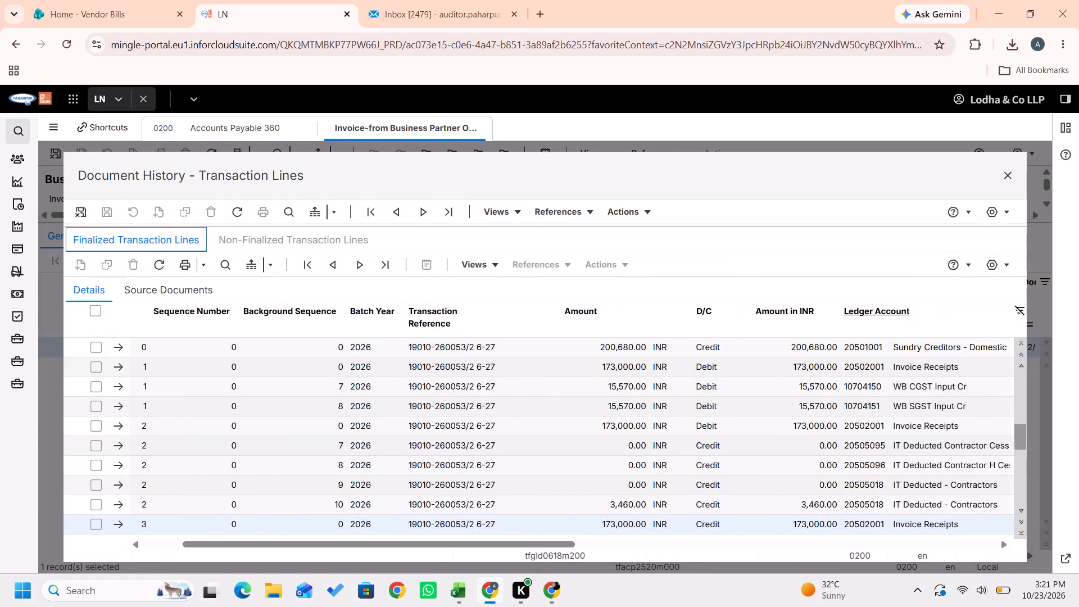
scroll(801, 530, "left", 1)
In Book1 row 19, enter YES for TDS compliance, 194C for the TDS section, and YES for GST compliance.
key("alt+Tab")
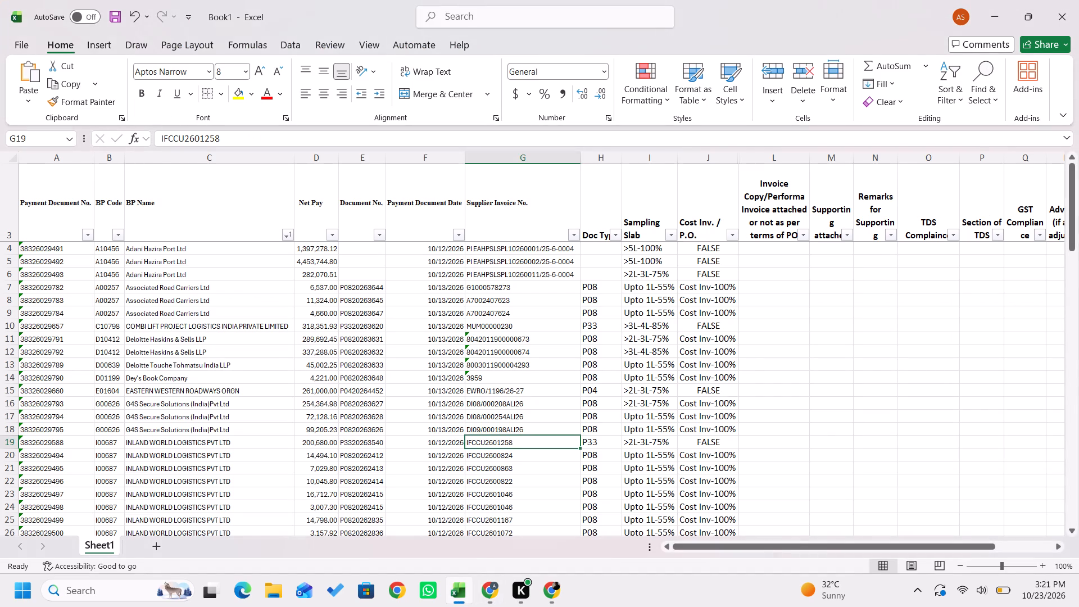
key("Right")
key("Right")
key("Right")
key("Right")
key("Right")
key("Right")
key("Left")
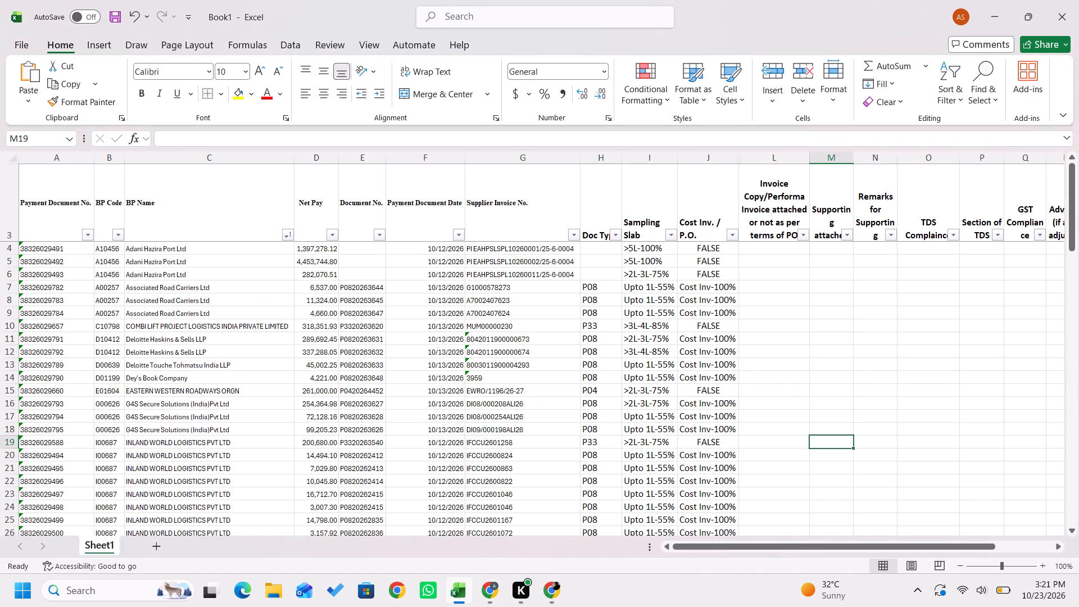
key("Left")
key("Right")
key("Right")
key("Right")
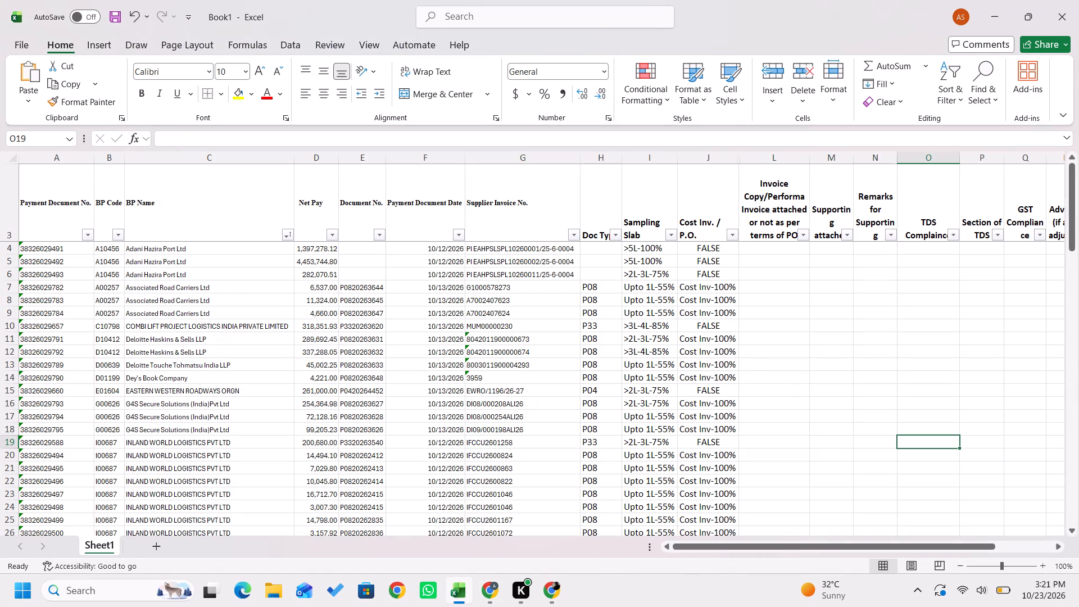
type("yes")
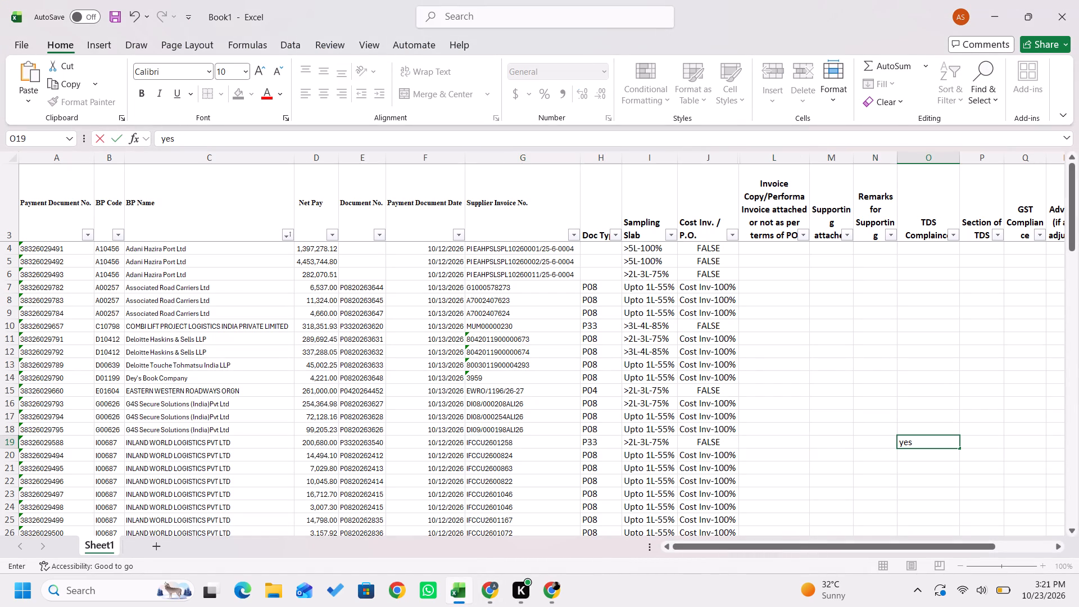
key("BackSpace")
key("BackSpace")
key("BackSpace")
type("YES")
key("Right")
type("194C")
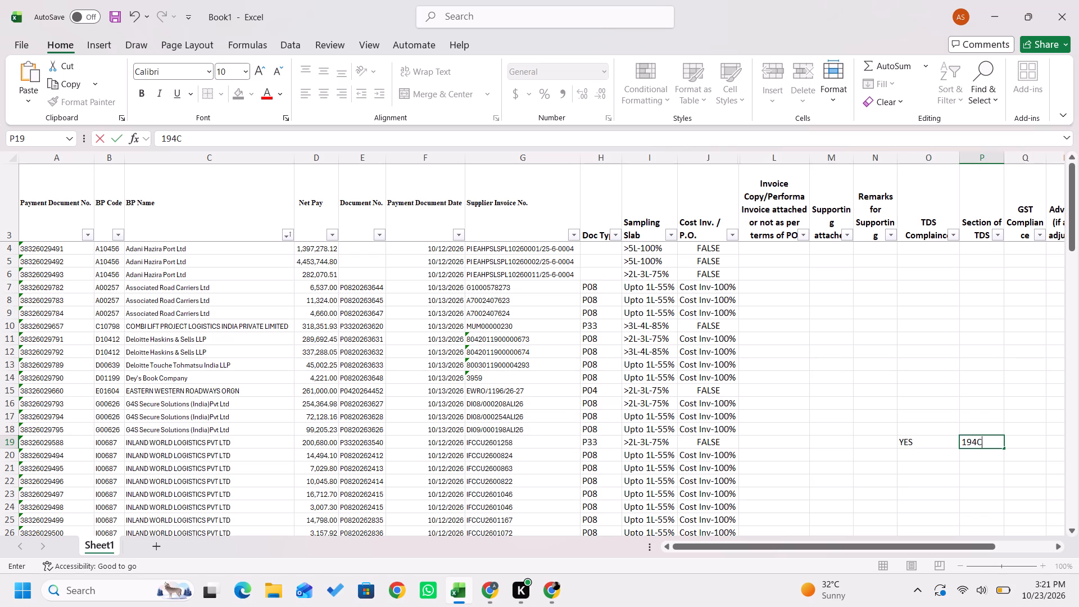
key("Right")
type("YES")
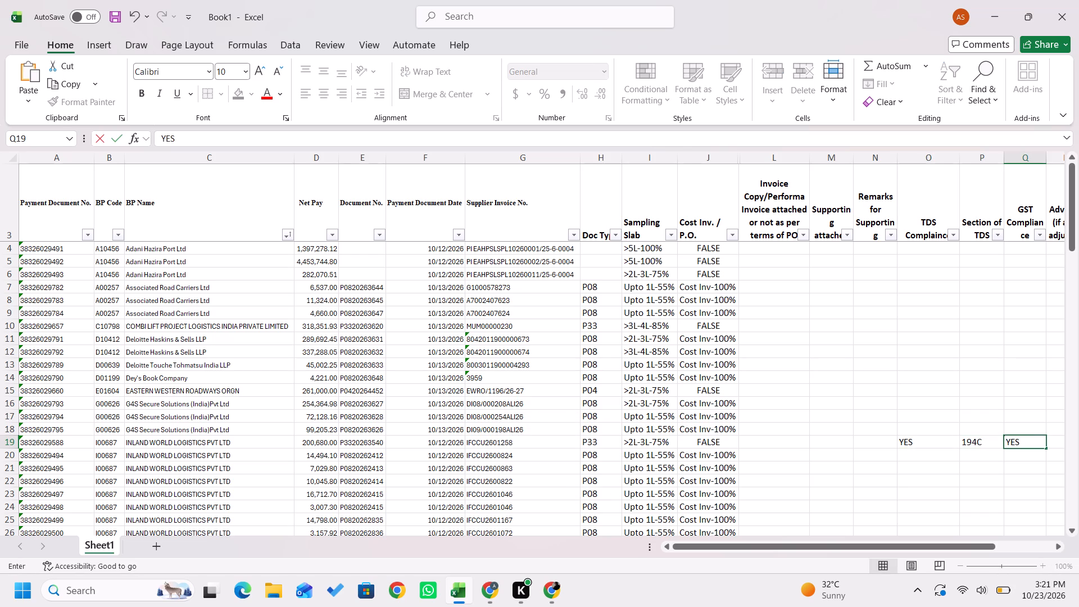
key("Left")
key("Left")
key("Left")
key("Left")
key("Left")
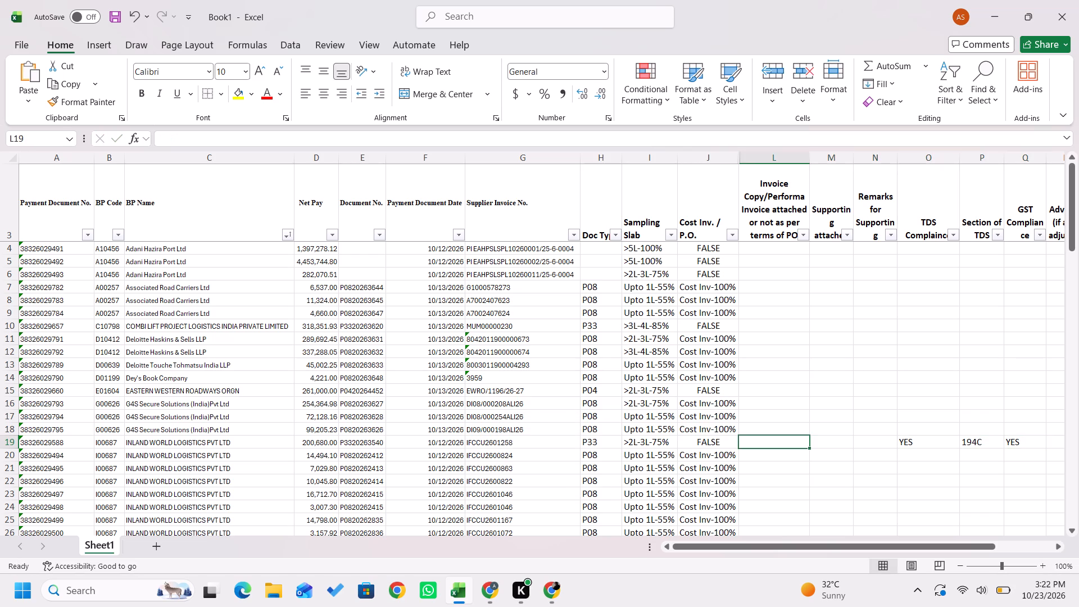
key("alt+Tab")
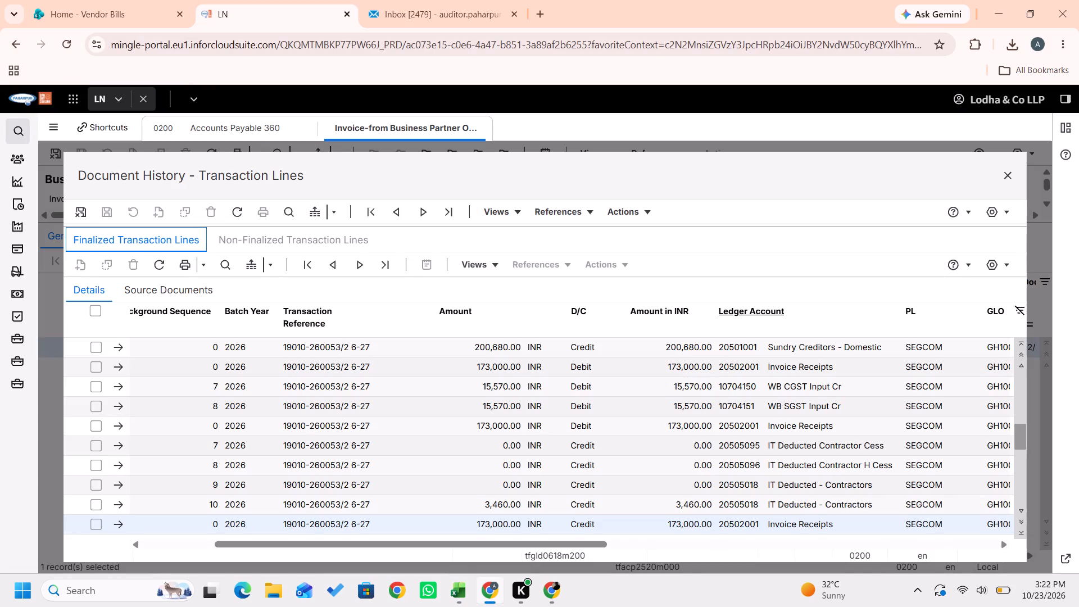
left_click(182, 0)
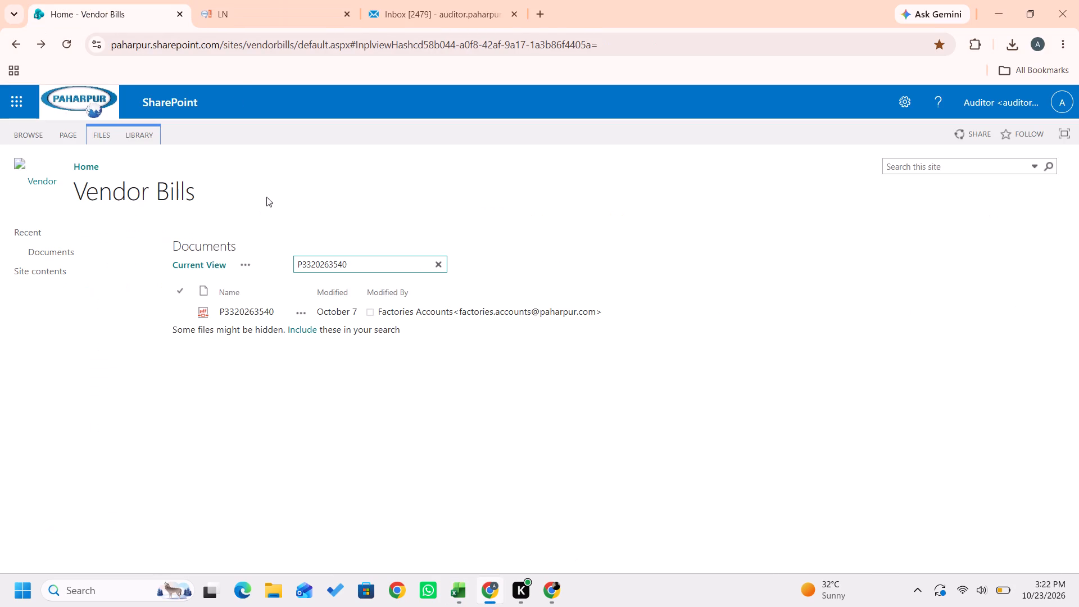
left_click(263, 310)
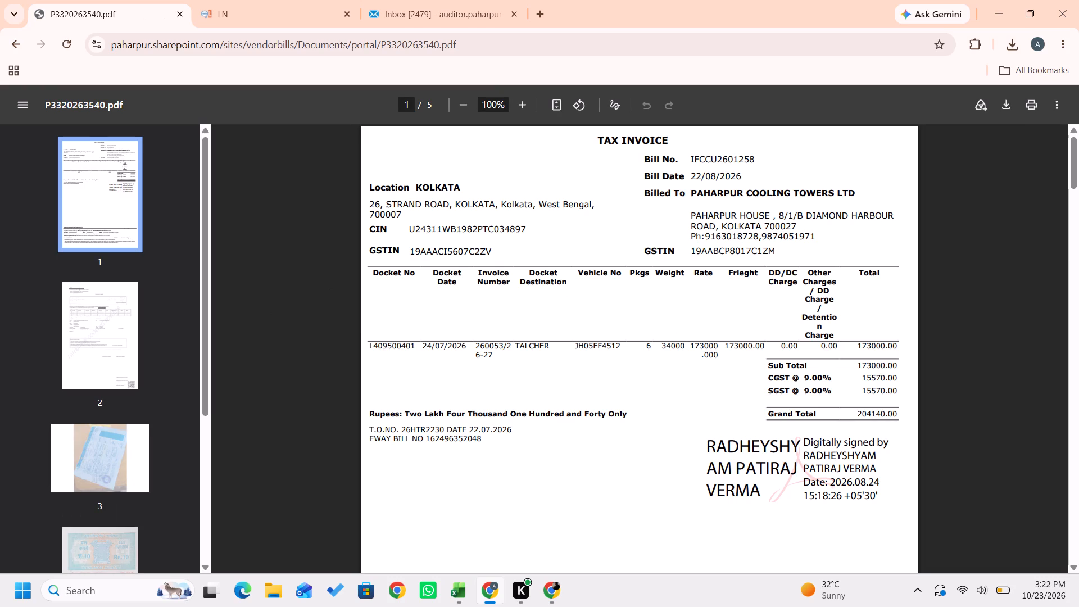
scroll(781, 344, "up", 1)
scroll(781, 344, "down", 1)
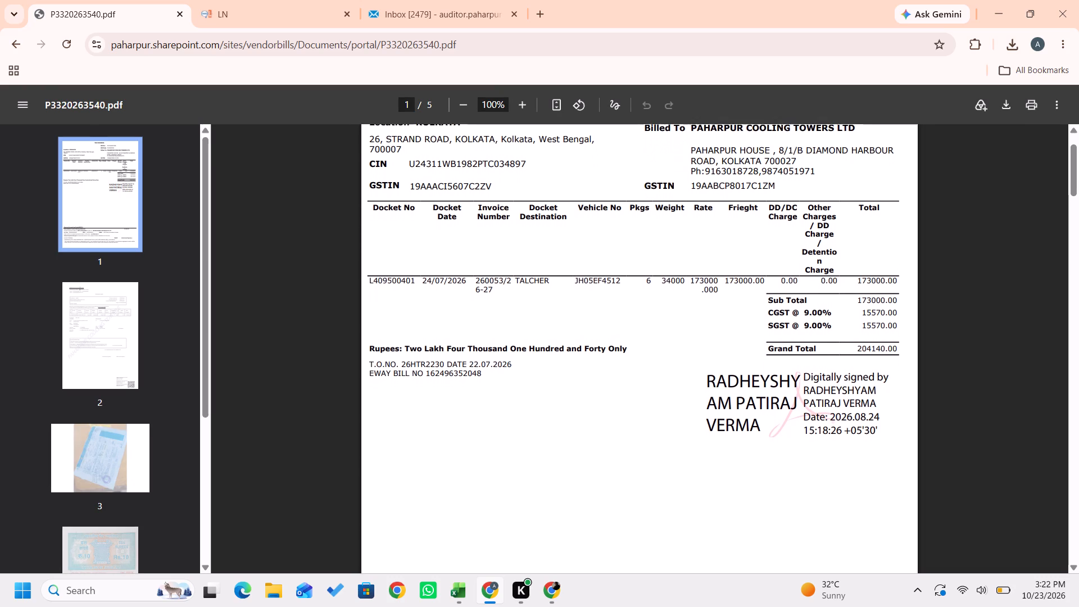
scroll(781, 344, "down", 2)
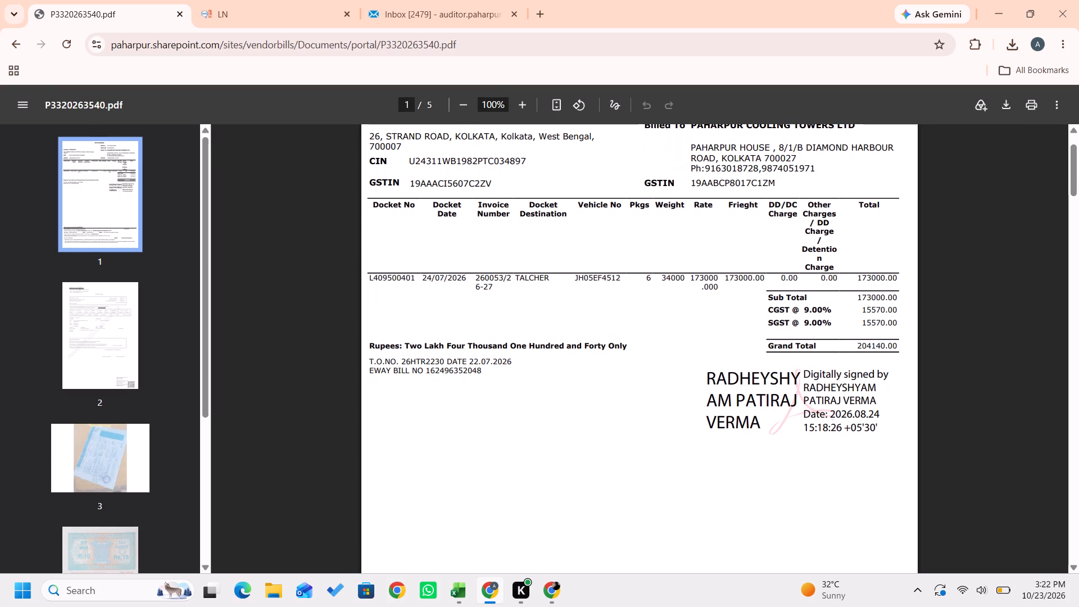
scroll(781, 344, "down", 1)
Compare the tax invoice's freight, CGST and SGST amounts with the transaction lines in LN.
key("alt+Tab")
key("alt+Tab")
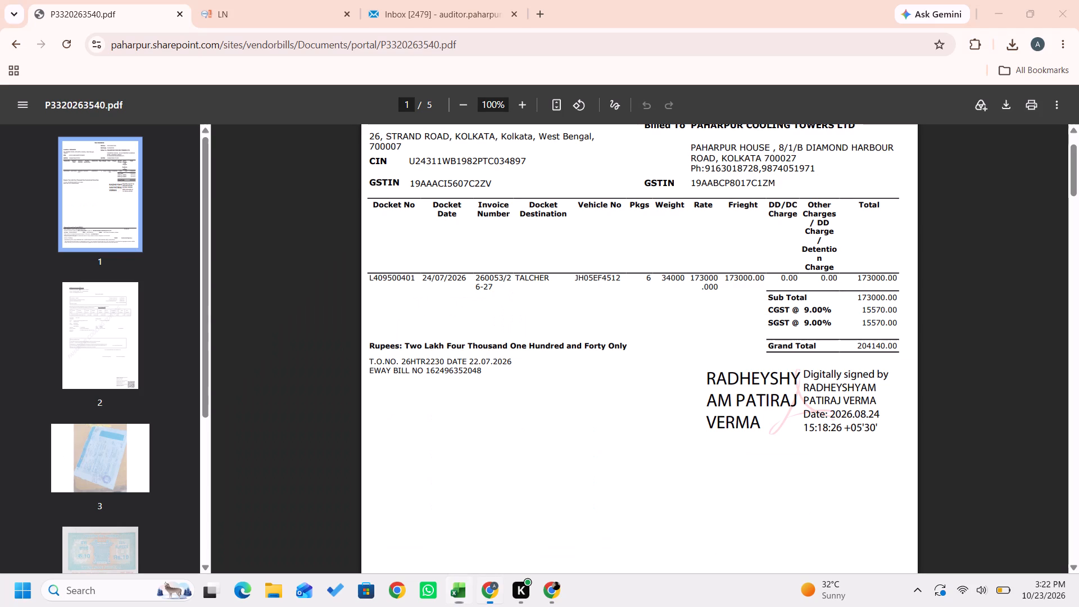
key("ctrl+Tab")
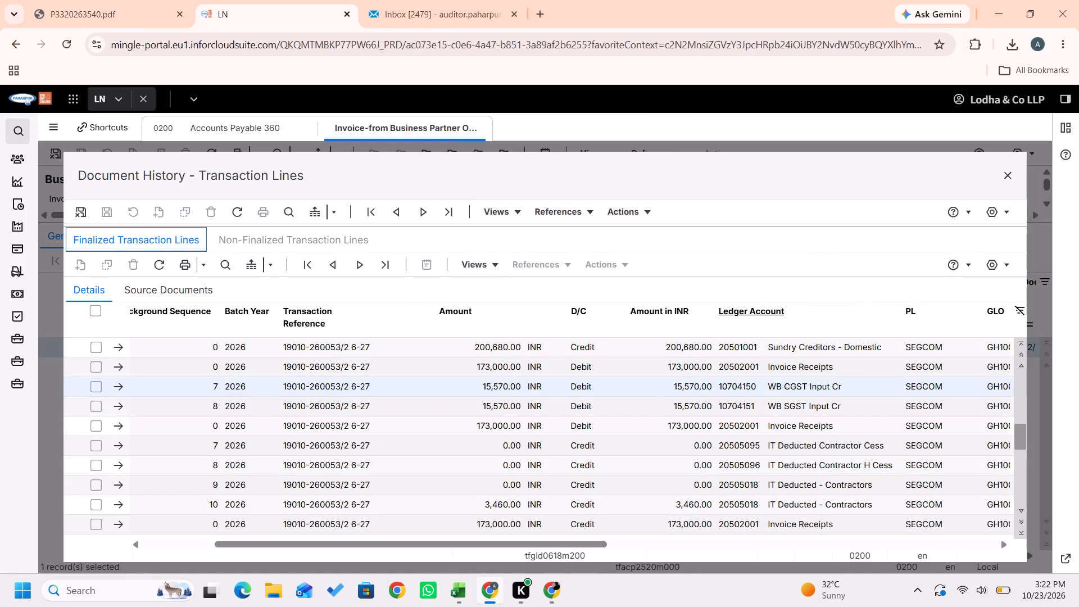
key("ctrl+Tab")
key("ctrl+Tab")
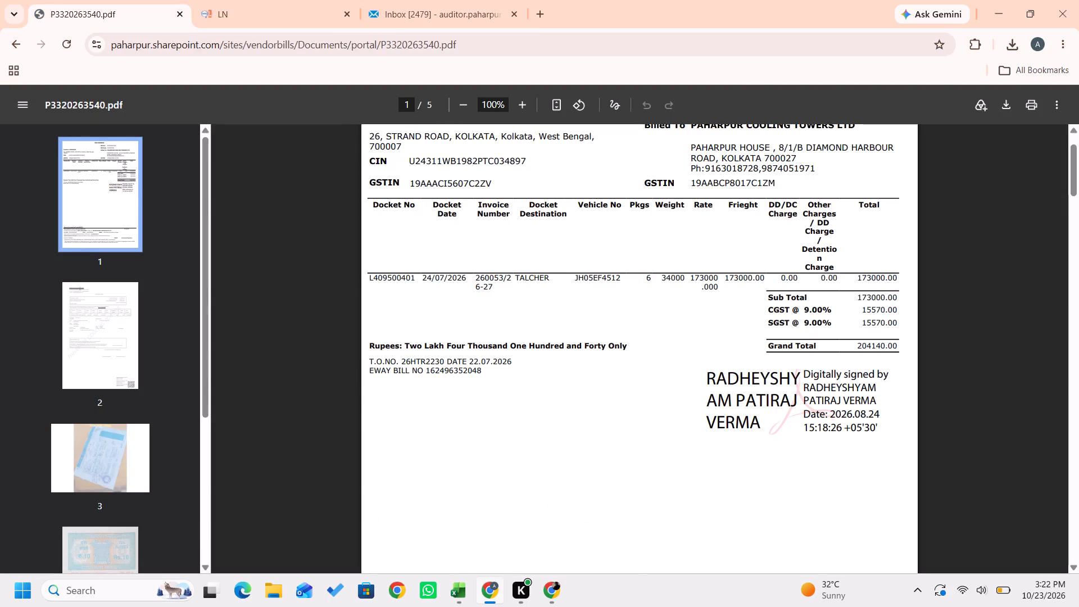
key("alt+Tab")
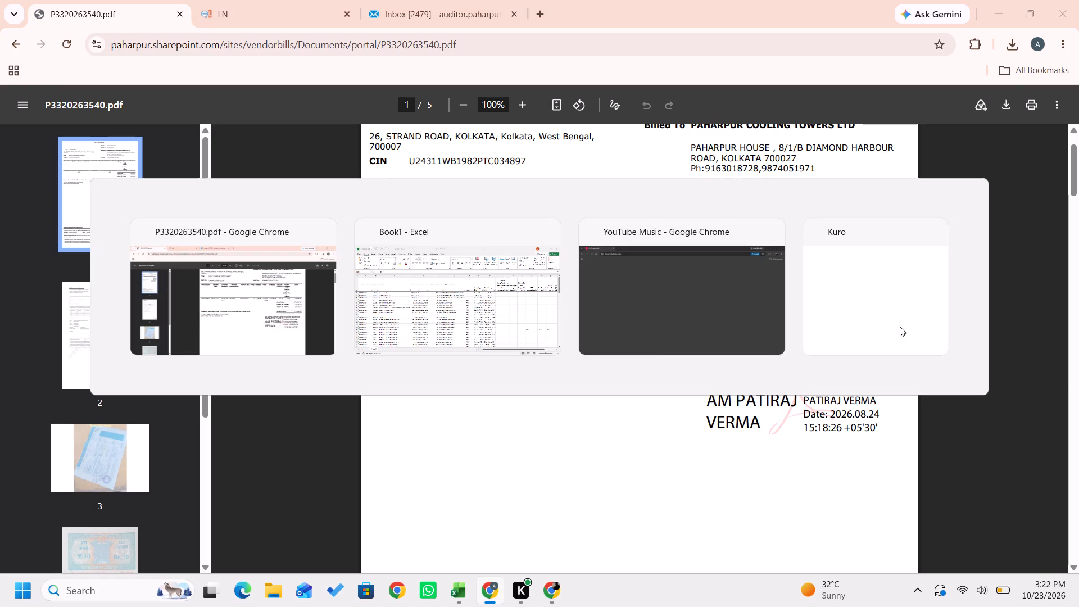
key("Left")
key("Left")
key("Left")
key("Left")
key("Left")
key("Left")
key("Left")
key("Left")
key("Left")
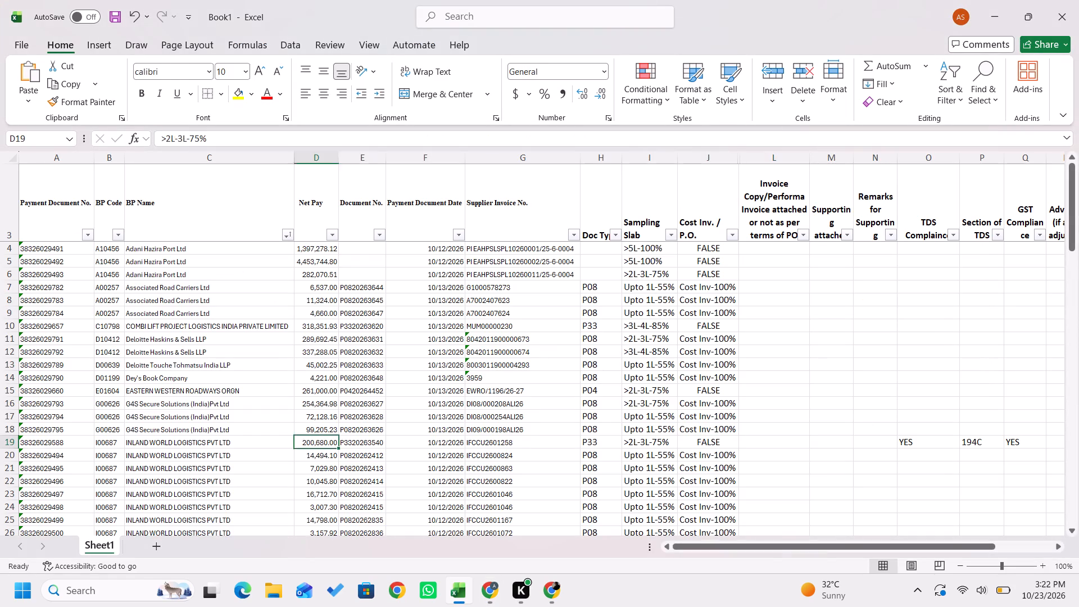
key("Right")
key("Right")
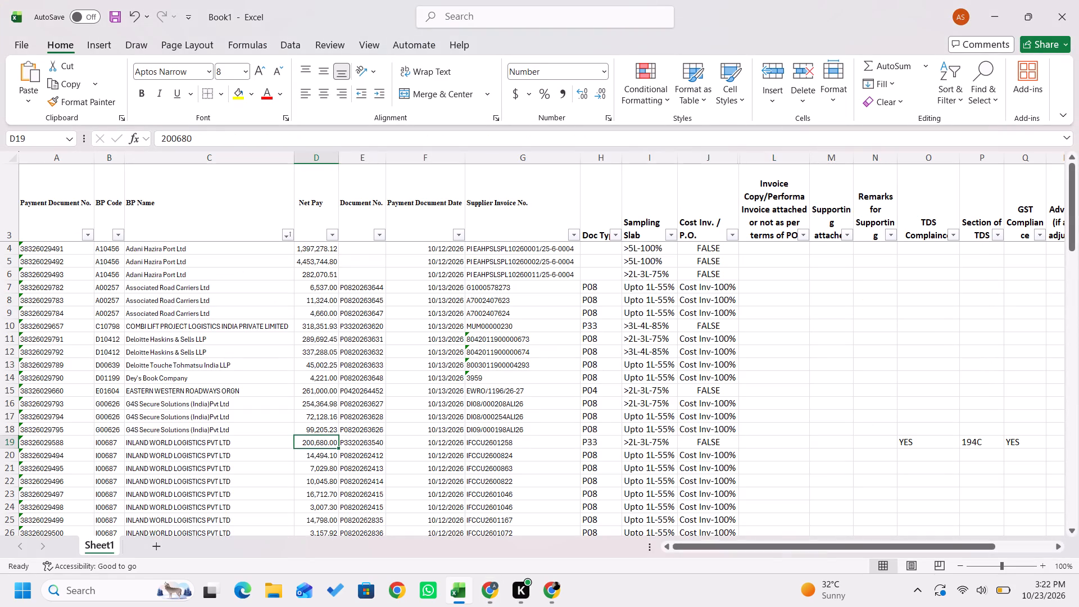
key("ctrl+Tab")
key("alt+Tab")
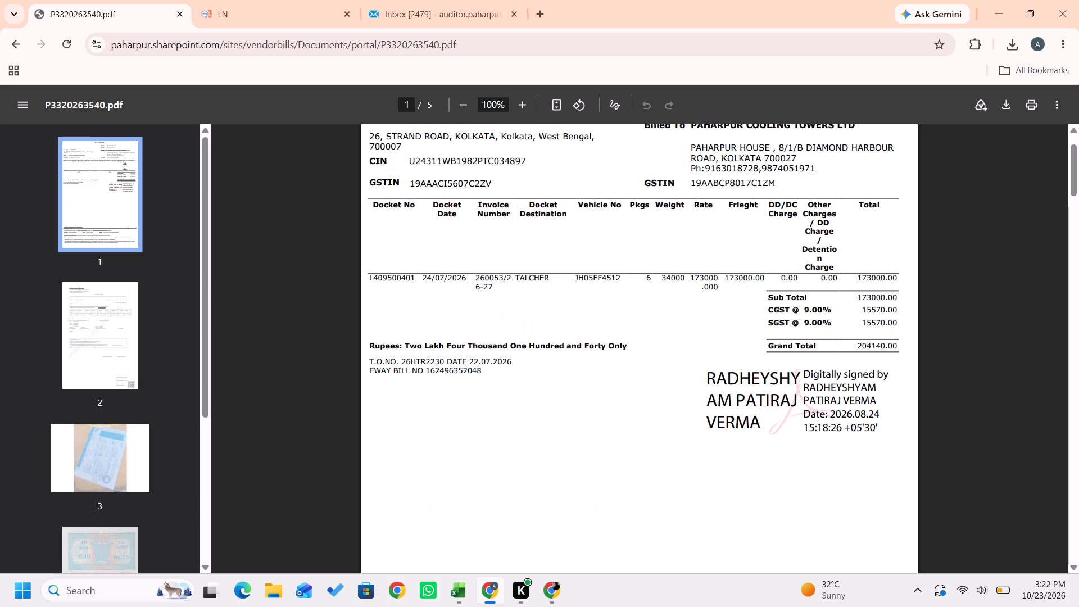
key("alt+Tab")
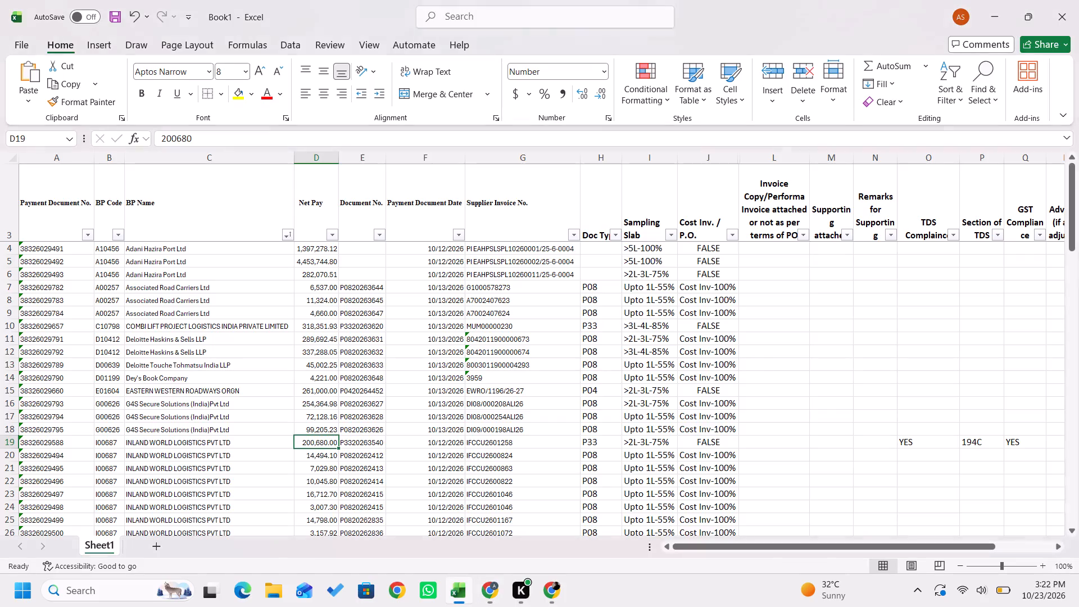
key("alt+Tab")
scroll(900, 327, "down", 10)
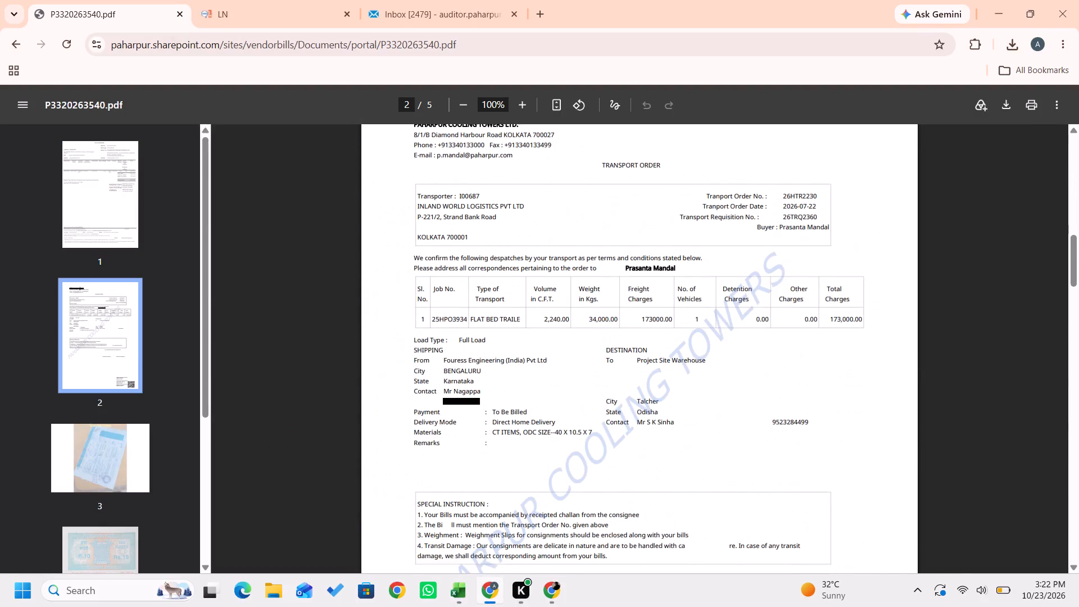
scroll(900, 327, "down", 7)
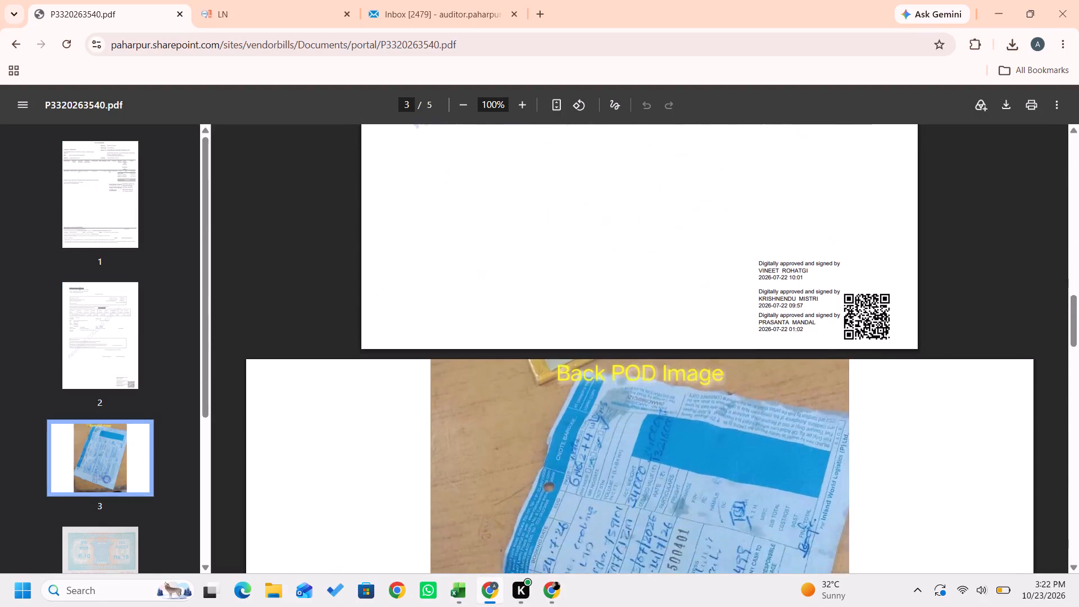
scroll(900, 327, "down", 10)
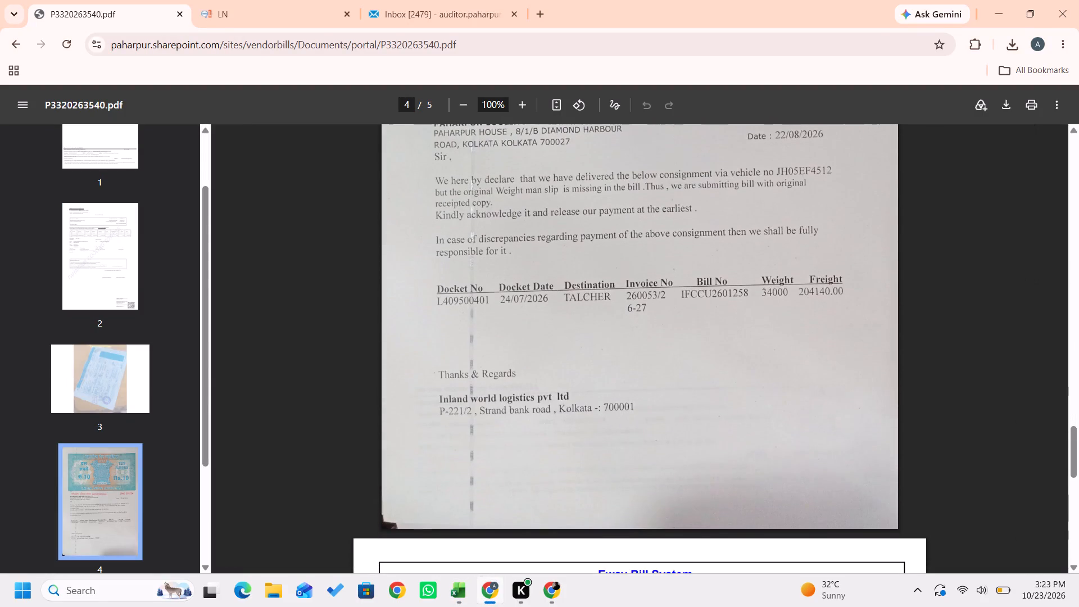
scroll(900, 327, "down", 4)
Switch to Book1 in Excel and enter YES in row 19 for both invoice copy attached and supporting attached.
key("alt+Tab")
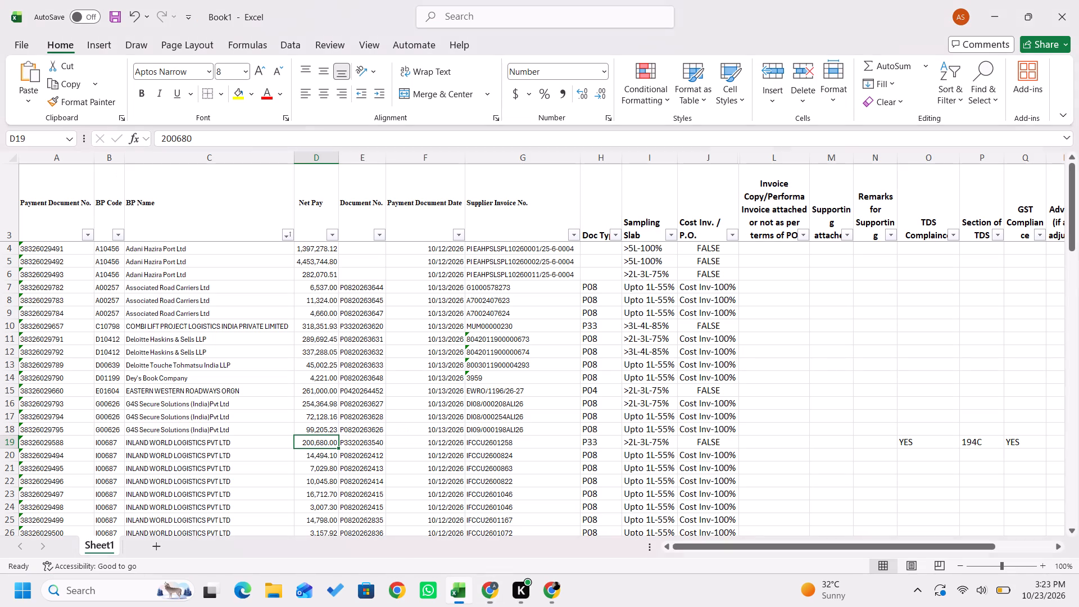
key("Right")
key("Right")
key("Right")
key("Right")
key("Right")
key("Right")
key("Right")
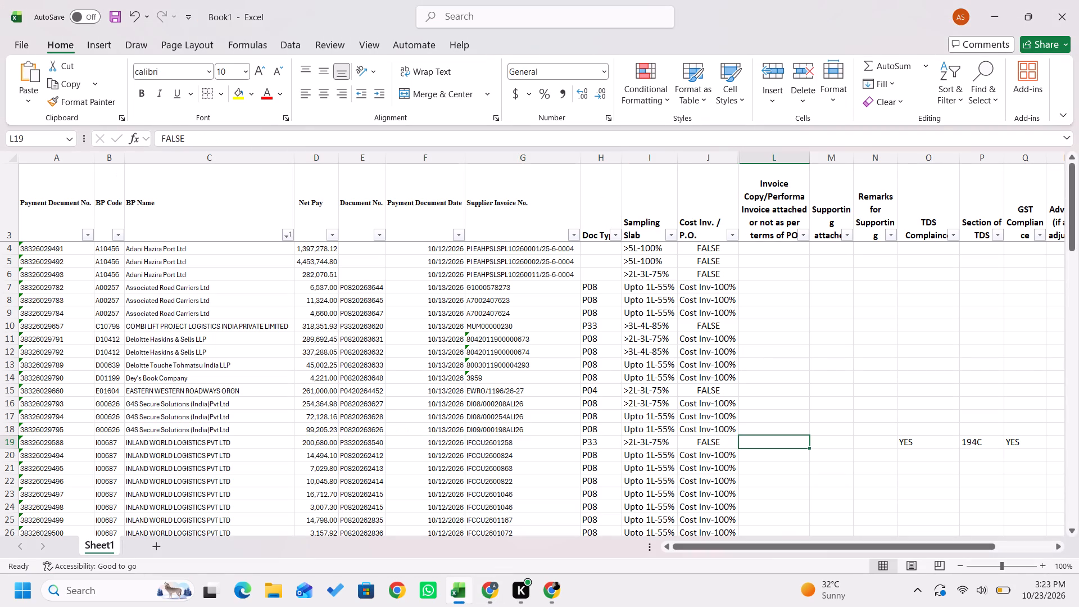
key("Right")
key("Left")
type("YES")
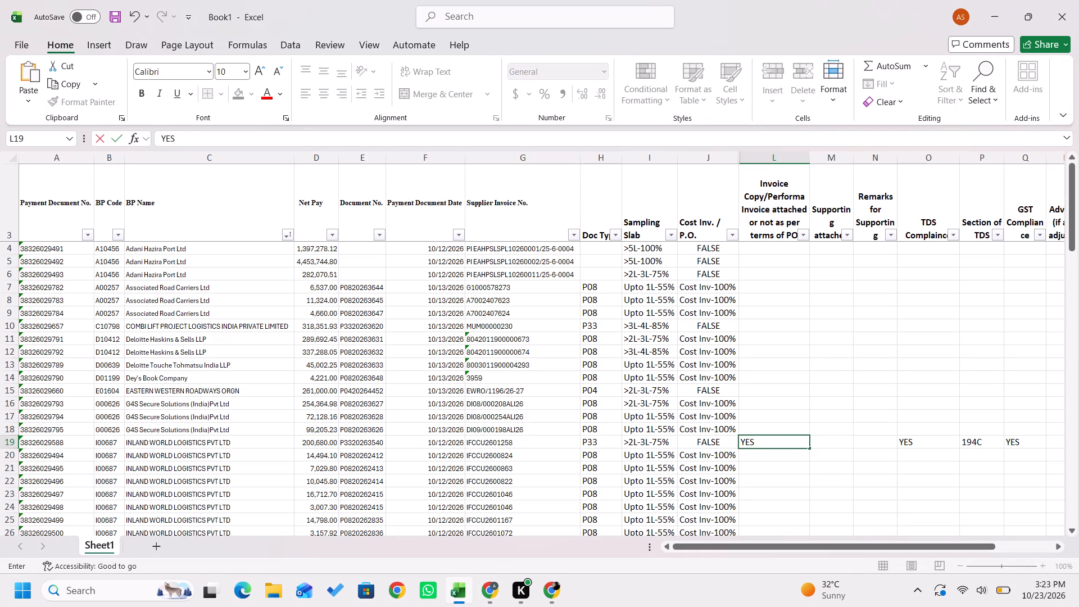
key("Right")
type("YES")
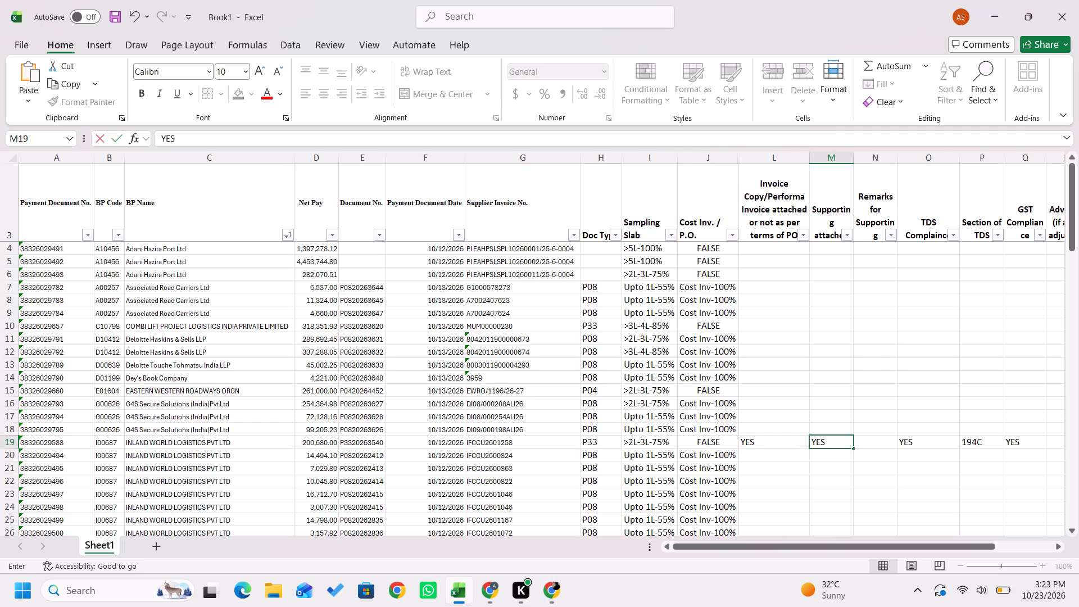
key("Down")
key("Up")
key("Right")
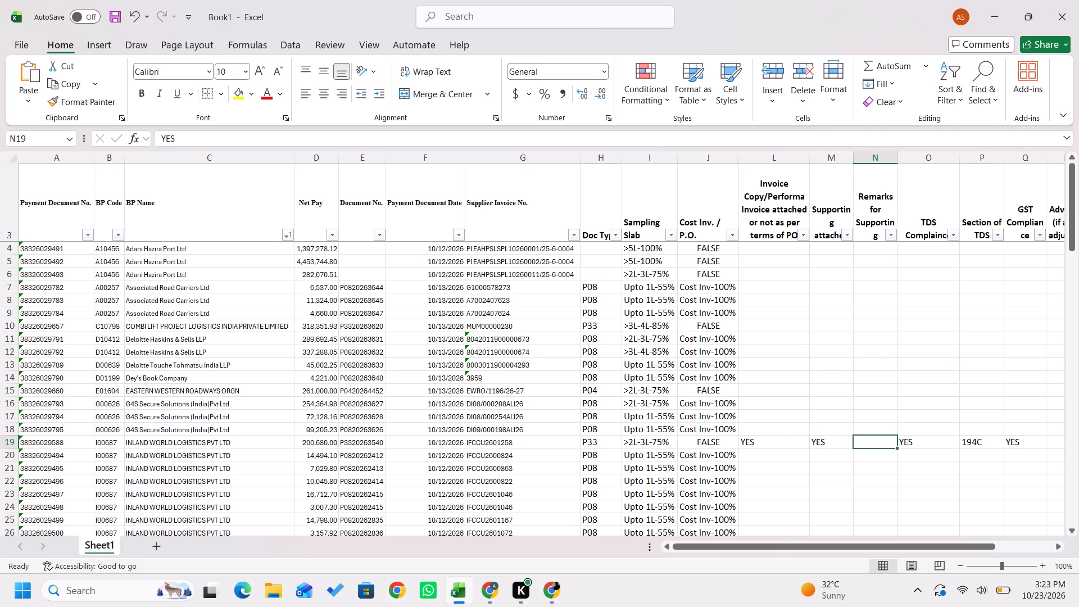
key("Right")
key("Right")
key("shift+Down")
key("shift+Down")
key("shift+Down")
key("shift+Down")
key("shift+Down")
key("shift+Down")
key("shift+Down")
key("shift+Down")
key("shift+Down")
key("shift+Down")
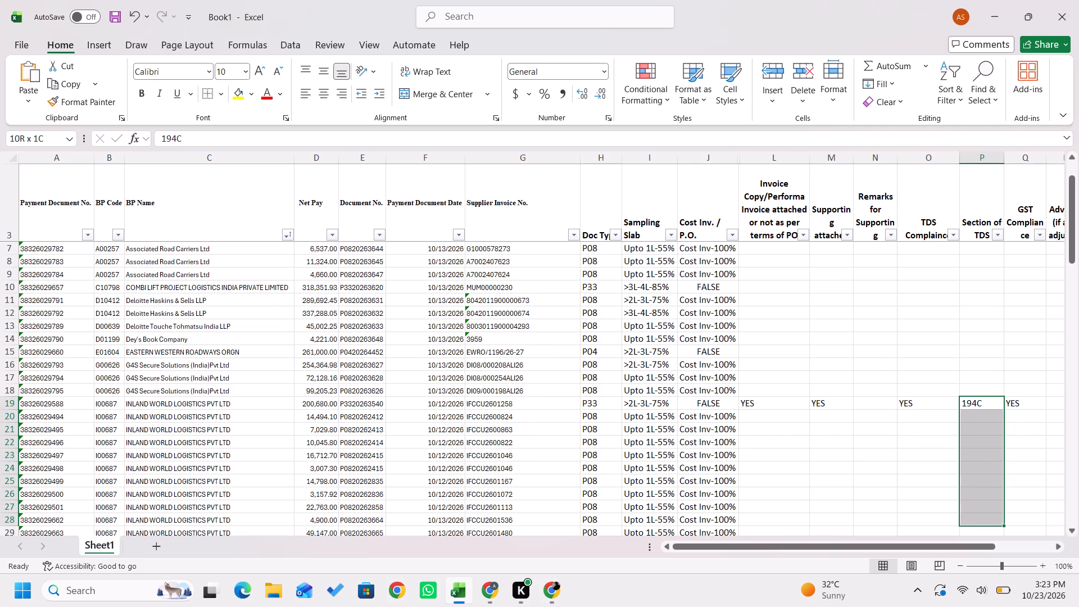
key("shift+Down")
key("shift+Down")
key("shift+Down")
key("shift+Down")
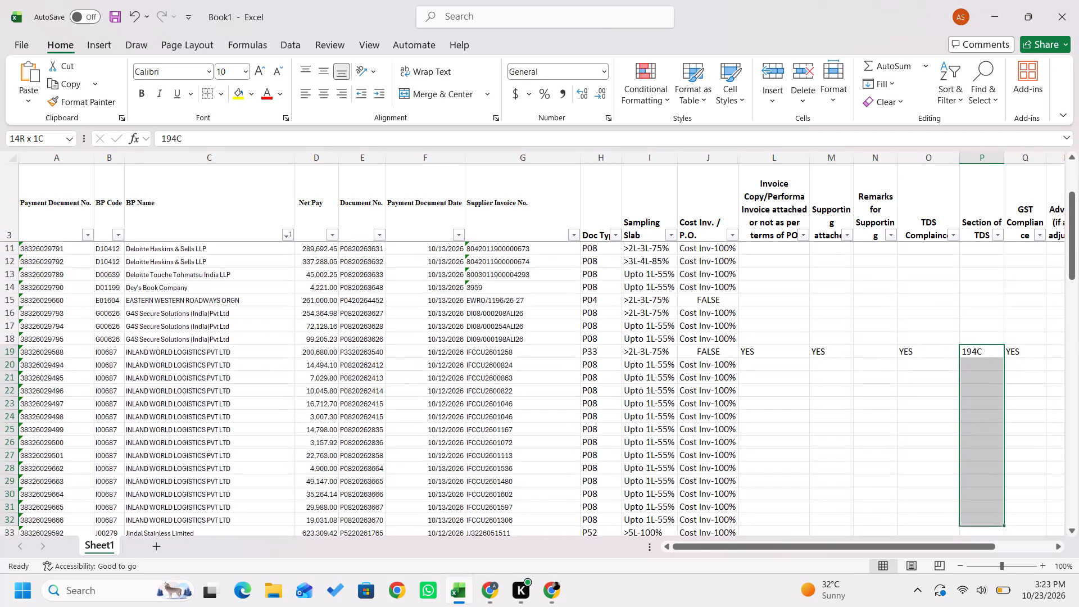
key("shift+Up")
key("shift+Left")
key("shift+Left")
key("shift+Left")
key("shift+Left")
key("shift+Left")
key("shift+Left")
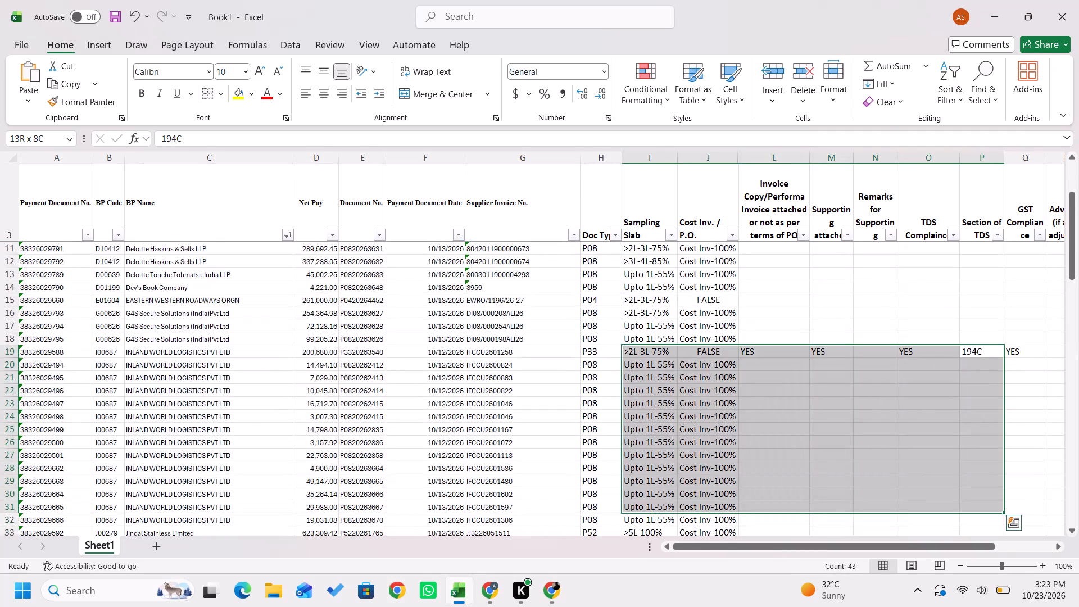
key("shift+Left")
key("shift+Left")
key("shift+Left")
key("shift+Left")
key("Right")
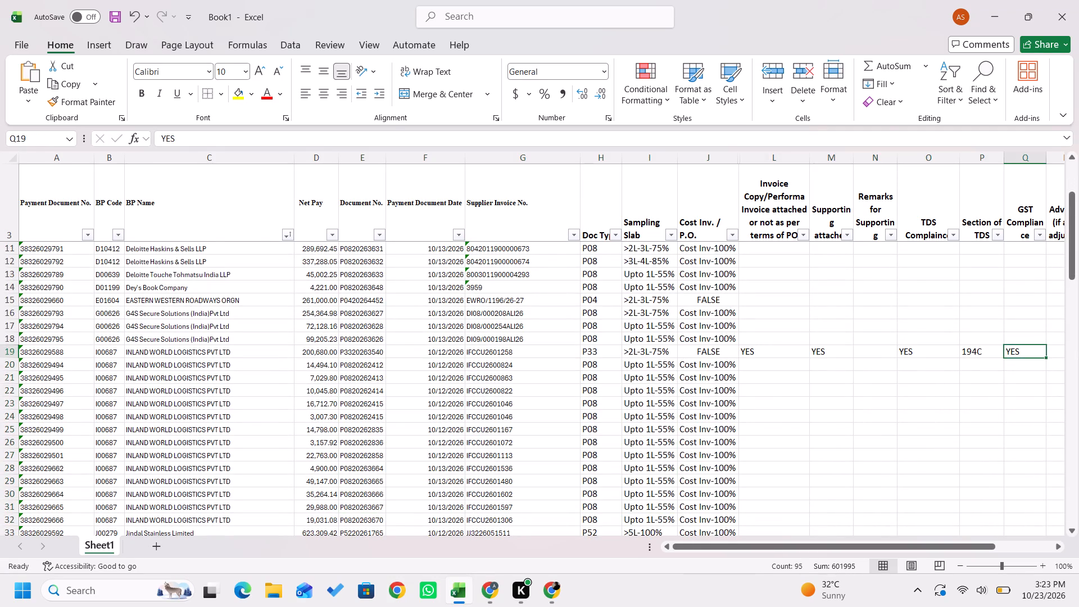
key("alt+Tab")
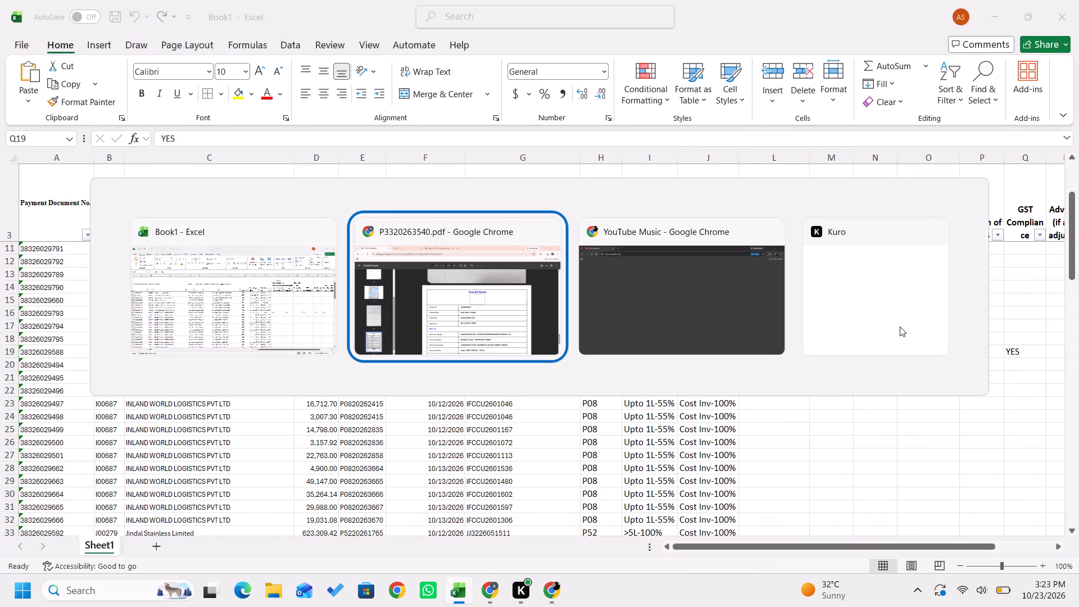
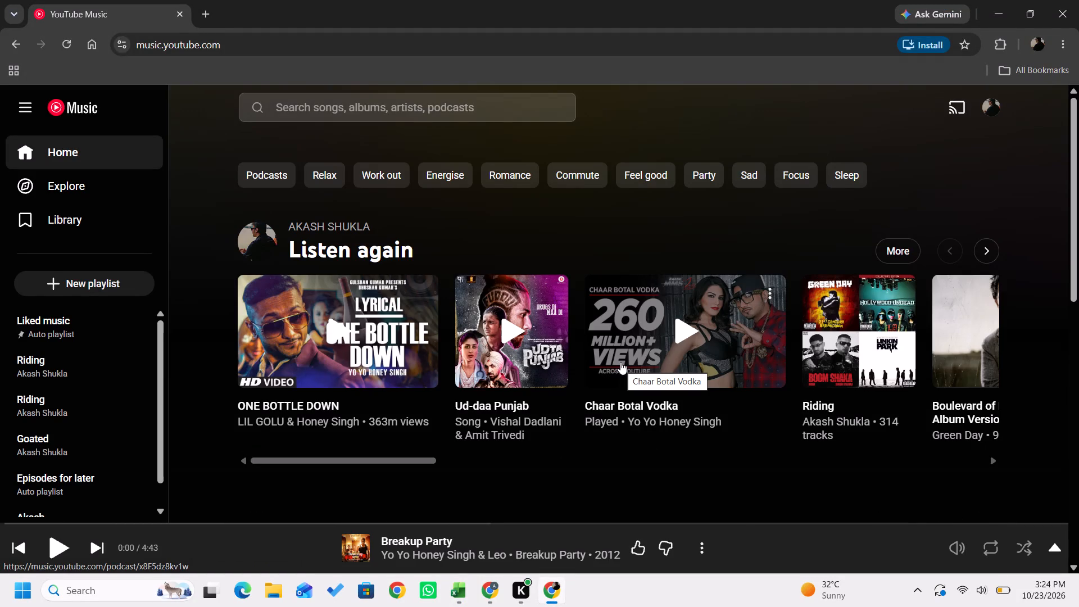
Browse the Listen again row in YouTube Music and play the song Hulara.
scroll(727, 347, "left", 3)
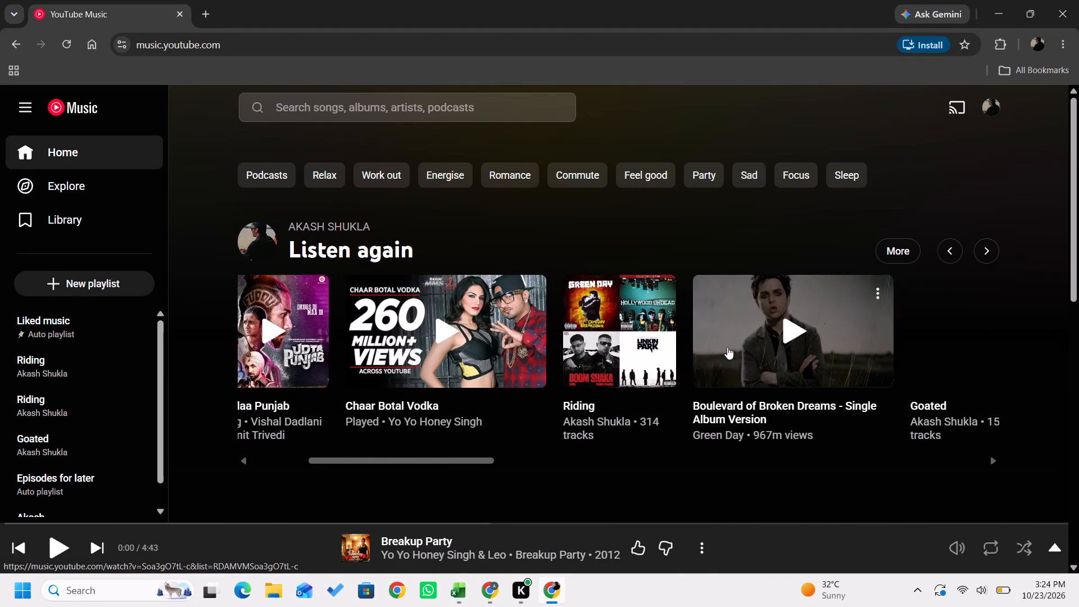
scroll(727, 347, "left", 3)
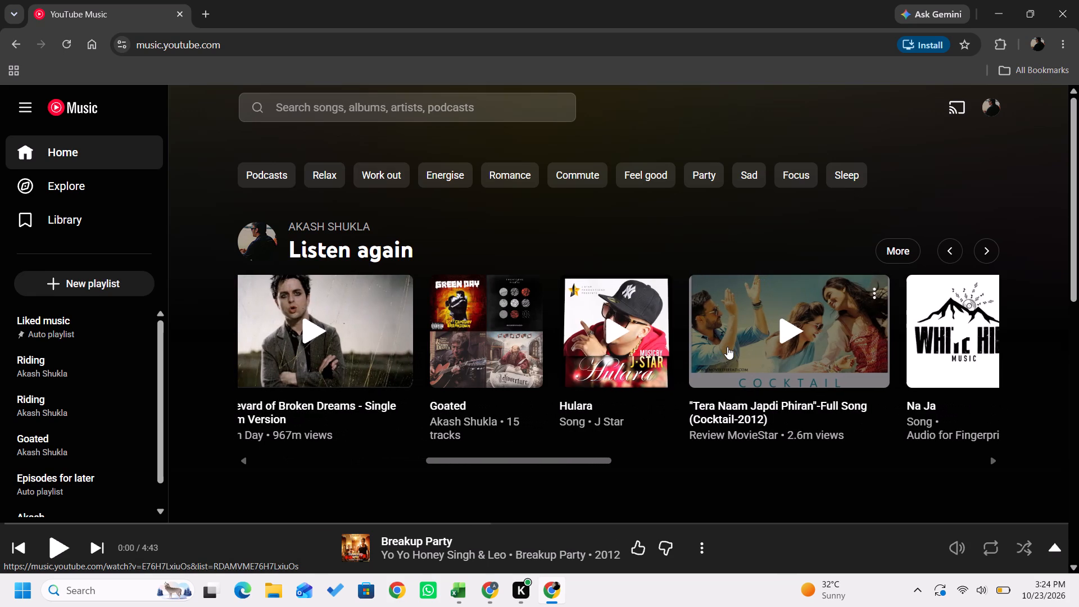
scroll(727, 347, "left", 3)
scroll(750, 347, "right", 1)
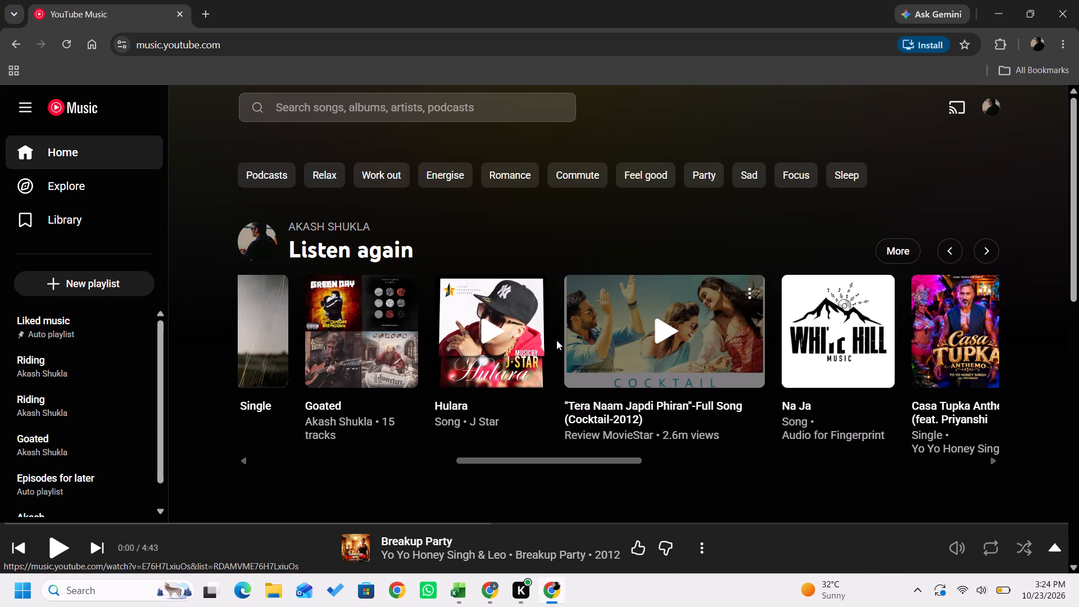
left_click(489, 350)
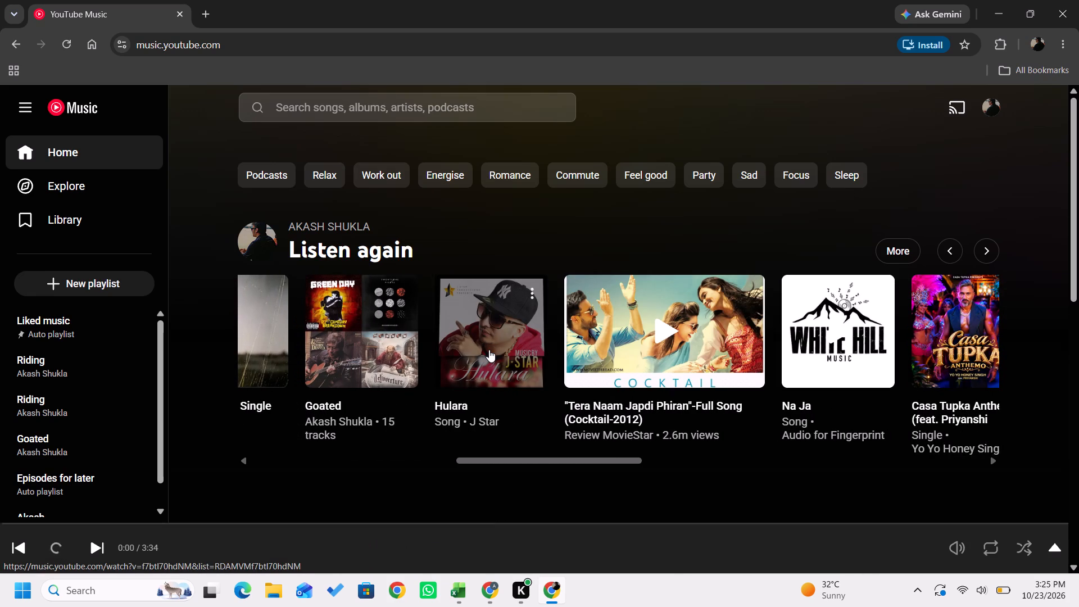
Switch to Book1 in Excel and look over the audit columns of row 19 around GST compliance and advance adjustment.
key("alt+Tab")
key("alt+Tab")
key("alt+Tab")
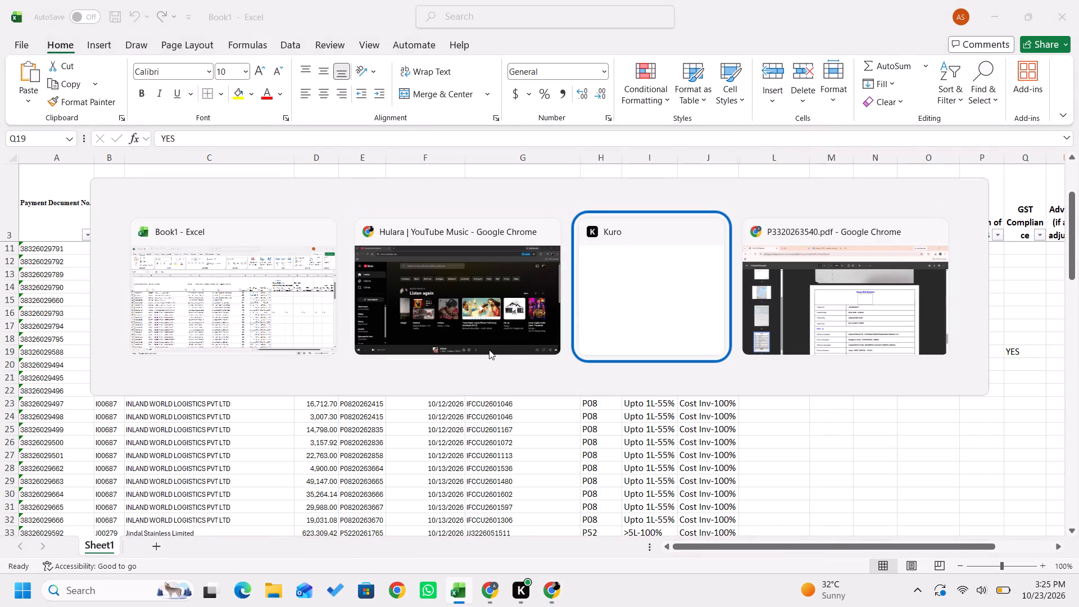
key("alt+Tab")
key("alt+Tab")
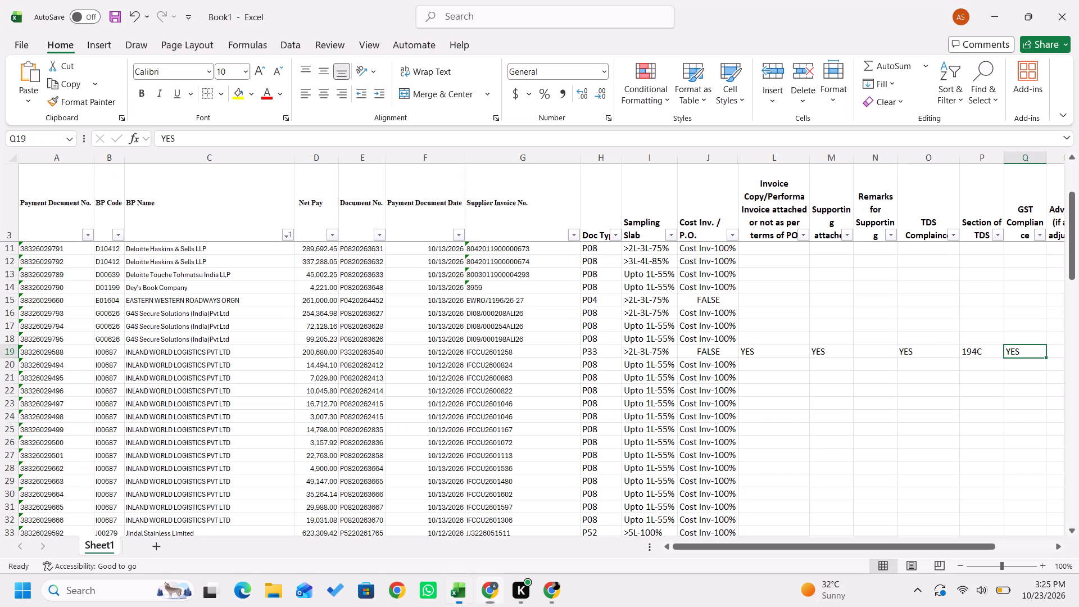
key("Right")
key("Right")
key("Left")
key("Left")
key("Right")
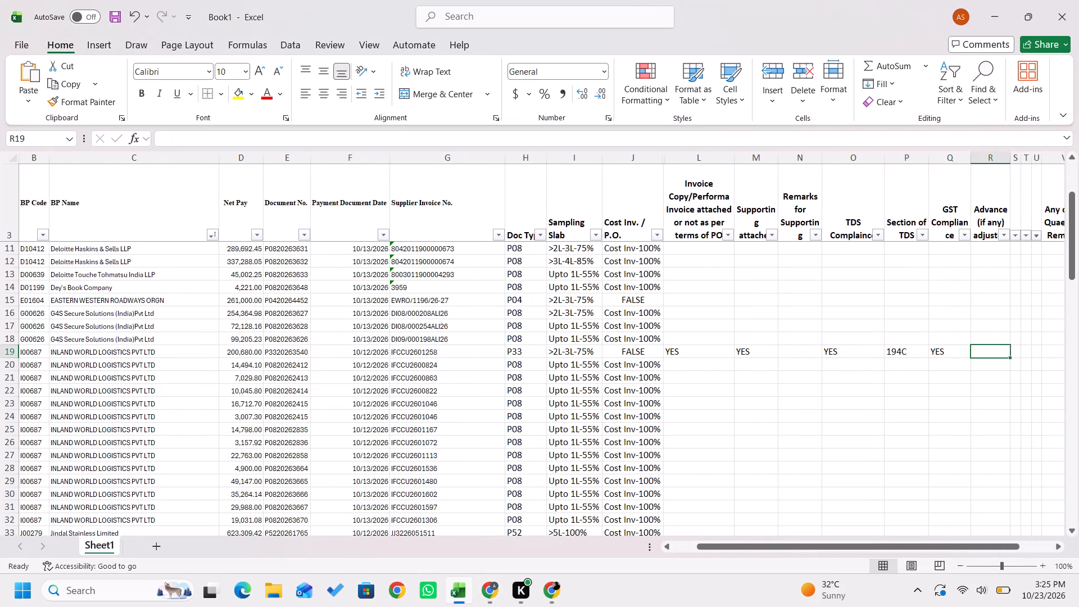
key("Right")
key("Right")
key("Left")
key("Left")
key("Left")
key("Left")
key("alt+Tab")
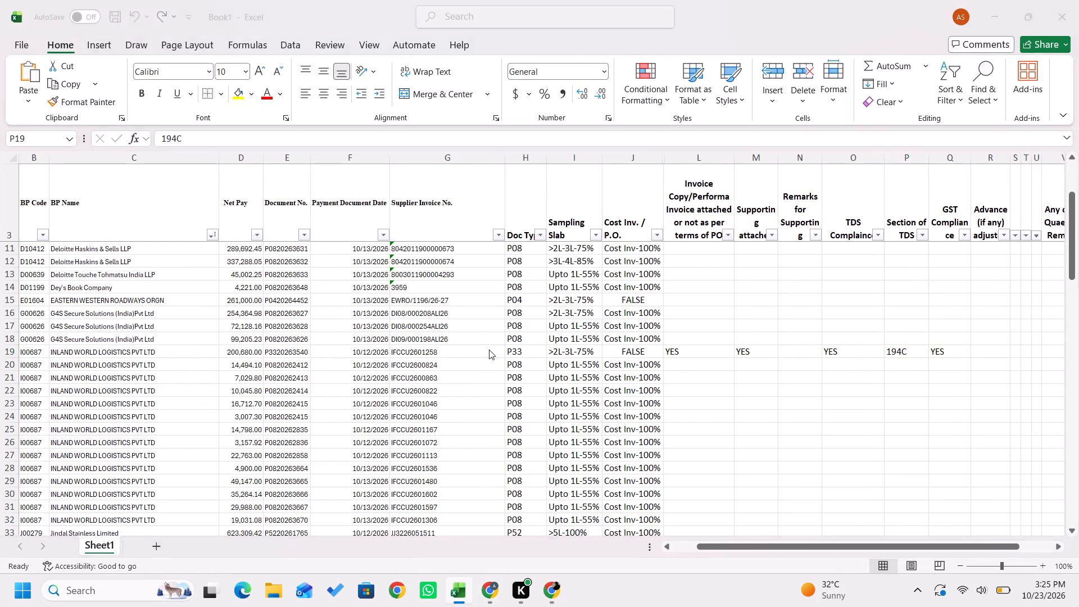
key("ctrl+Tab")
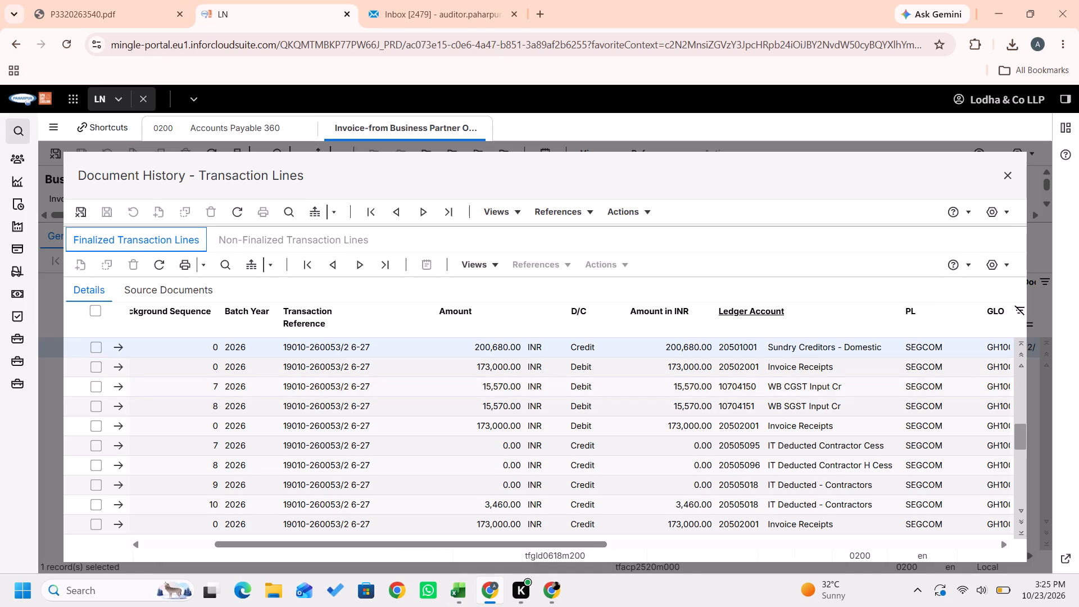
key("Escape")
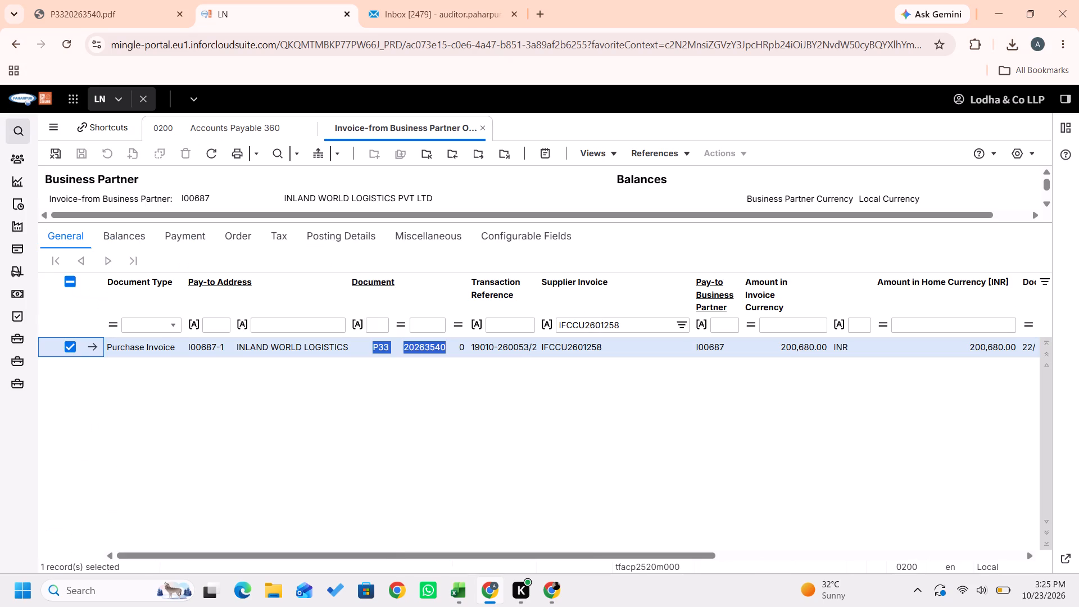
key("shift+r")
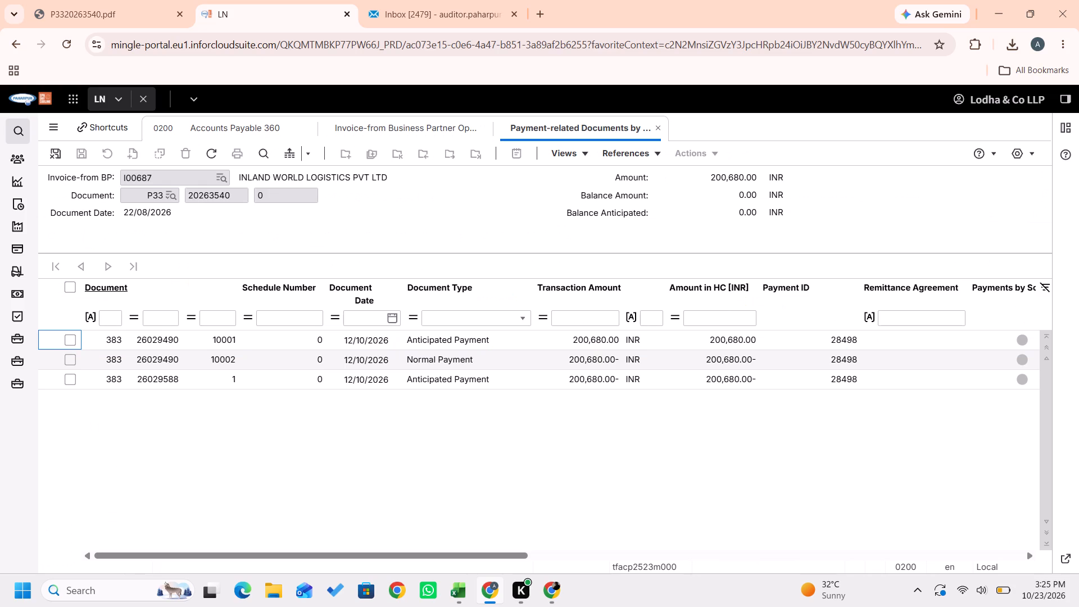
Switch to Book1 in Excel and enter NO in row 19 for advance adjusted.
key("alt+Tab")
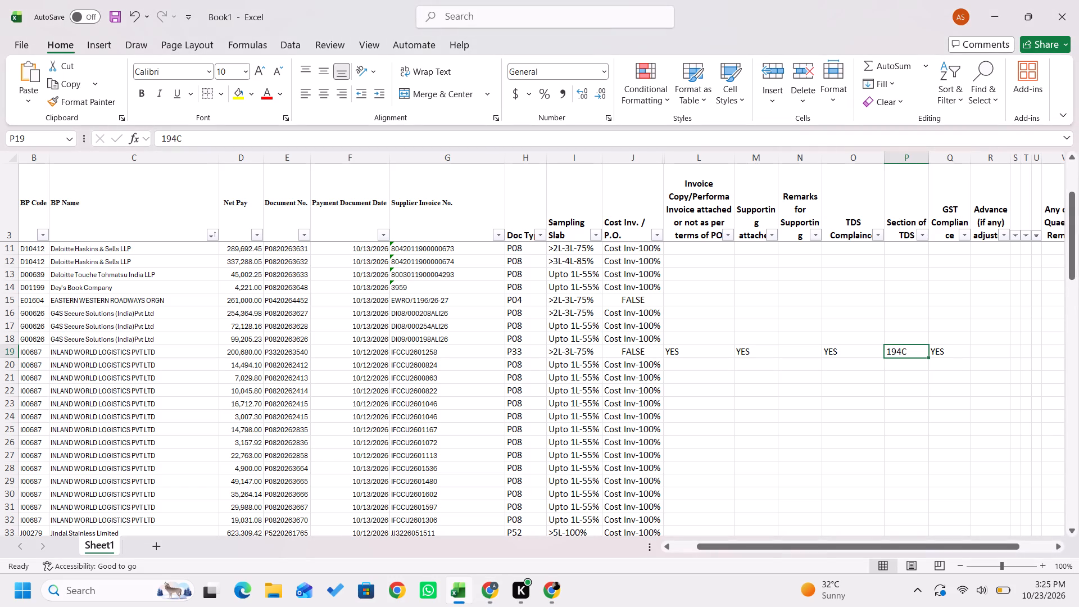
key("Right")
key("Right")
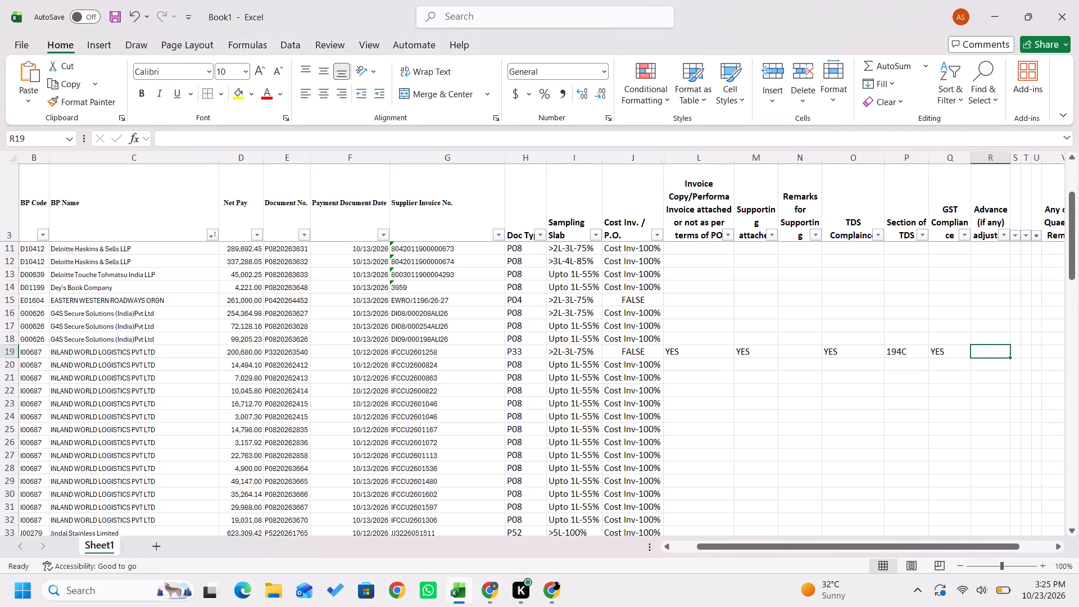
type("NO")
key("Return")
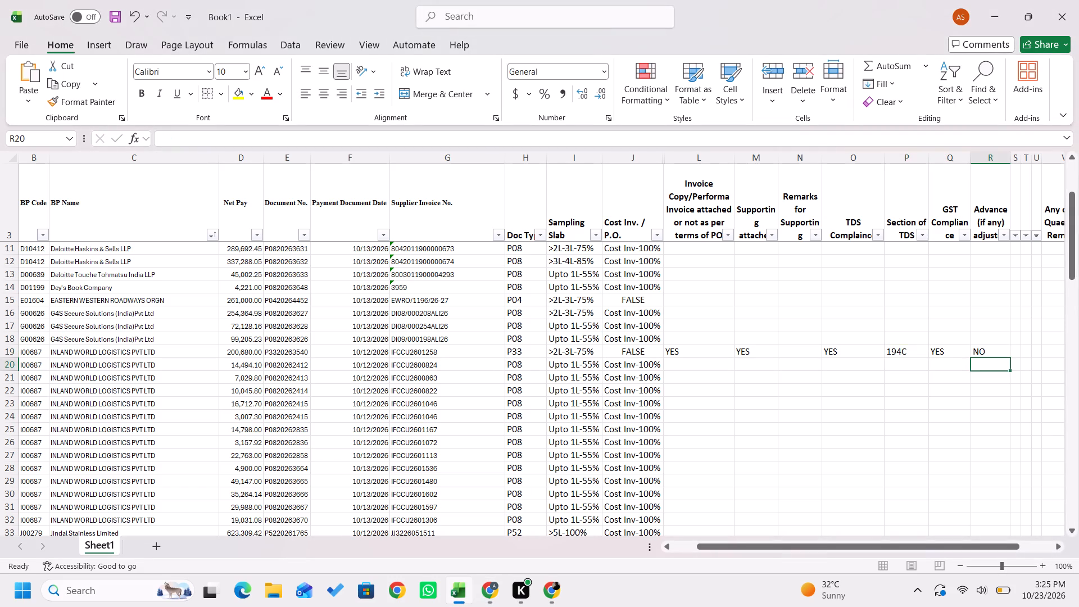
Copy the supplier invoice number IFCCU2600824 from row 20 of Book1.
key("Left")
key("Left")
key("Left")
key("Left")
key("Left")
key("Left")
key("Left")
key("Left")
key("Left")
key("Left")
key("Left")
key("Left")
key("Left")
key("Left")
key("Left")
key("Left")
key("Left")
key("Left")
key("Left")
key("Left")
key("Left")
key("Left")
key("Left")
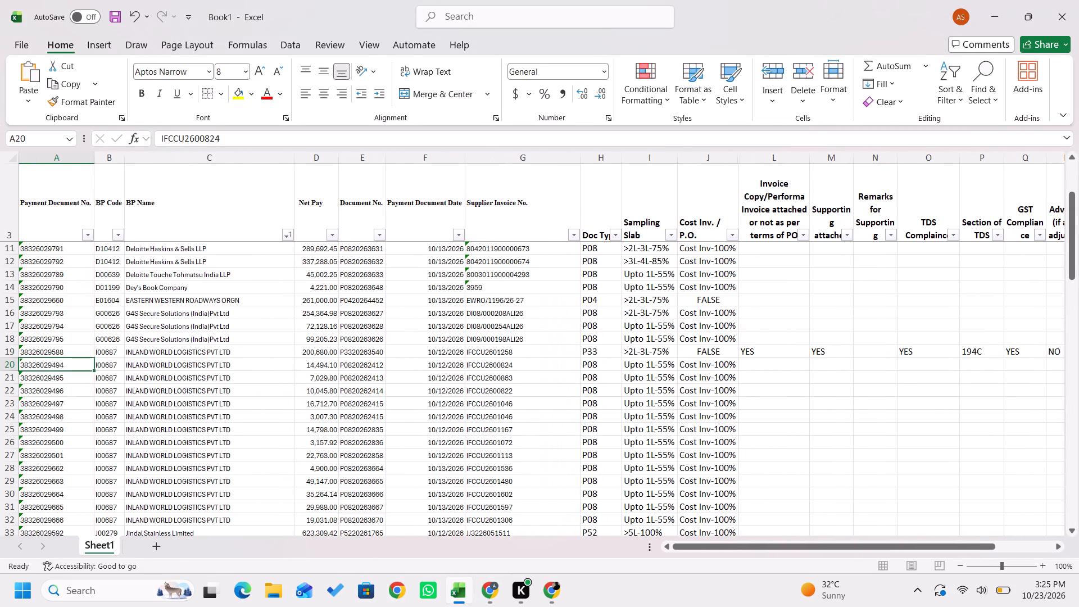
key("Right")
key("Right")
key("Right")
key("Right")
key("Right")
key("Right")
key("Right")
key("Left")
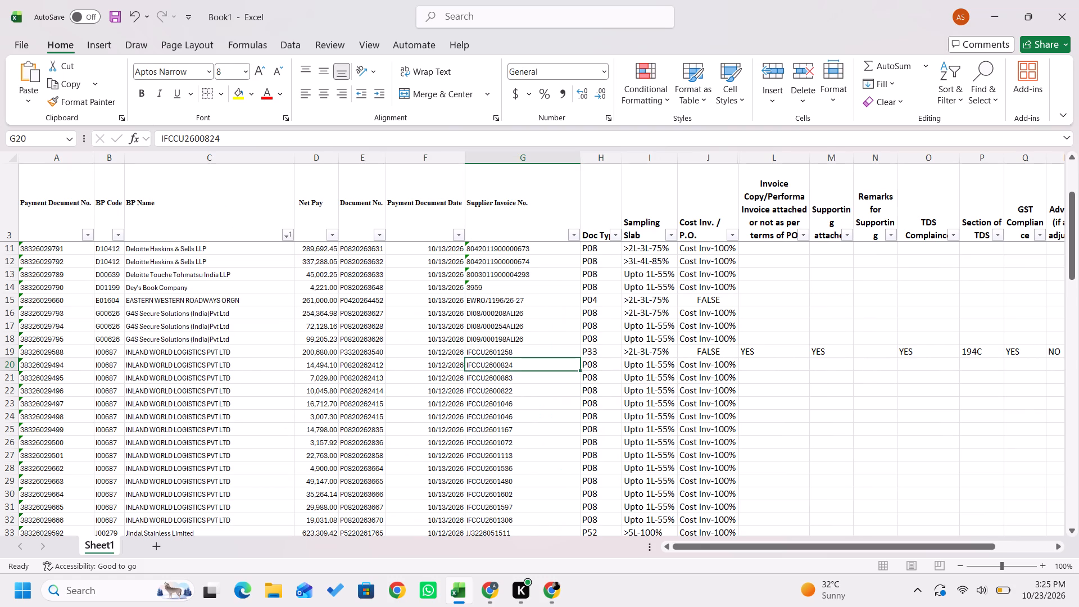
key("ctrl+c")
In LN in Chrome, close the payment-related documents and filter the open invoices by supplier invoice IFCCU2600824.
key("alt+Tab")
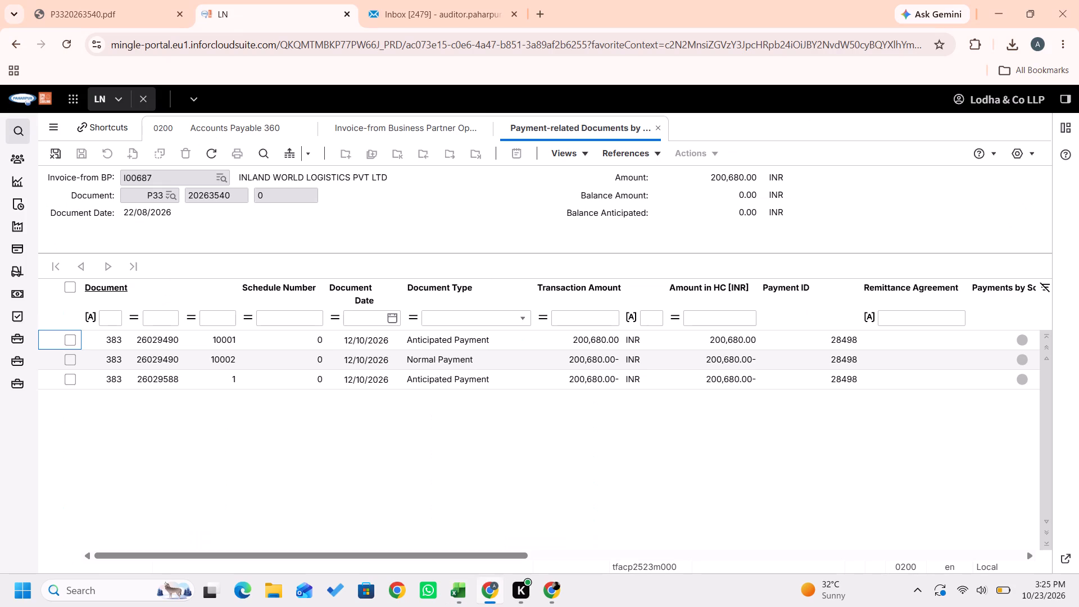
key("Escape")
left_click(659, 125)
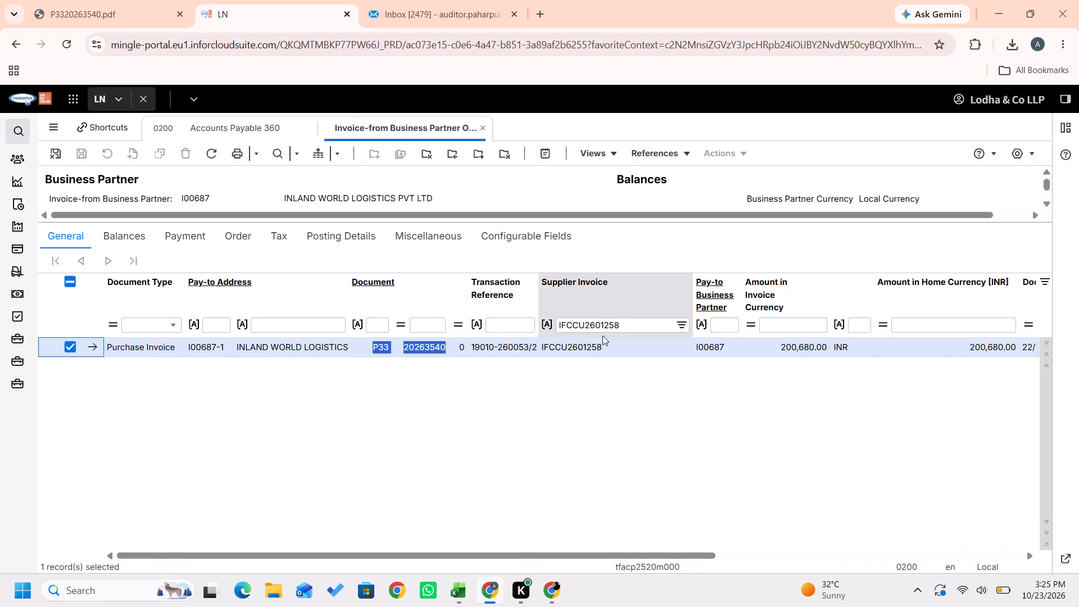
left_click(616, 329)
key("ctrl+a")
key("ctrl+v")
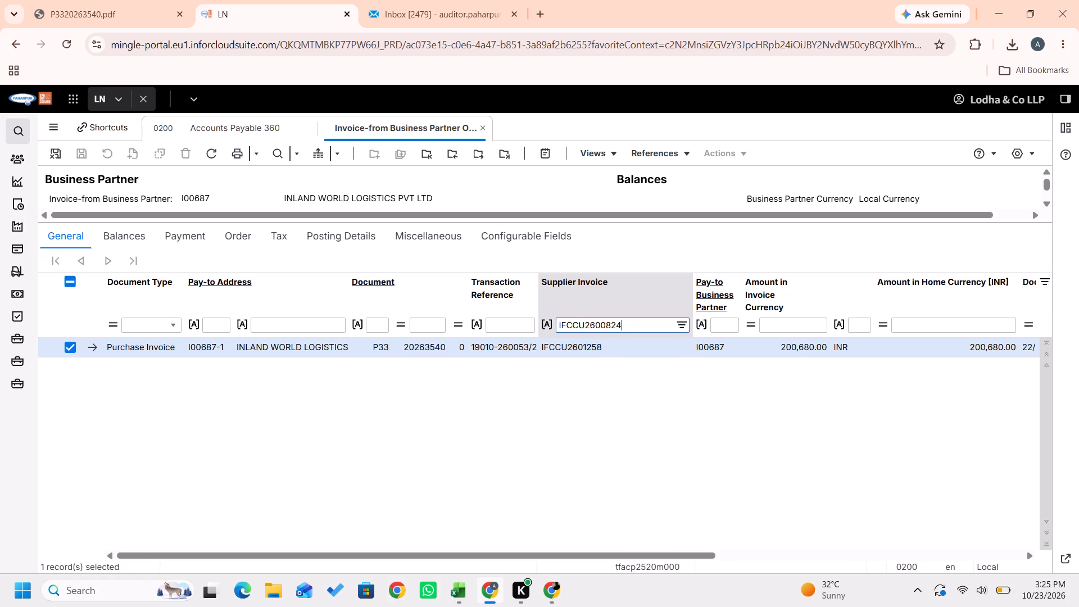
key("Return")
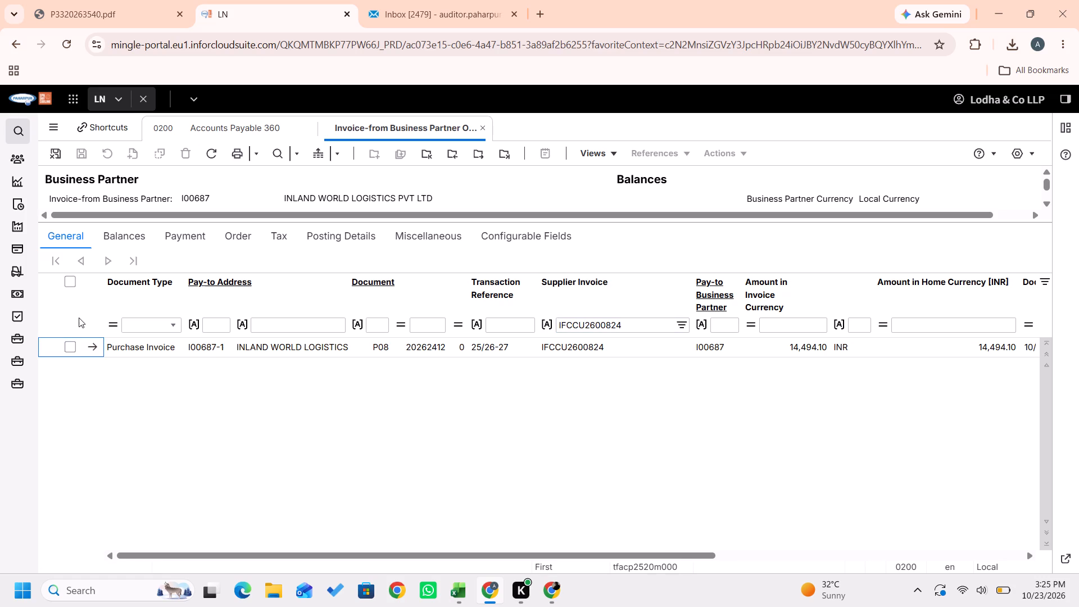
left_click(71, 348)
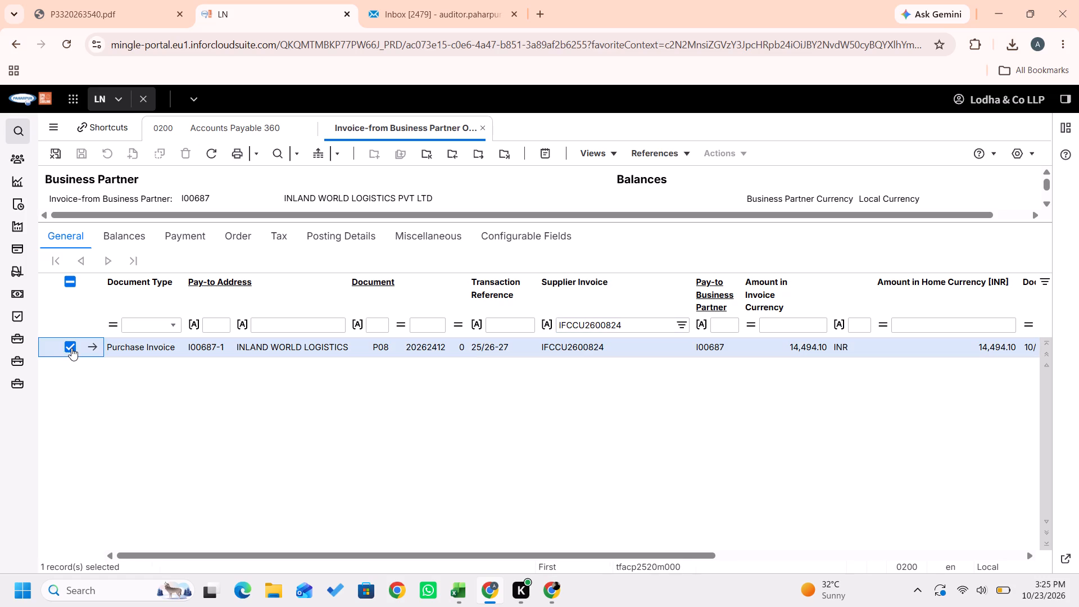
left_click_drag(369, 348, 457, 347)
key("ctrl+c")
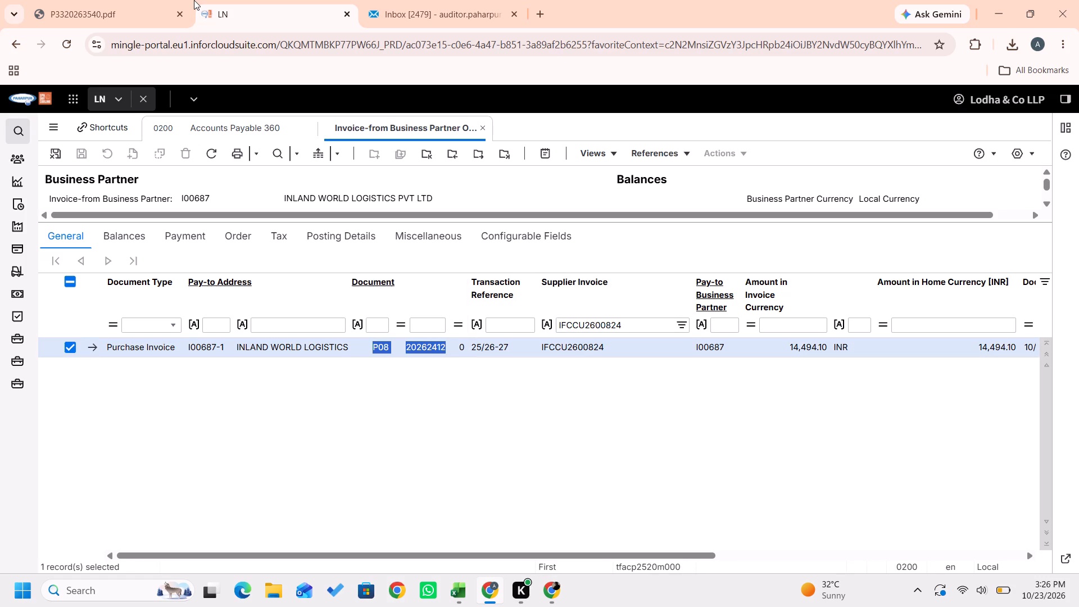
Switch to the SharePoint tab showing P3320263540.pdf and navigate back from the document.
left_click(193, 0)
scroll(351, 247, "right", 8)
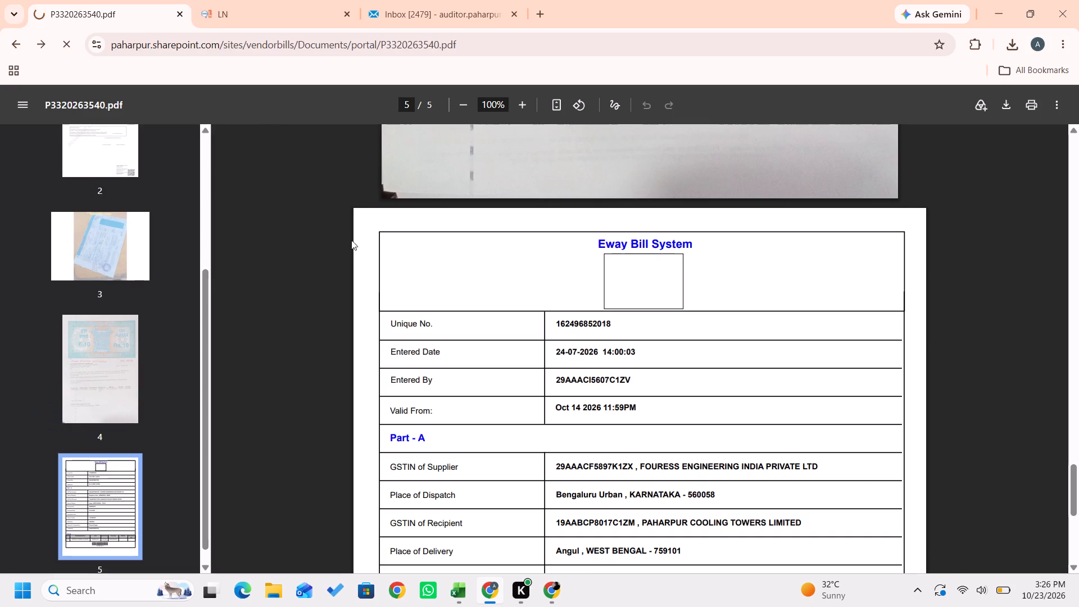
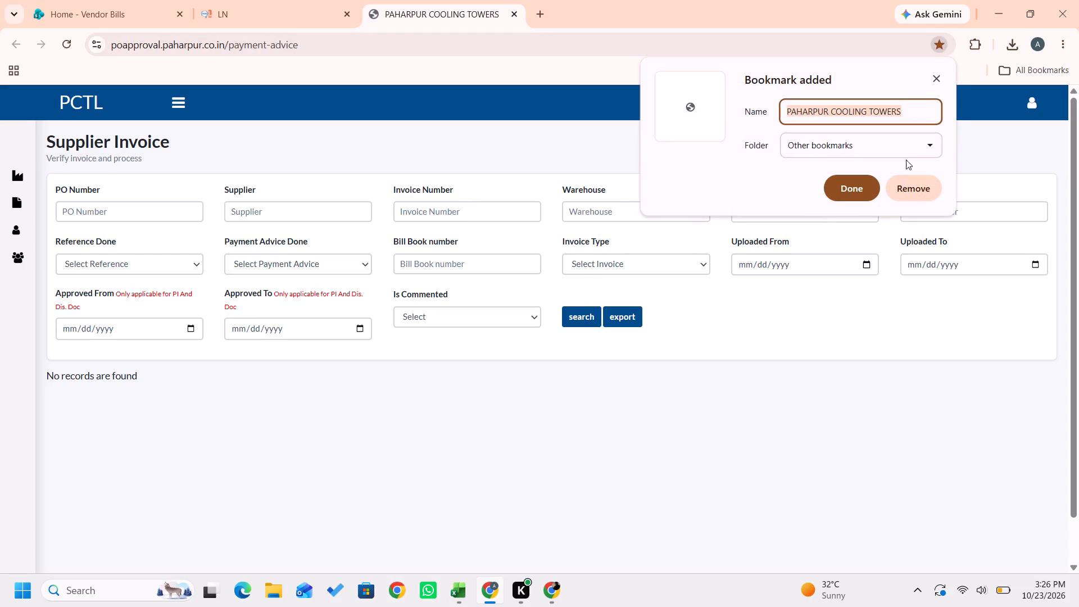
Save the bookmark for the Supplier Invoice payment-advice page under the name PO PORTAL and check the saved bookmarks.
type("PO PORTAL")
key("Return")
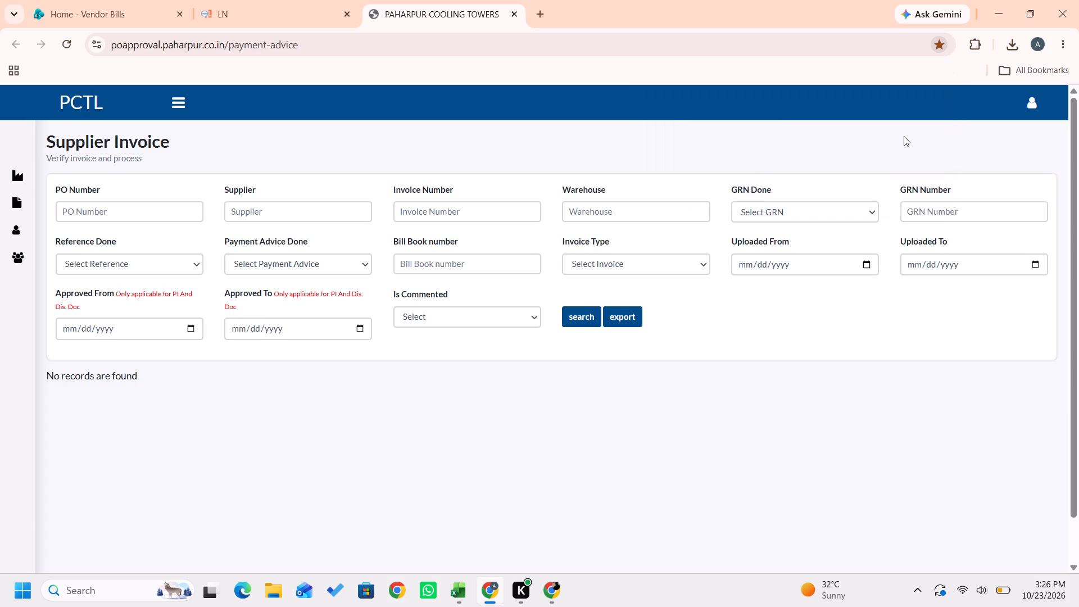
left_click(1045, 66)
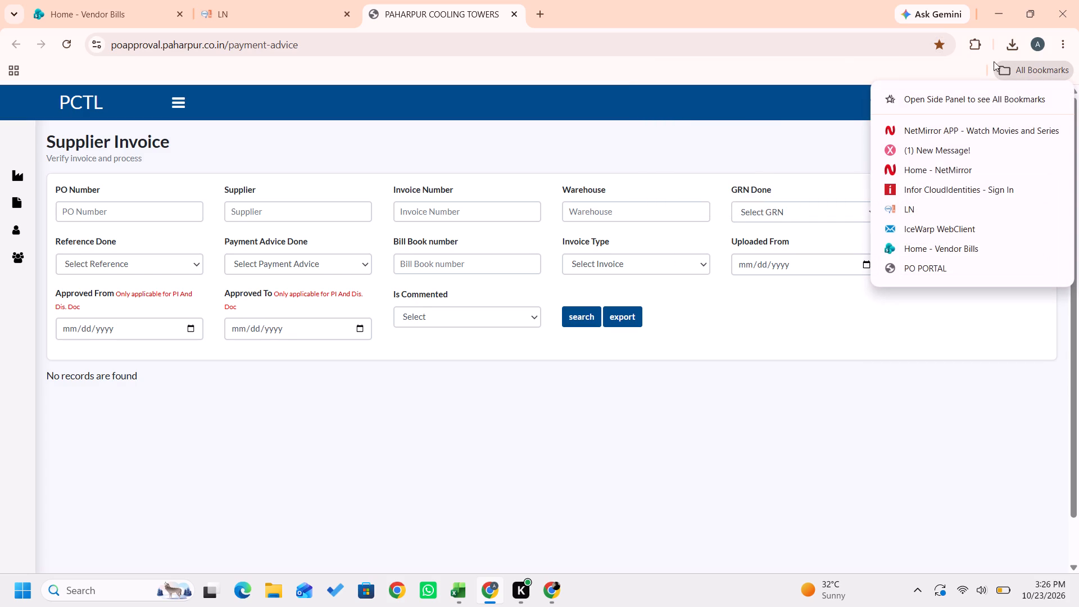
left_click(632, 40)
Return to the LN tab showing the filtered IFCCU2600824 purchase invoice.
left_click(329, 0)
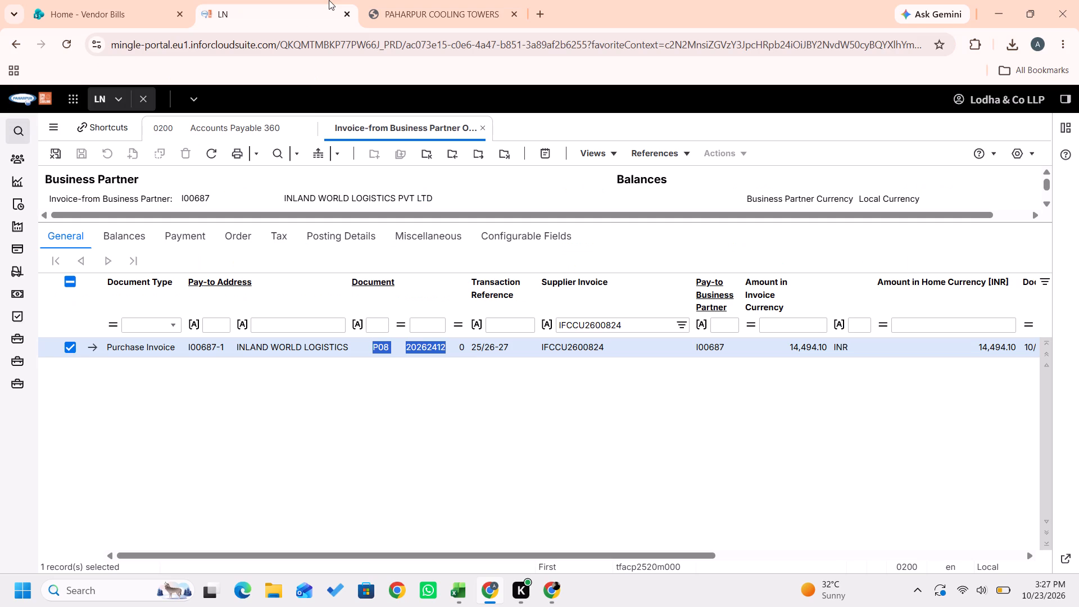
left_click(597, 383)
left_click(539, 0)
left_click(682, 12)
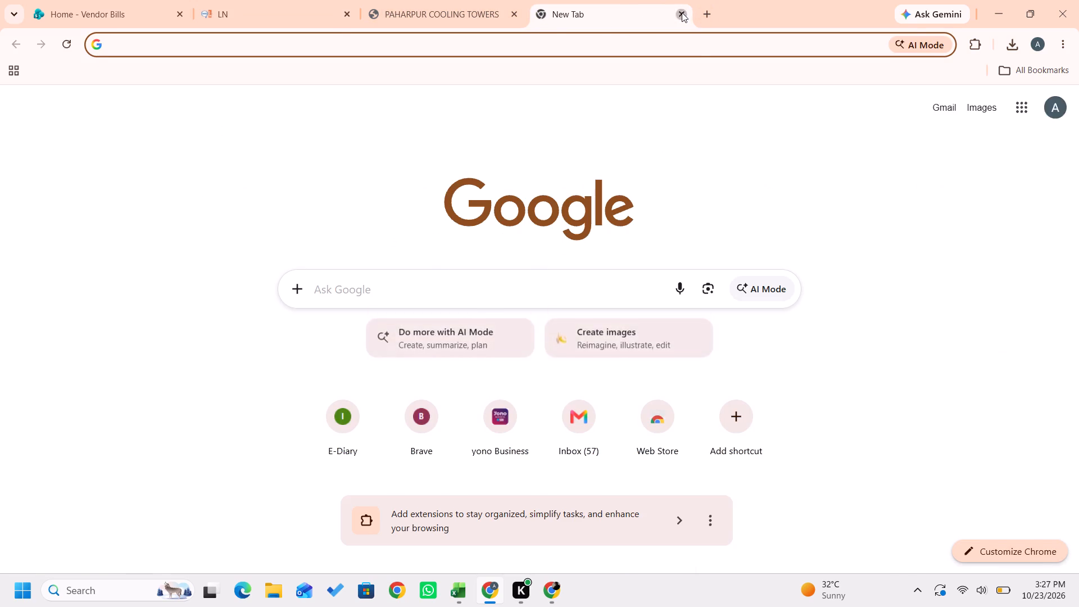
Switch to Book1 in Excel and review row 20's document type, sampling slab and Cost Inv. / P.O. entries.
key("alt+Tab")
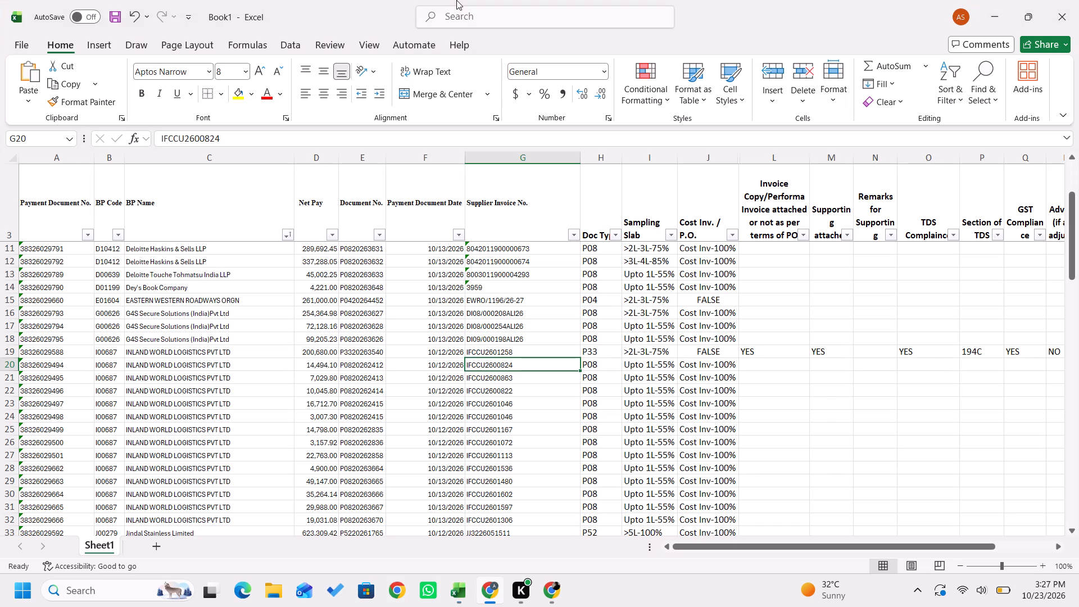
key("Right")
key("Right")
key("Right")
key("Right")
key("Left")
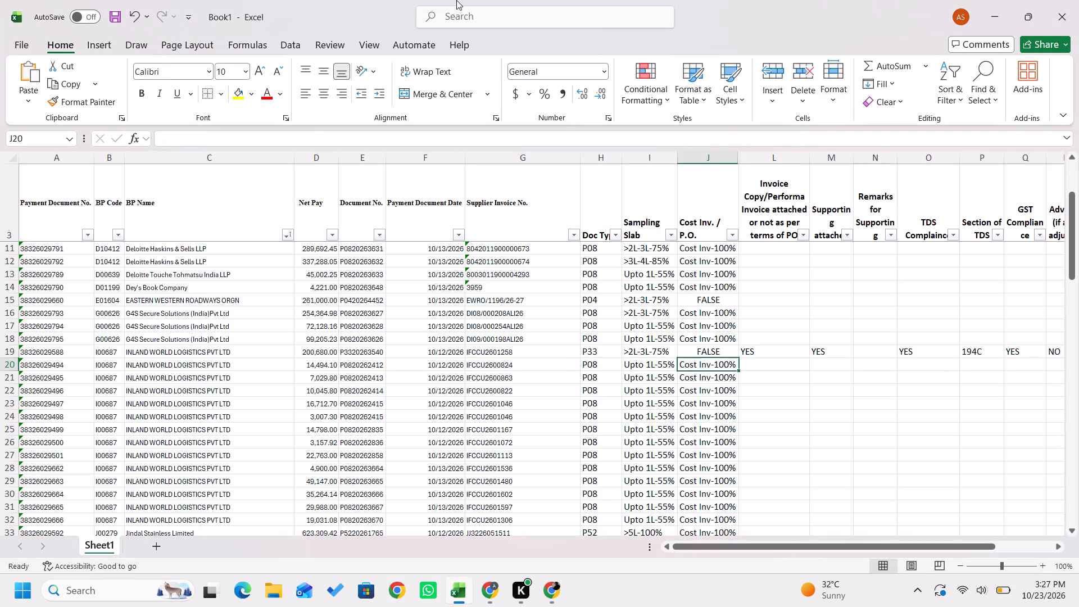
key("Left")
key("Left")
key("Left")
Switch back to LN in Chrome and open the document history transaction lines of the IFCCU2600824 invoice.
key("alt+Tab")
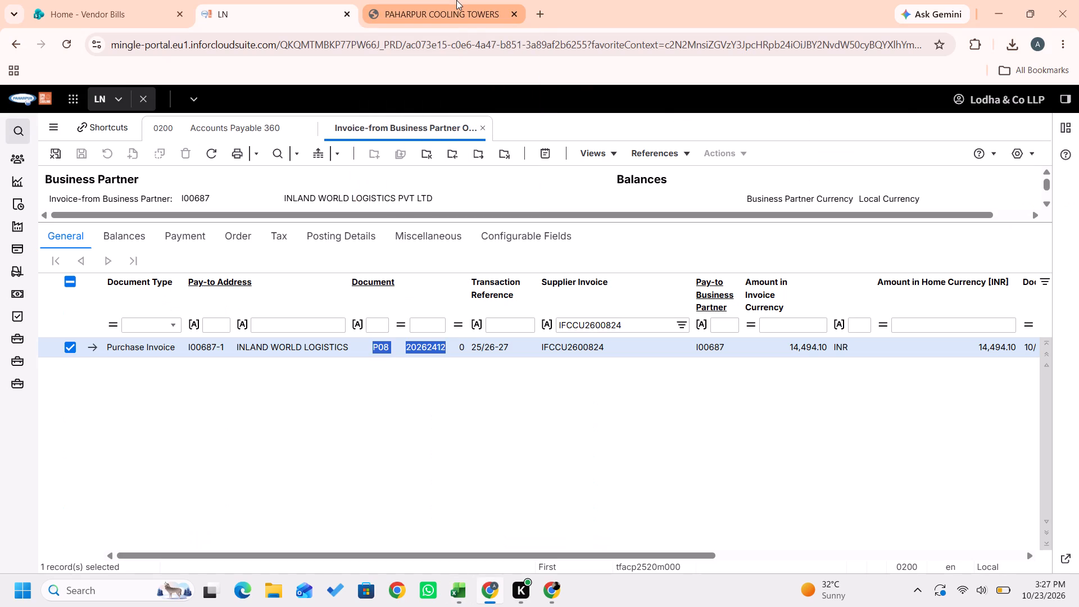
key("shift+g")
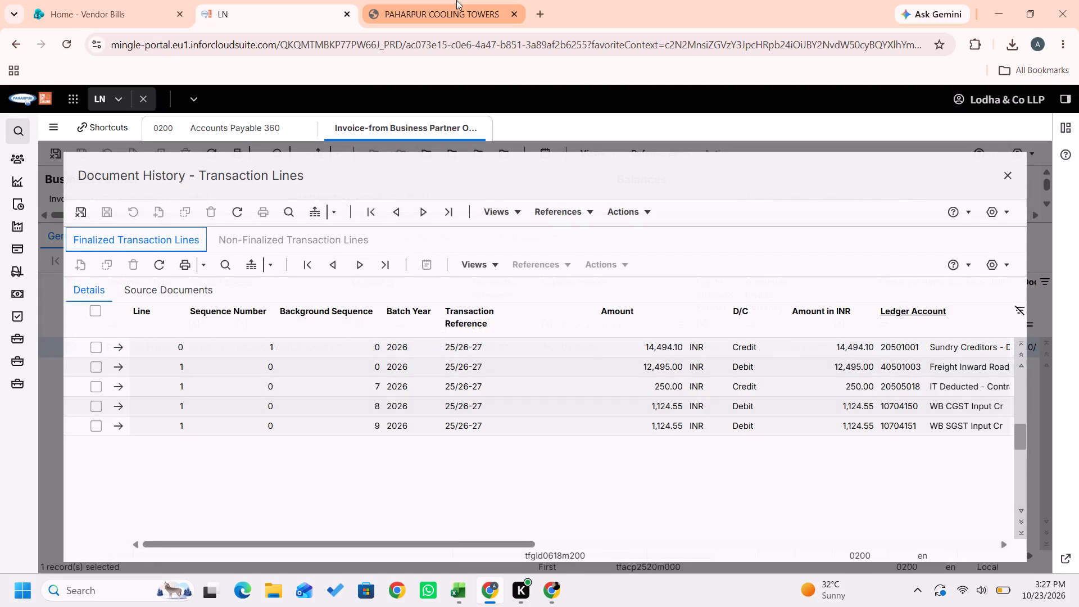
left_click(169, 0)
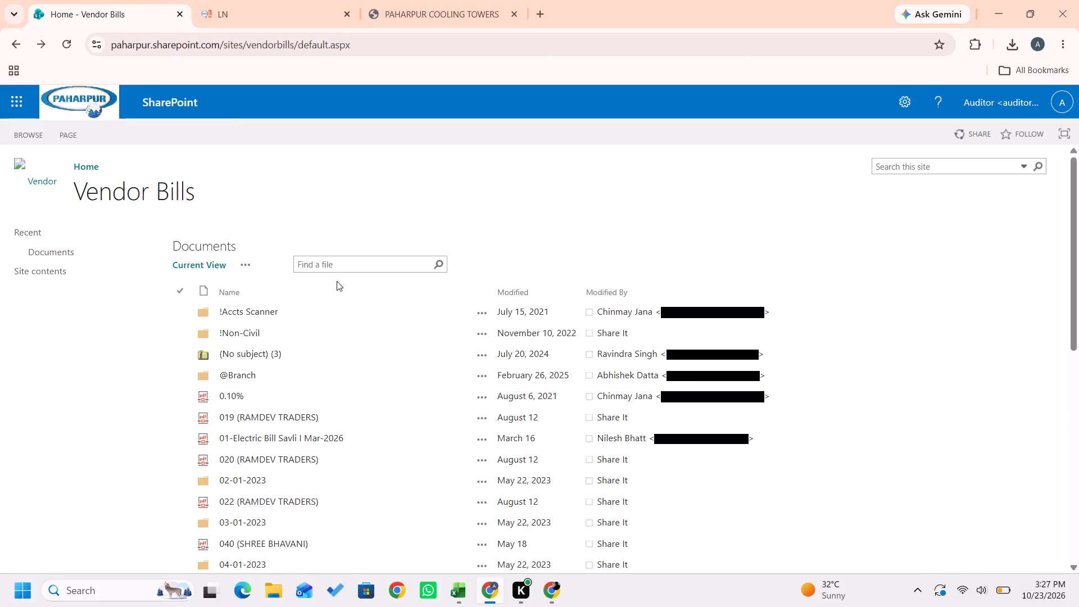
left_click(344, 266)
key("ctrl+v")
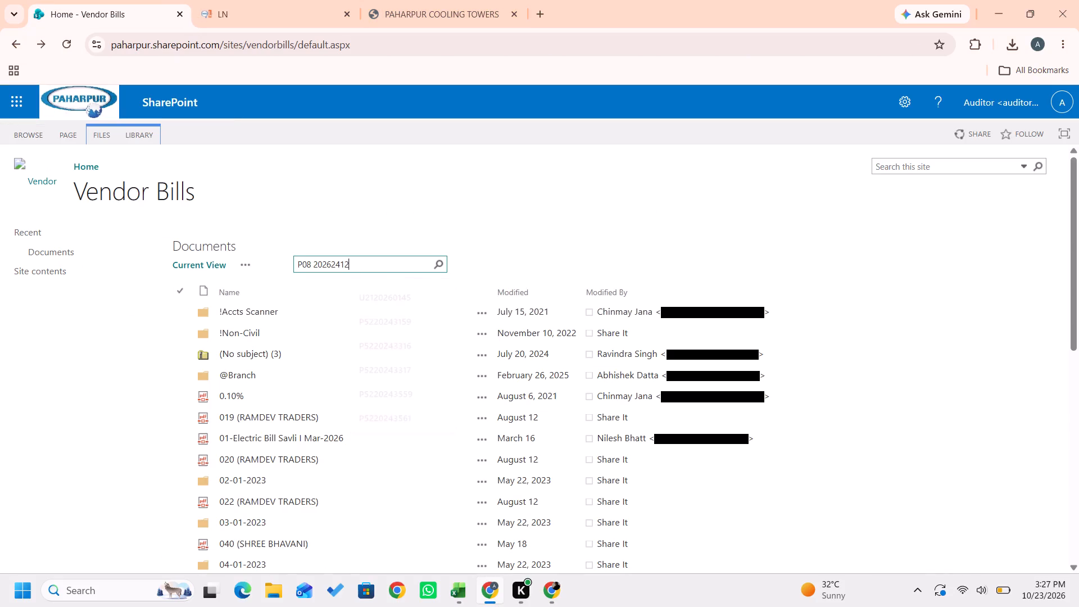
key("Return")
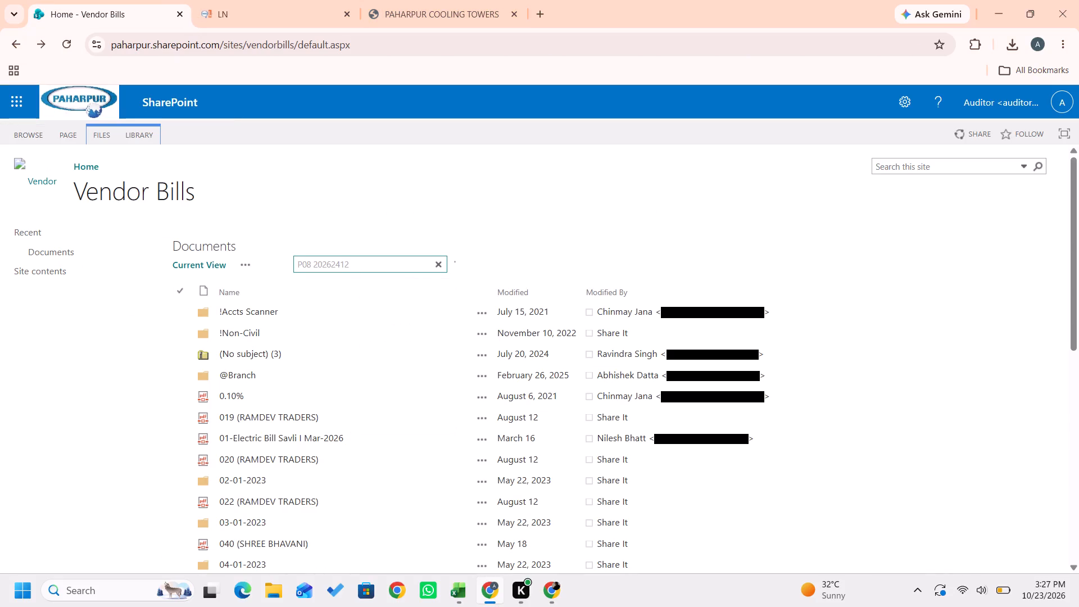
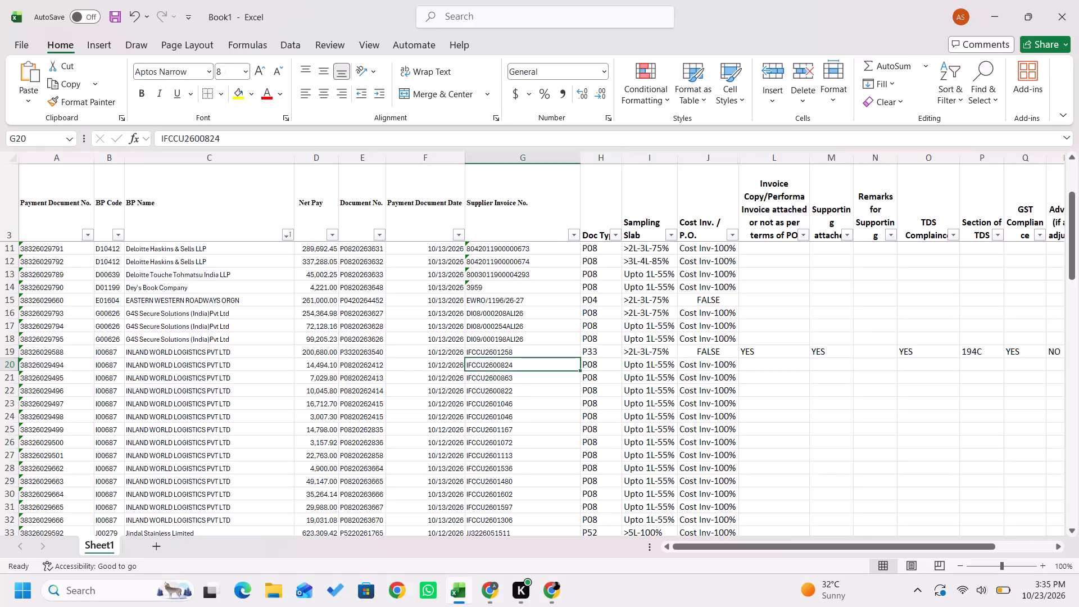
Copy supplier invoice number IFCCU2600824 from row 20 of Book1 and search for it on the PCTL Supplier Invoice page in Chrome.
key("Left")
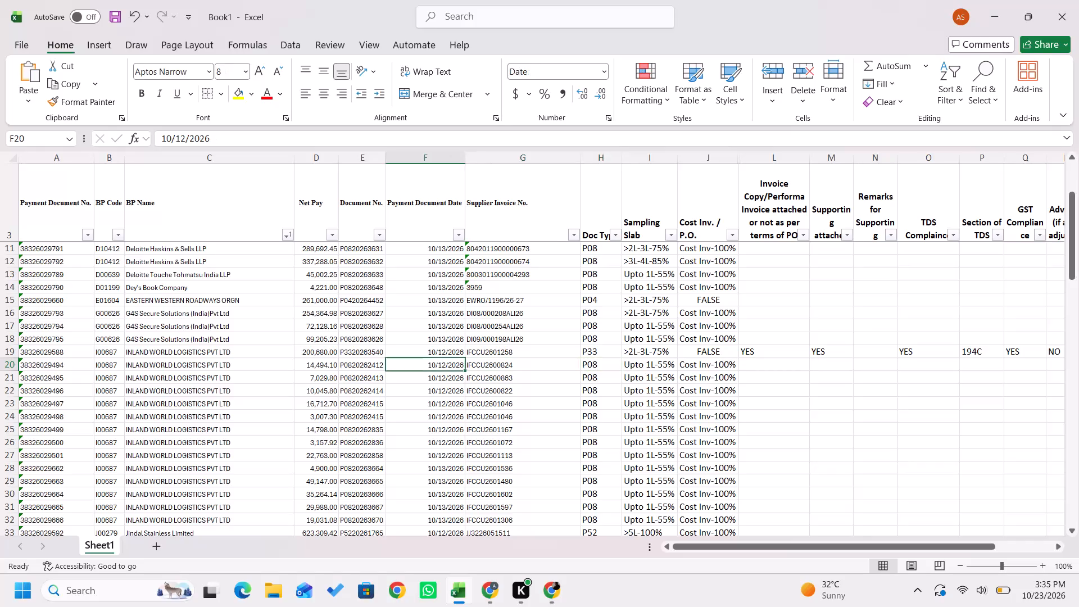
key("Right")
key("ctrl+c")
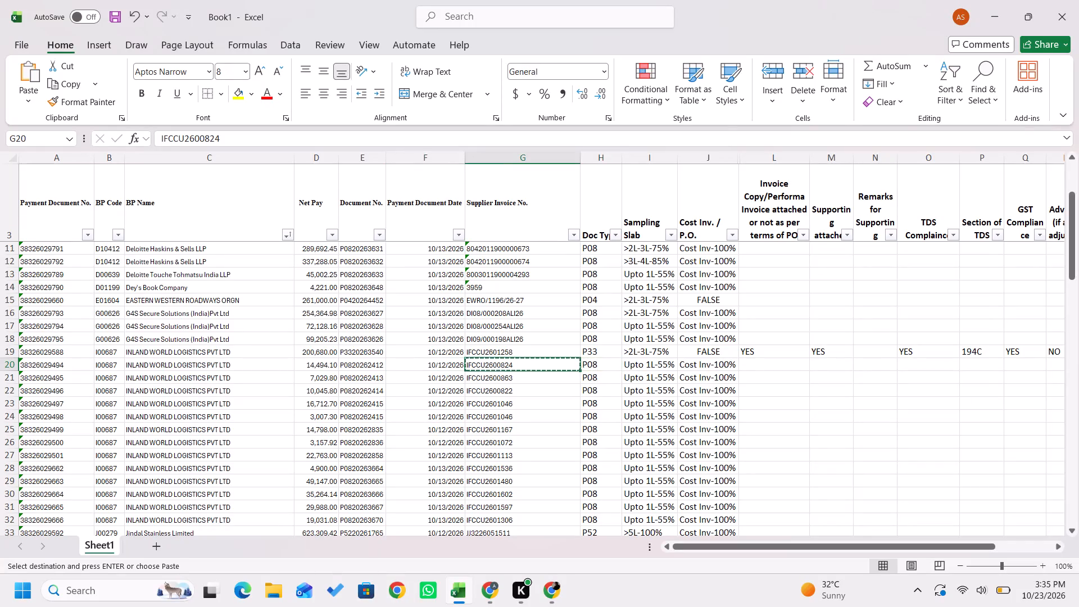
key("alt+Tab")
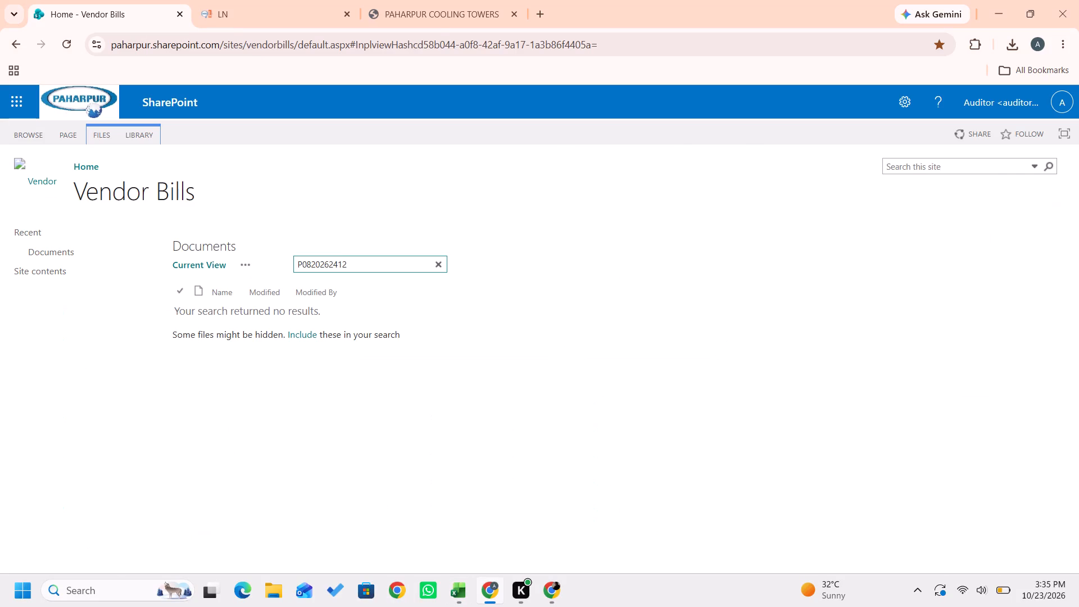
key("ctrl+Tab")
key("ctrl+Tab")
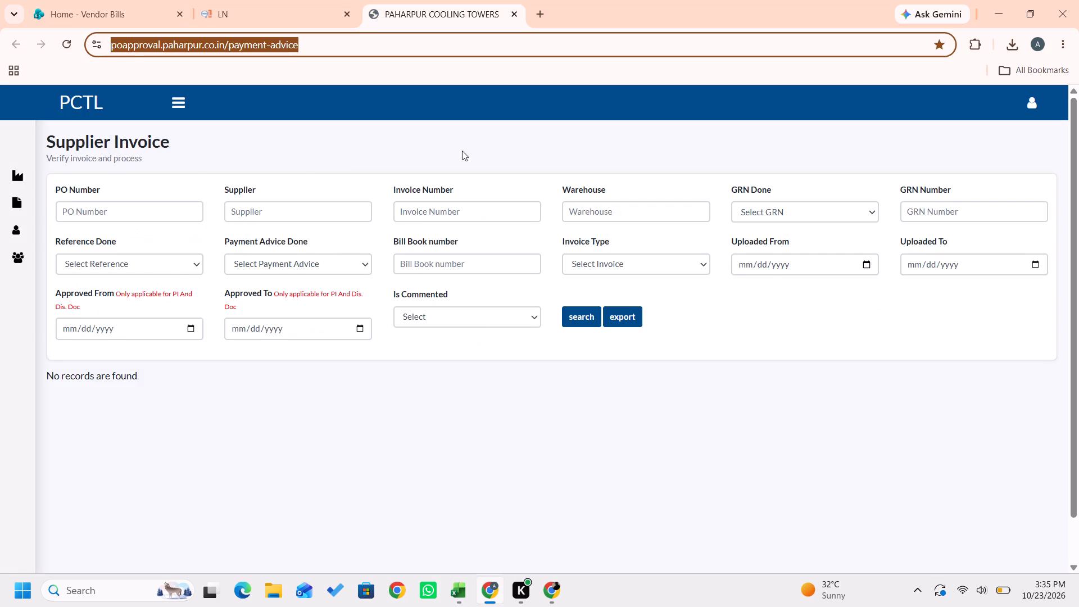
left_click(434, 212)
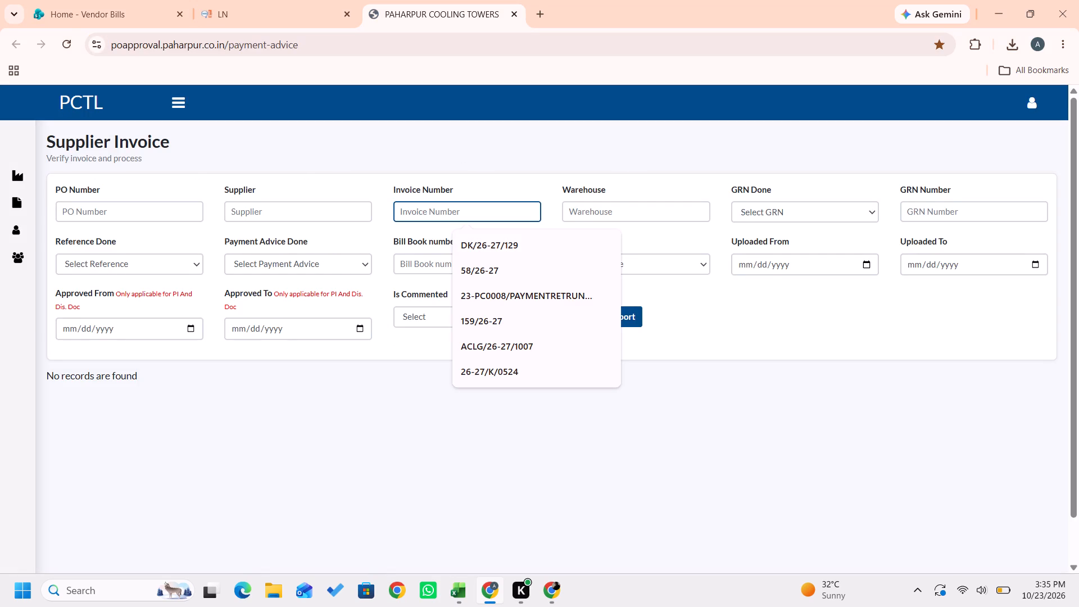
key("ctrl+v")
key("Return")
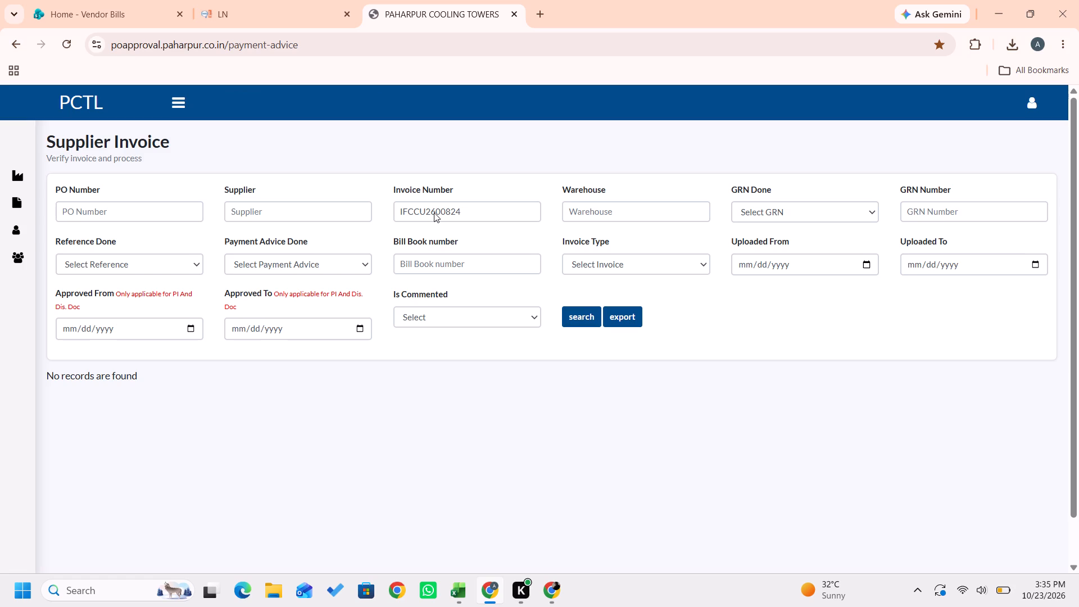
left_click(268, 0)
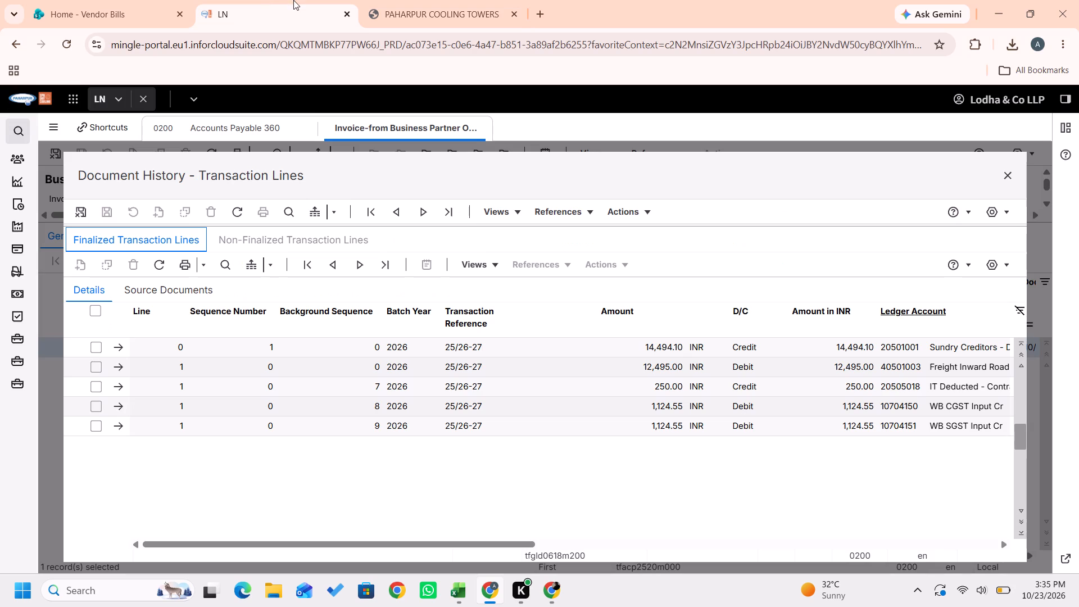
left_click(445, 0)
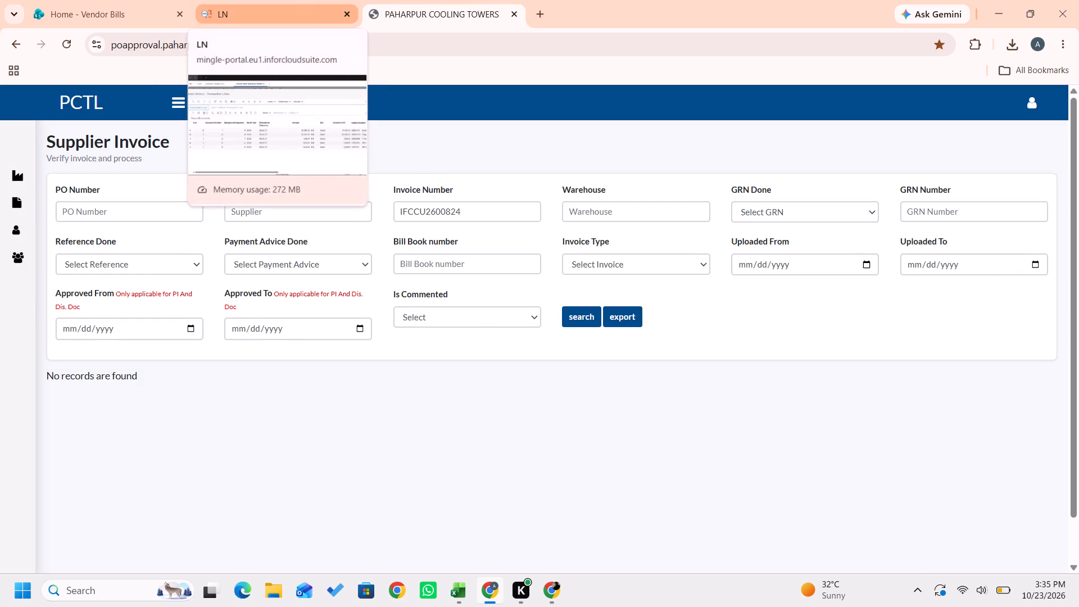
key("alt+Tab")
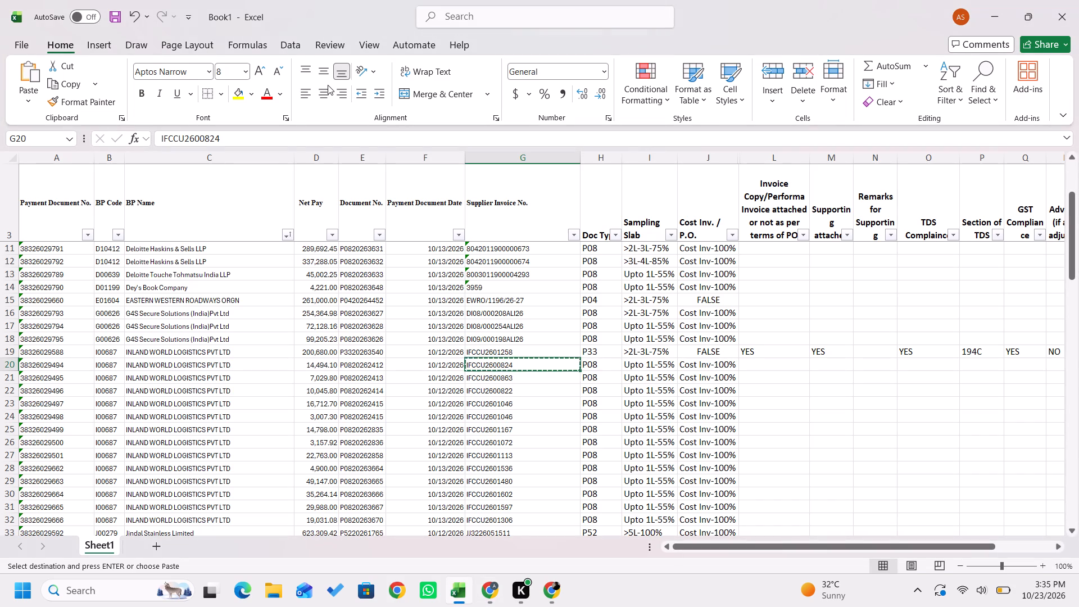
key("Left")
key("Left")
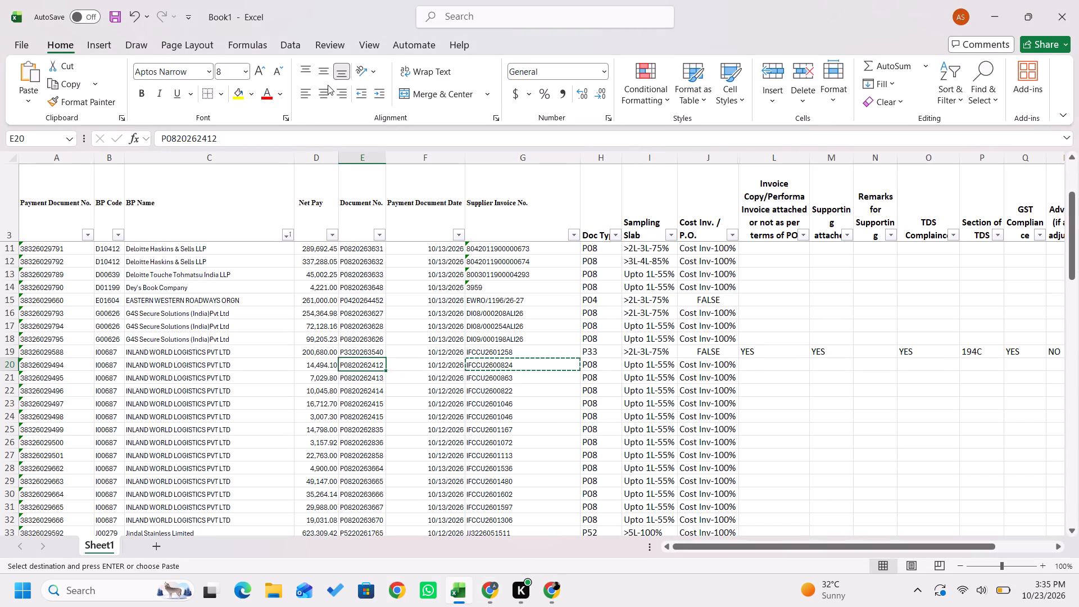
key("ctrl+c")
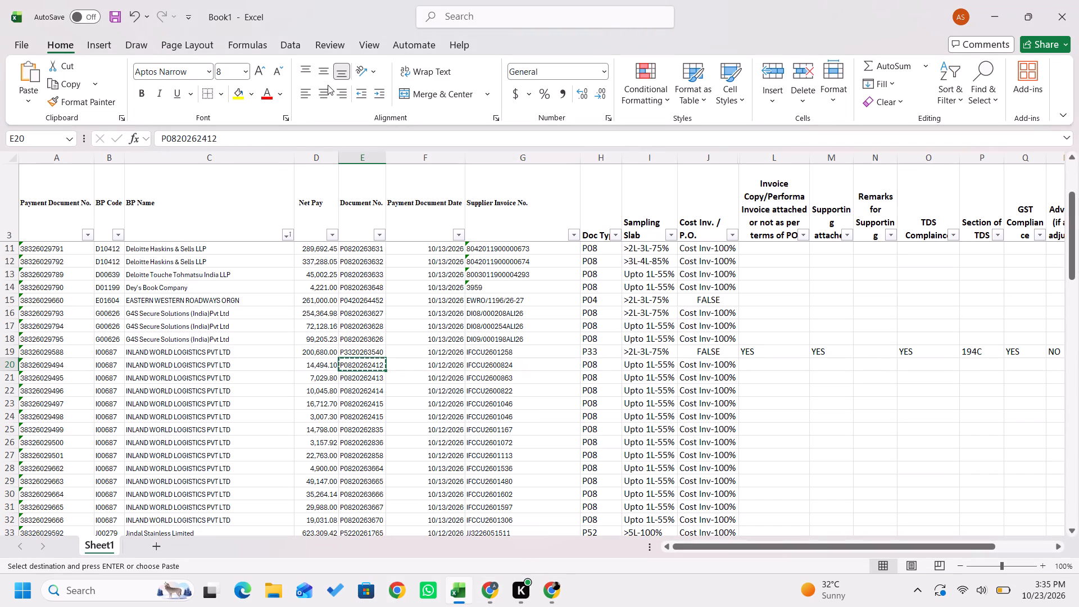
key("alt+Tab")
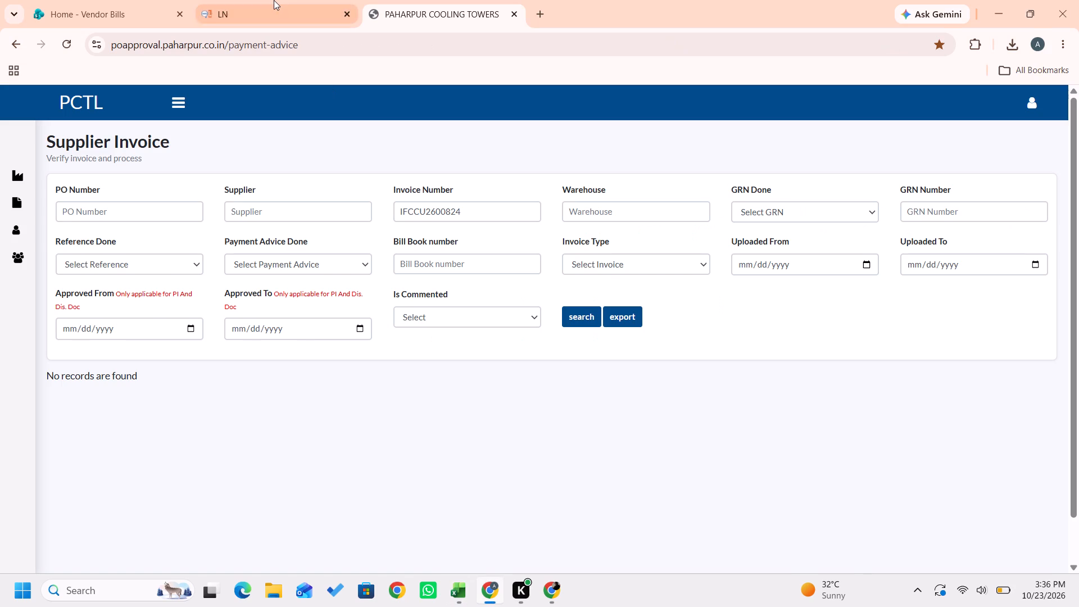
left_click(273, 0)
left_click(101, 0)
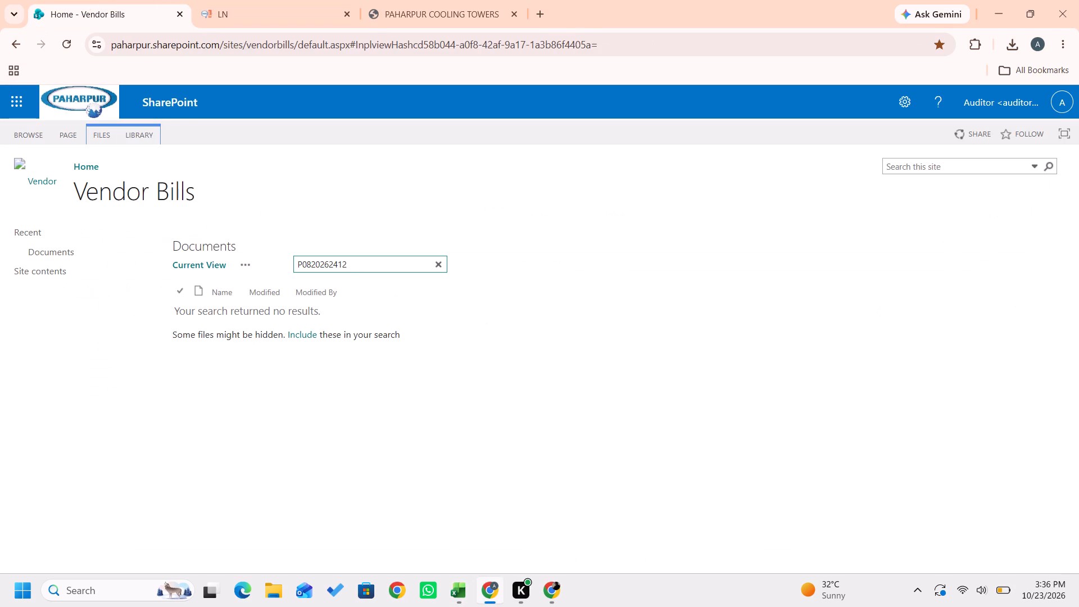
left_click(364, 265)
key("ctrl+a")
key("ctrl+v")
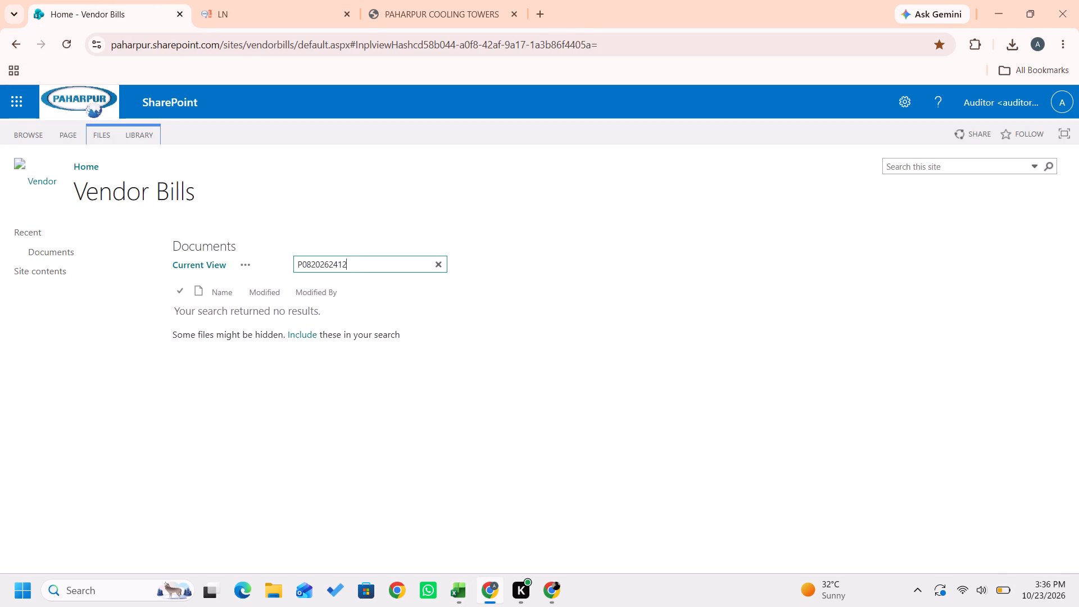
key("Return")
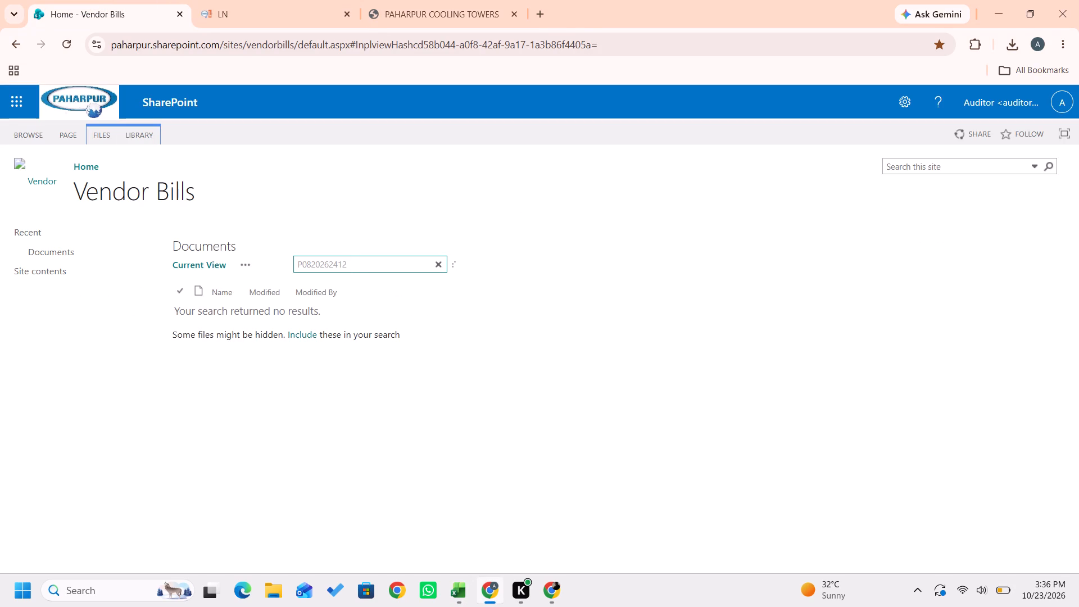
Switch to Book1 in Excel and enter NO for both invoice copy attached and supporting attached in row 20.
key("alt+Tab")
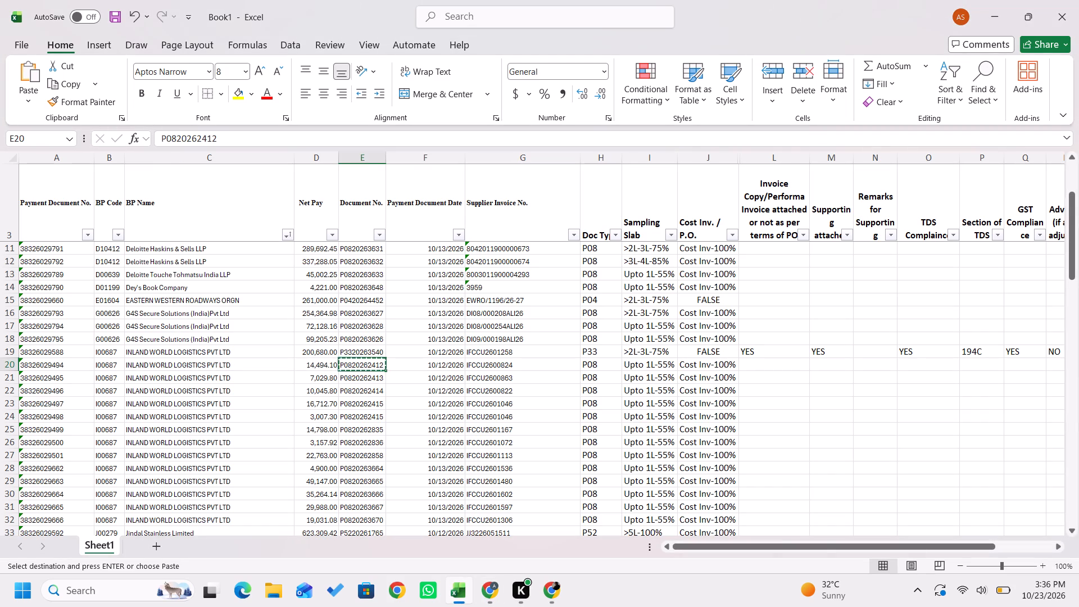
key("Right")
key("Right")
key("Right")
key("Right")
key("Right")
key("Escape")
key("Right")
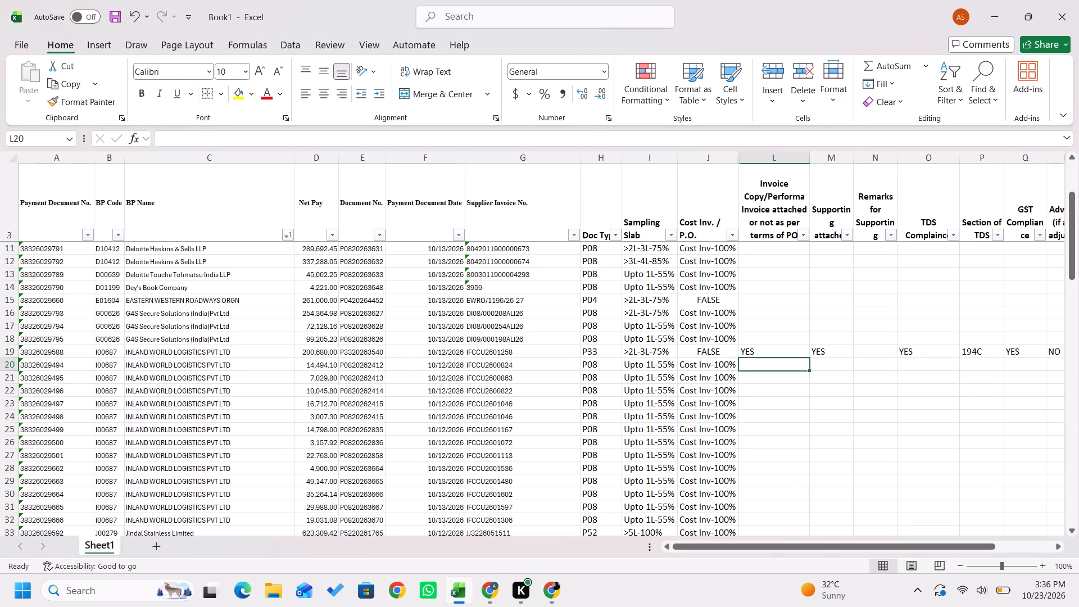
type("NO")
key("Right")
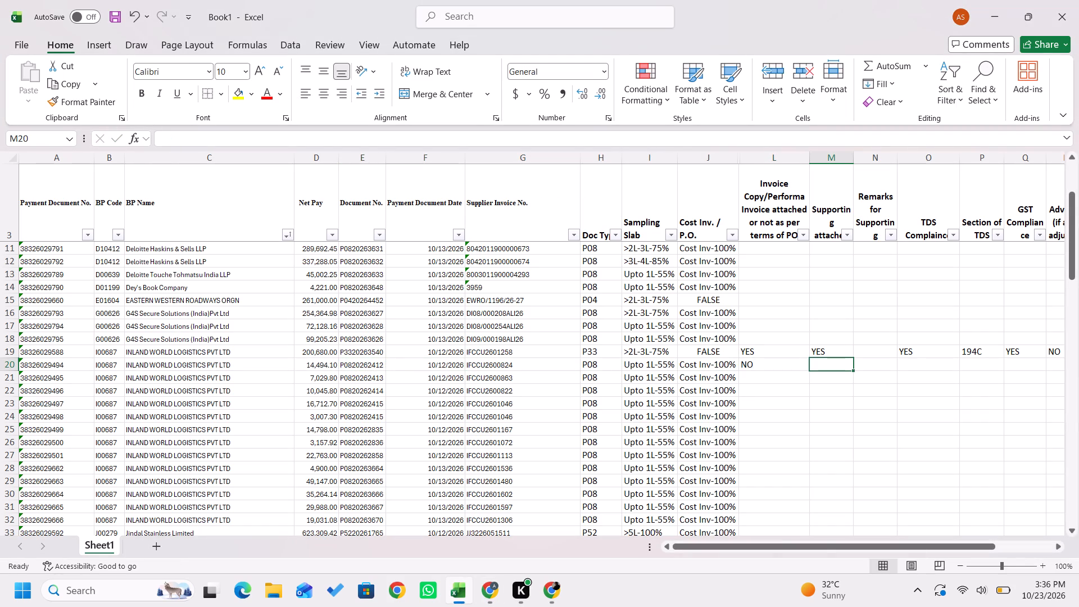
type("NO")
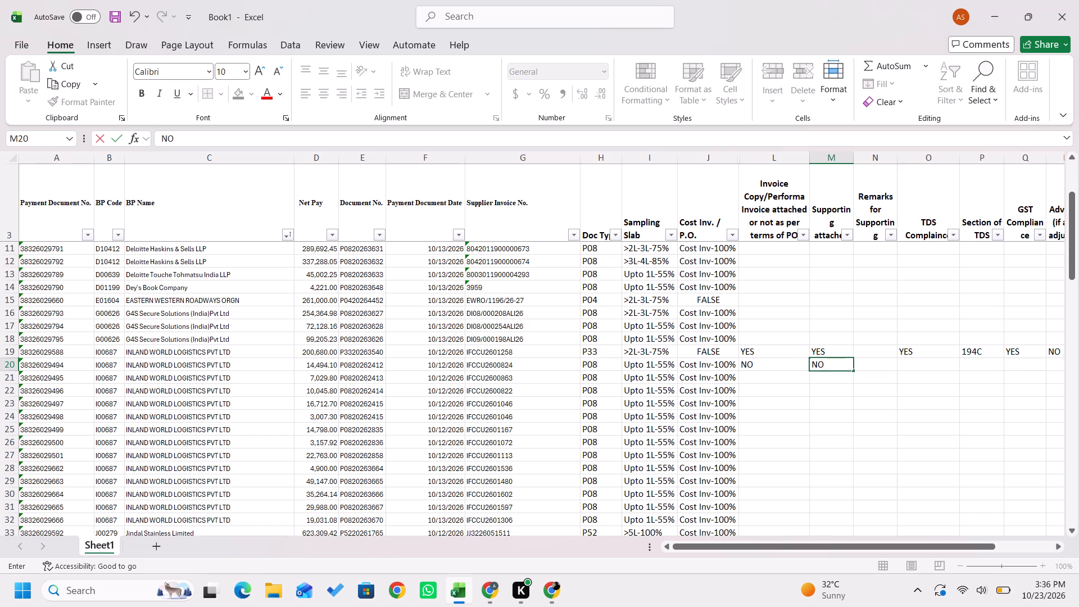
key("Right")
key("Right")
Switch to LN and examine the invoice's TDS and GST ledger accounts in the finalized transaction lines, returning to row 20 of Book1.
key("alt+Tab")
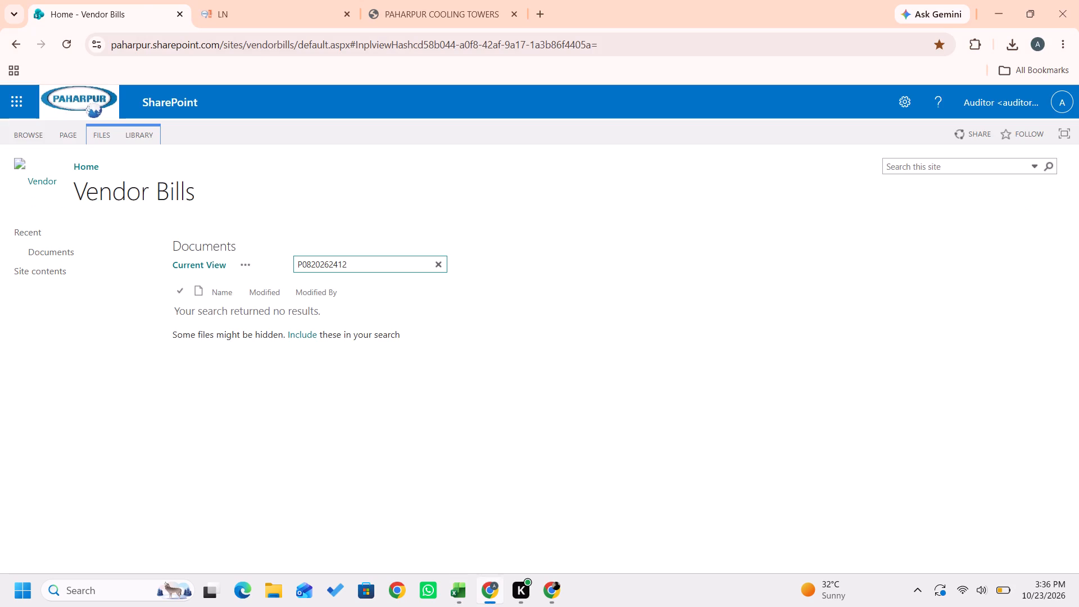
left_click(305, 0)
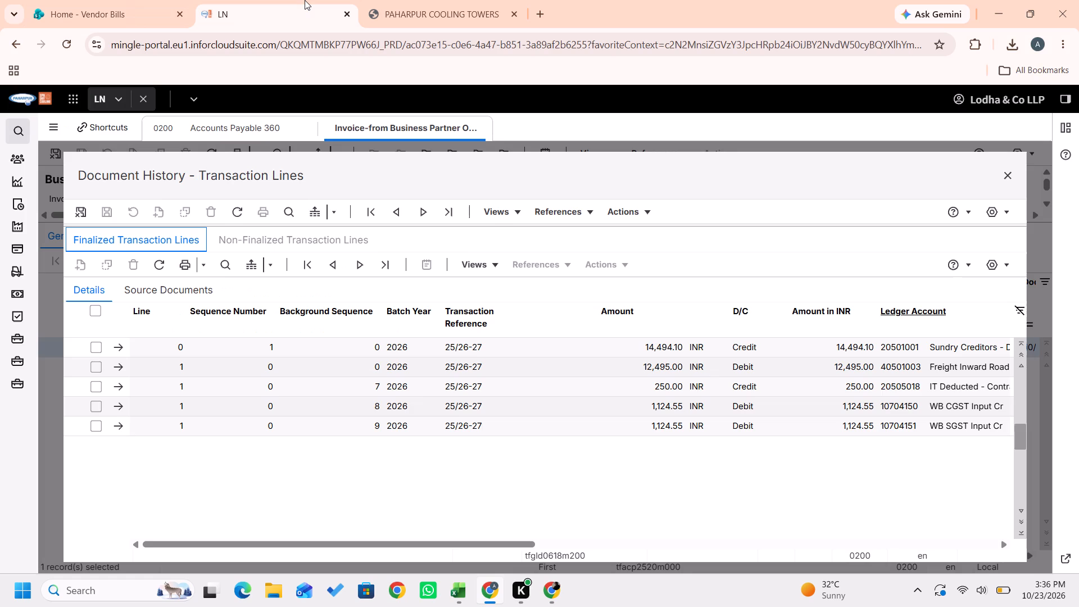
scroll(682, 424, "left", 3)
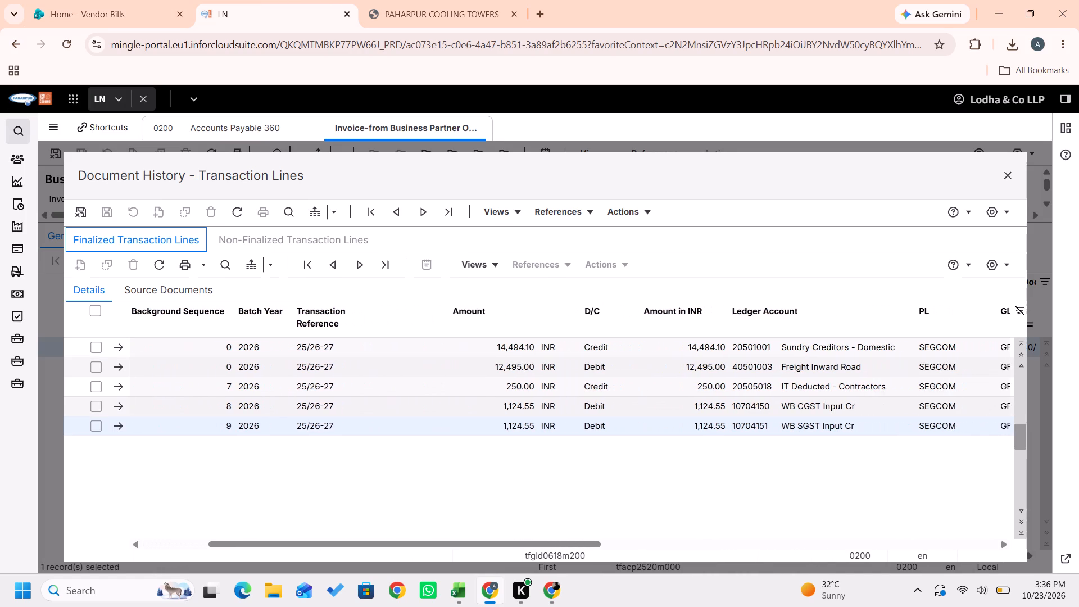
key("alt+Tab")
key("Right")
key("Left")
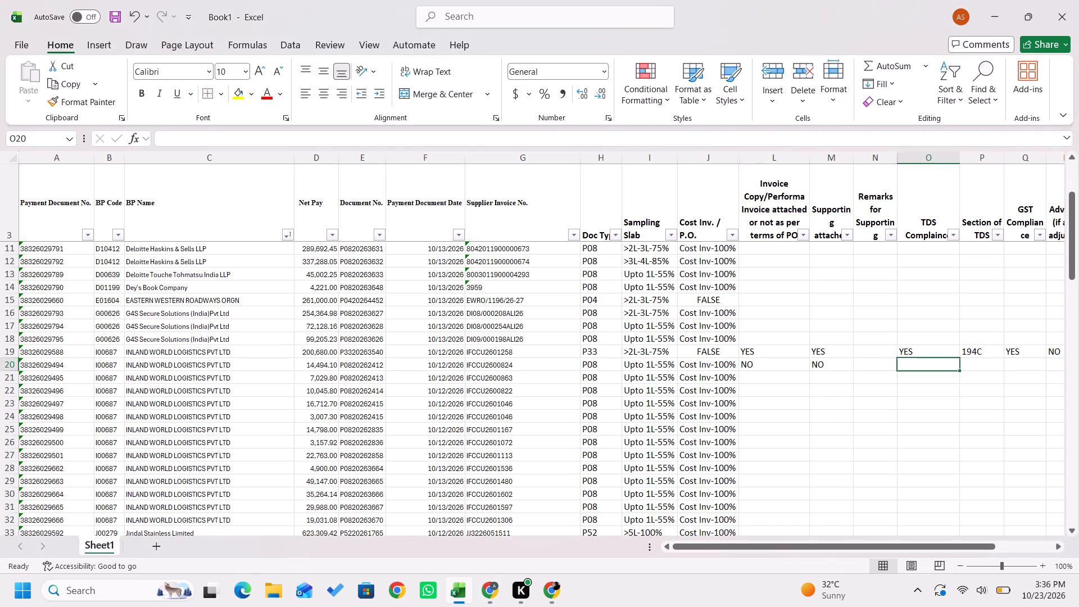
key("Right")
key("Left")
key("Right")
key("Left")
key("alt+Tab")
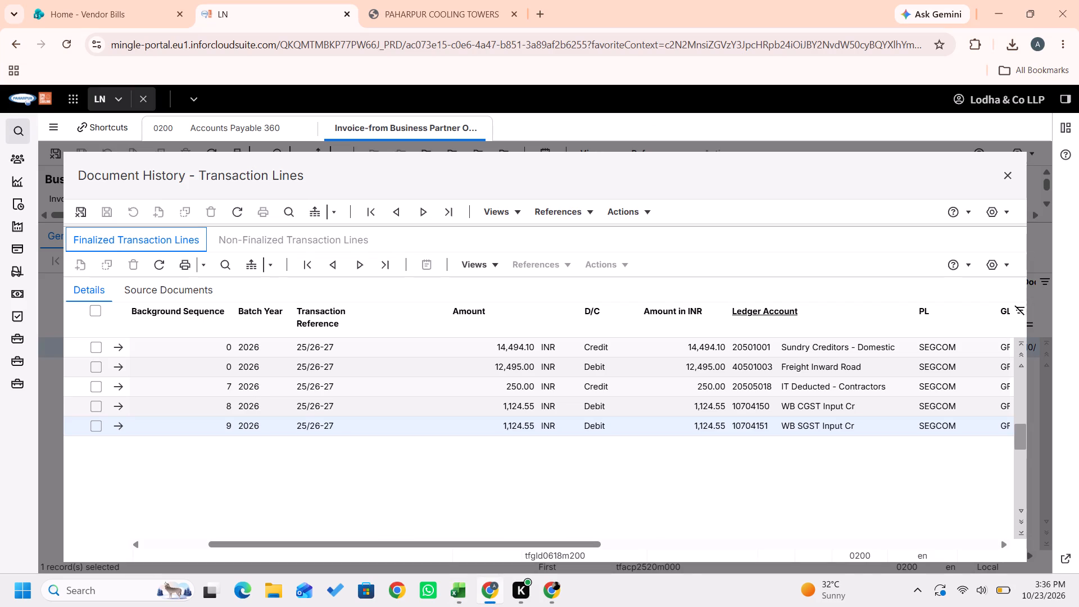
key("Escape")
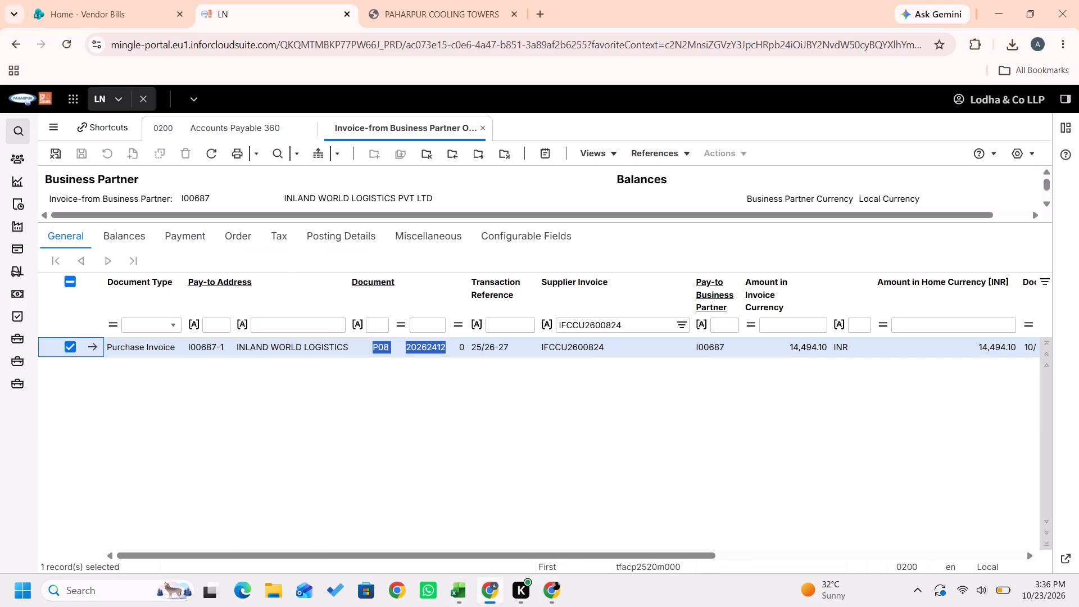
key("shift+r")
Fill row 19's TDS compliance YES, section 194C, GST compliance YES and advance adjustment NO down into row 20 of Book1.
key("alt+Tab")
key("Up")
key("shift+Down")
key("shift+Right")
key("shift+Right")
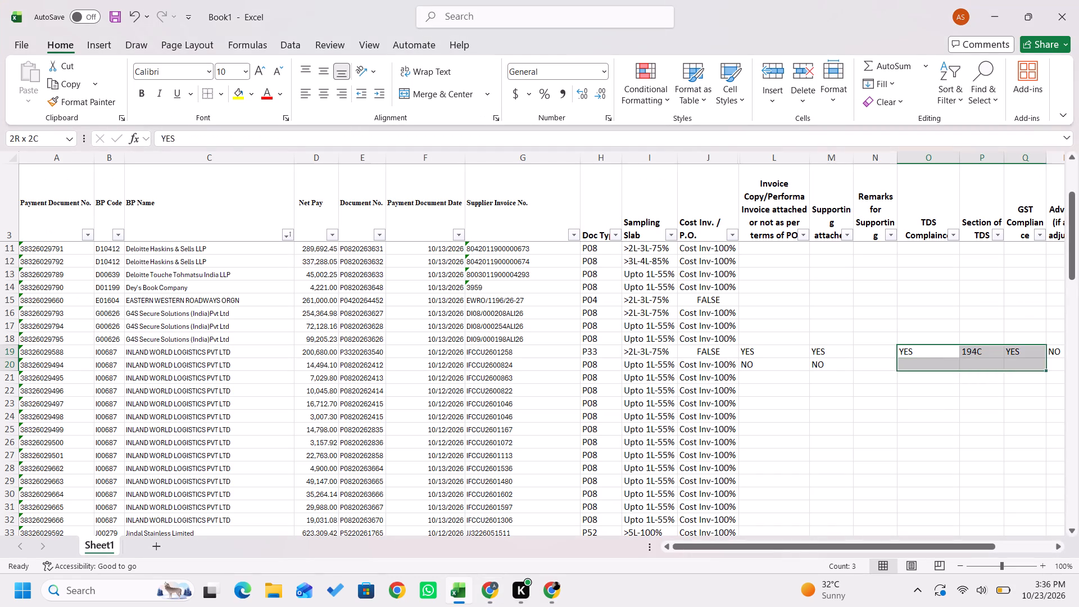
key("shift+Right")
key("ctrl+d")
key("Down")
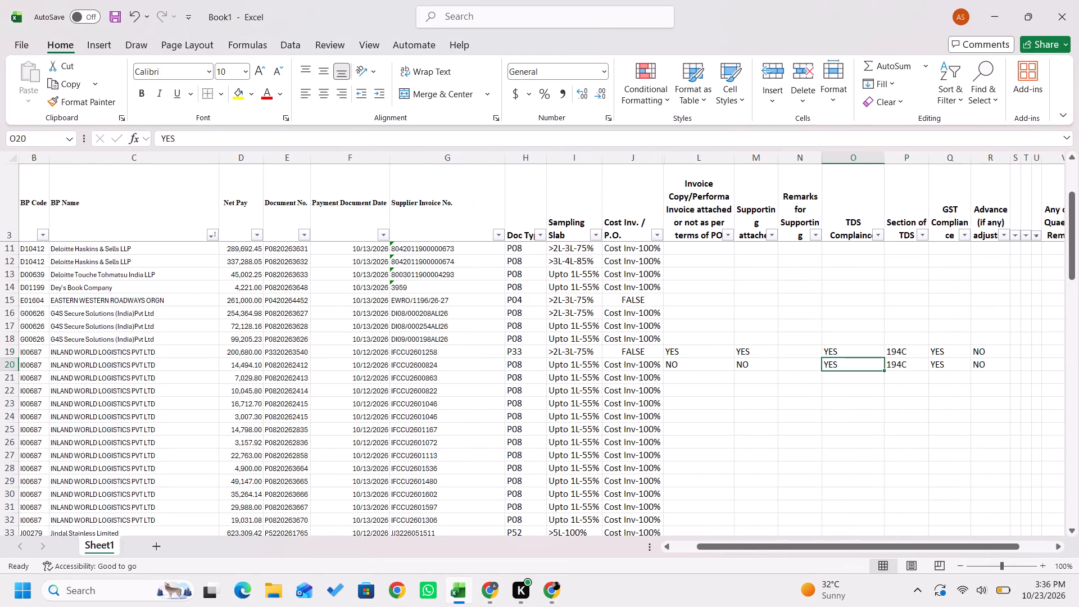
key("Down")
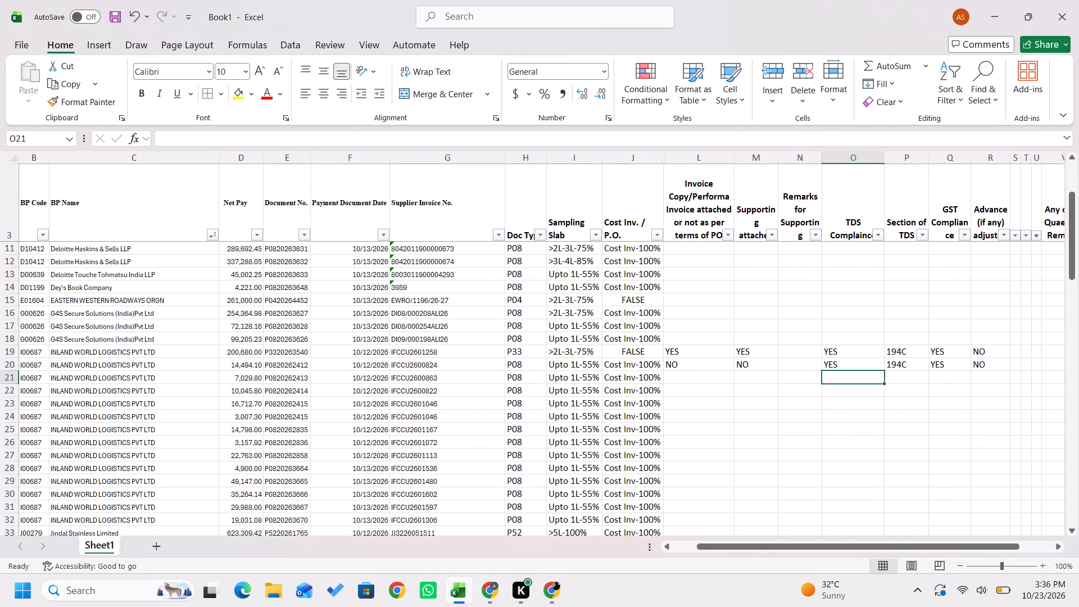
key("Left")
key("Left")
key("Left")
key("Left")
key("Left")
key("Left")
key("Left")
key("Left")
key("Left")
key("Left")
key("Left")
key("Left")
key("Left")
key("Left")
key("Left")
key("Left")
key("Left")
key("Left")
key("Right")
key("Right")
key("Right")
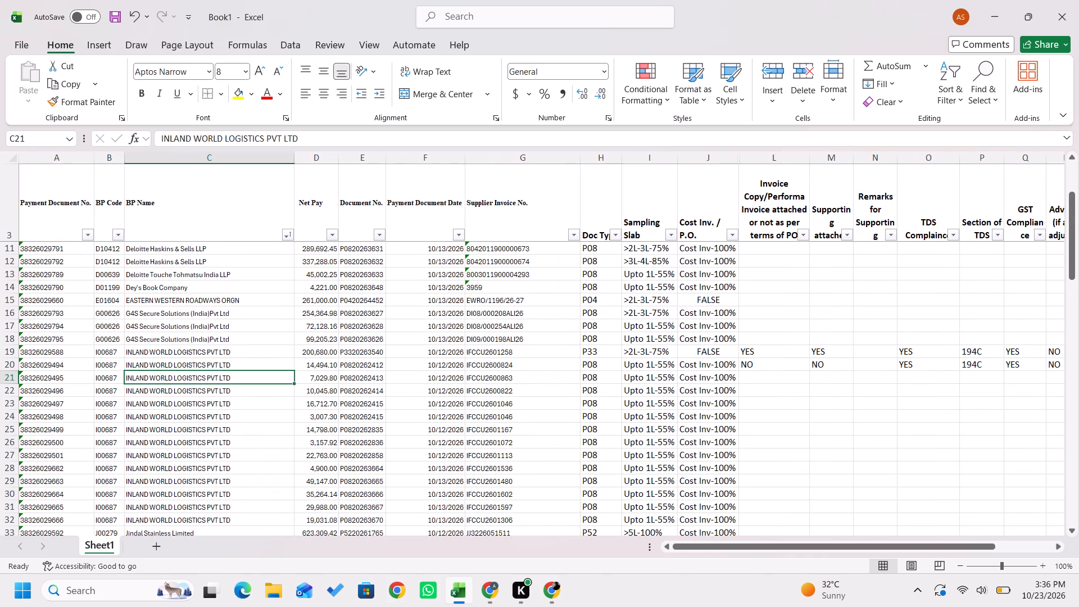
key("Right")
key("Right")
key("Left")
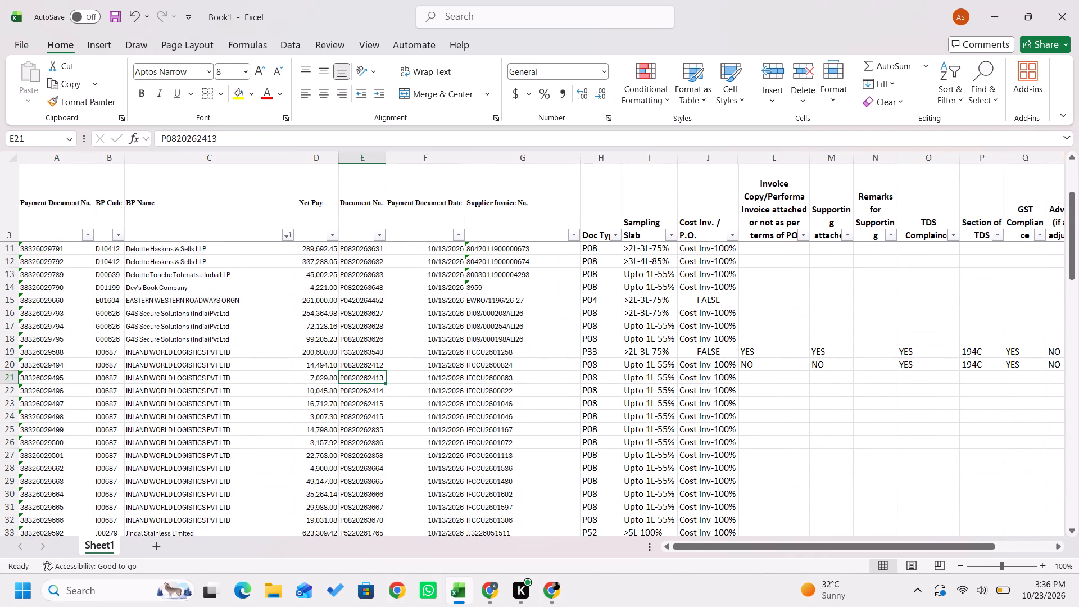
key("ctrl+c")
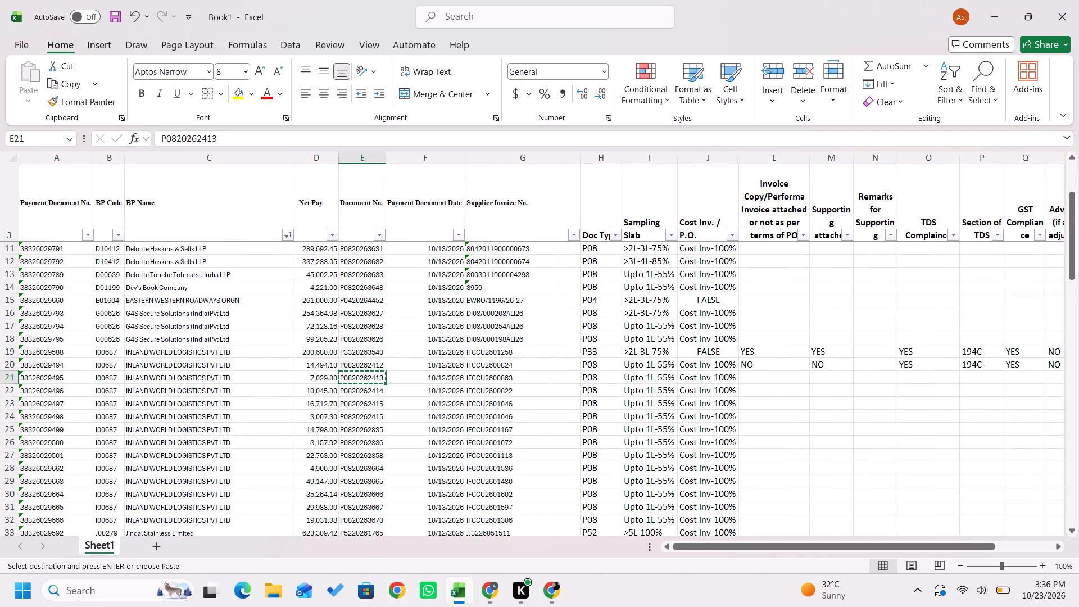
key("alt+Tab")
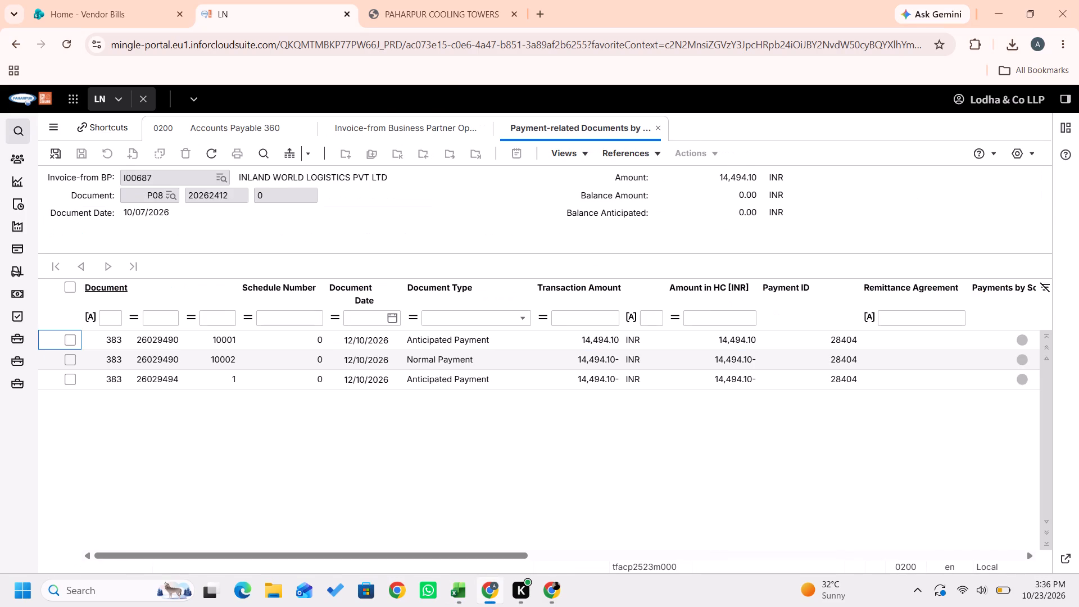
left_click(78, 0)
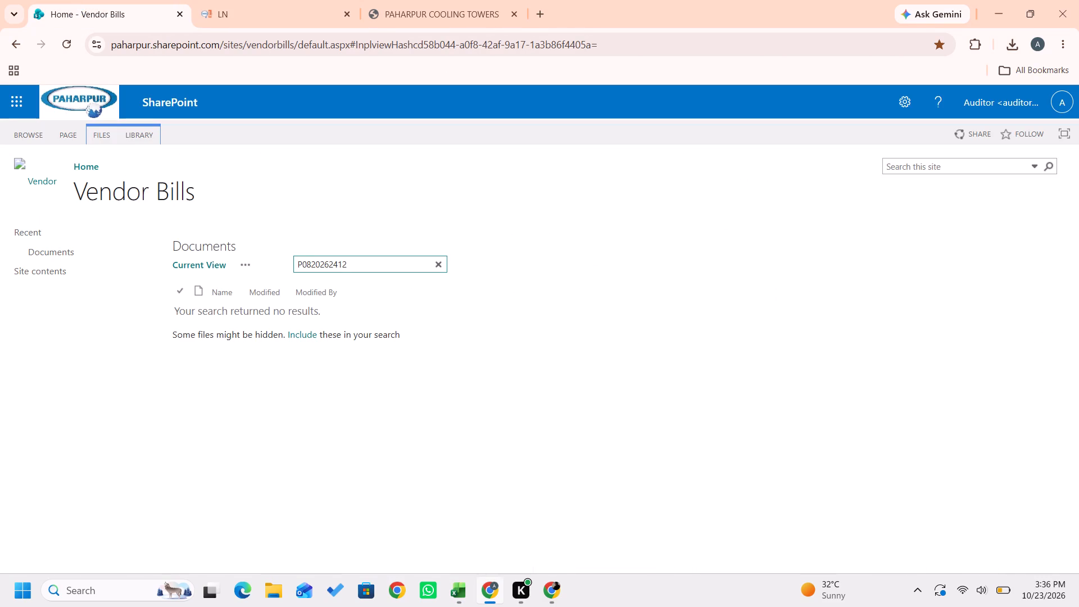
left_click(338, 265)
key("ctrl+a")
key("ctrl+v")
key("Return")
Copy row 21's supplier invoice number IFCCU2600863 from Book1 and search PCTL's supplier invoices for it in Chrome.
left_click(412, 0)
left_click(496, 217)
key("alt+Tab")
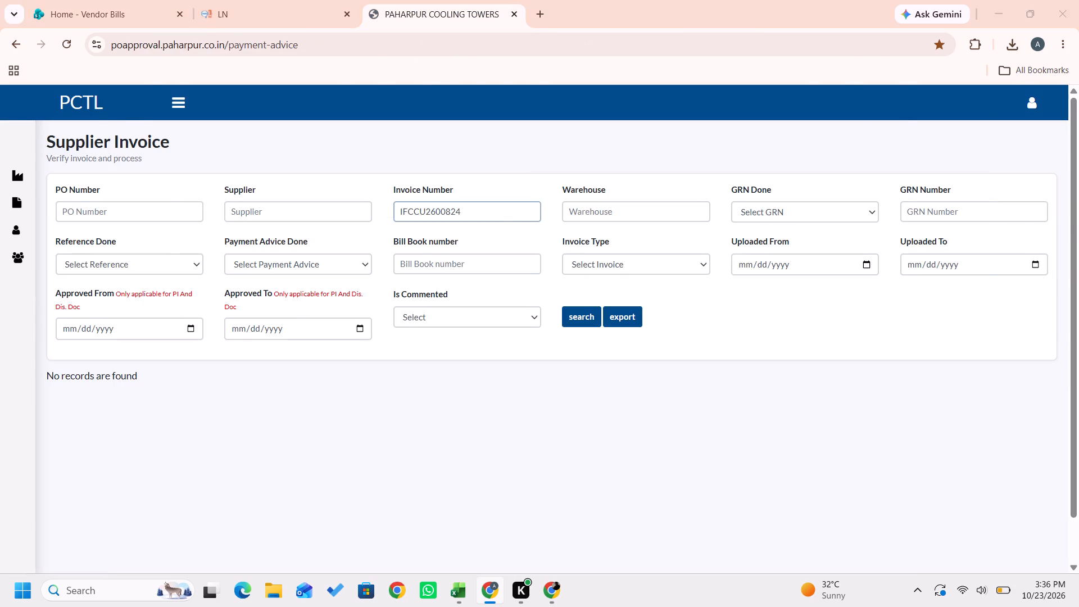
key("Right")
key("Right")
key("Right")
key("Right")
key("Right")
key("Left")
key("Left")
key("Left")
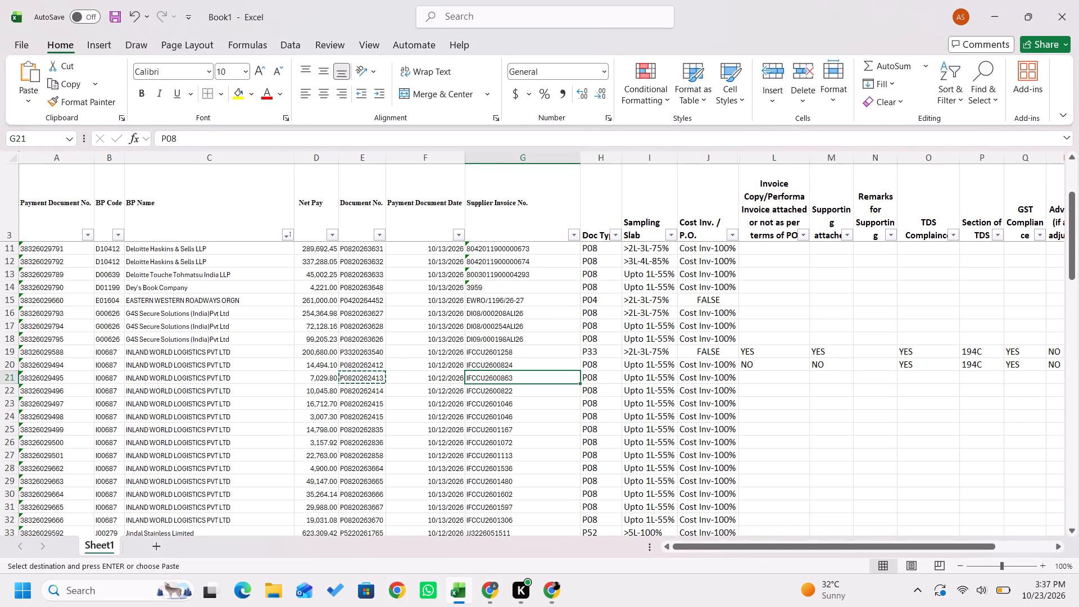
key("ctrl+c")
key("alt+Tab")
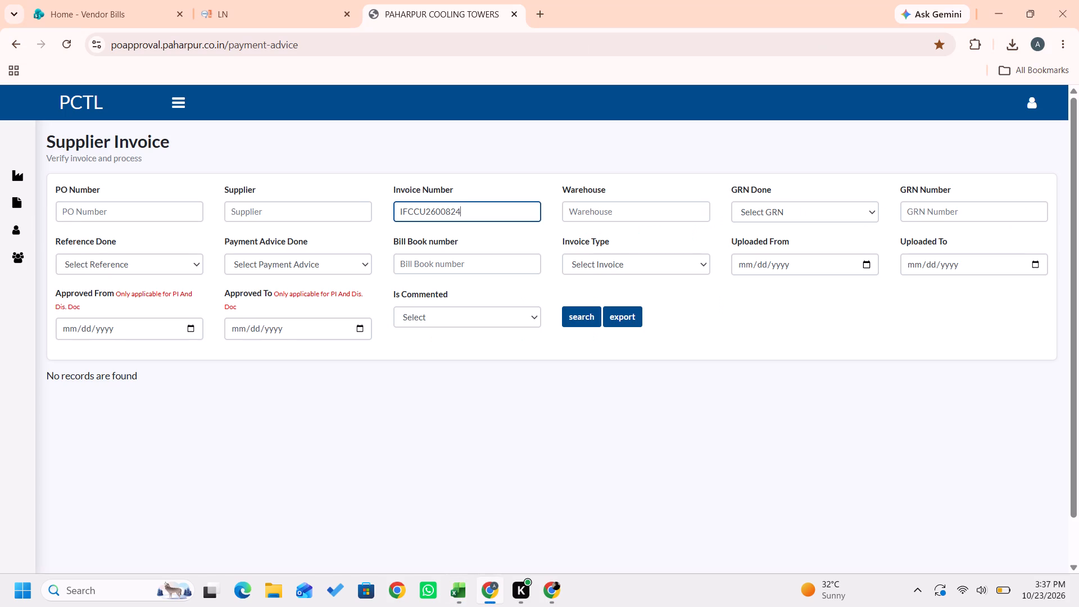
left_click(496, 217)
key("ctrl+a")
key("ctrl+v")
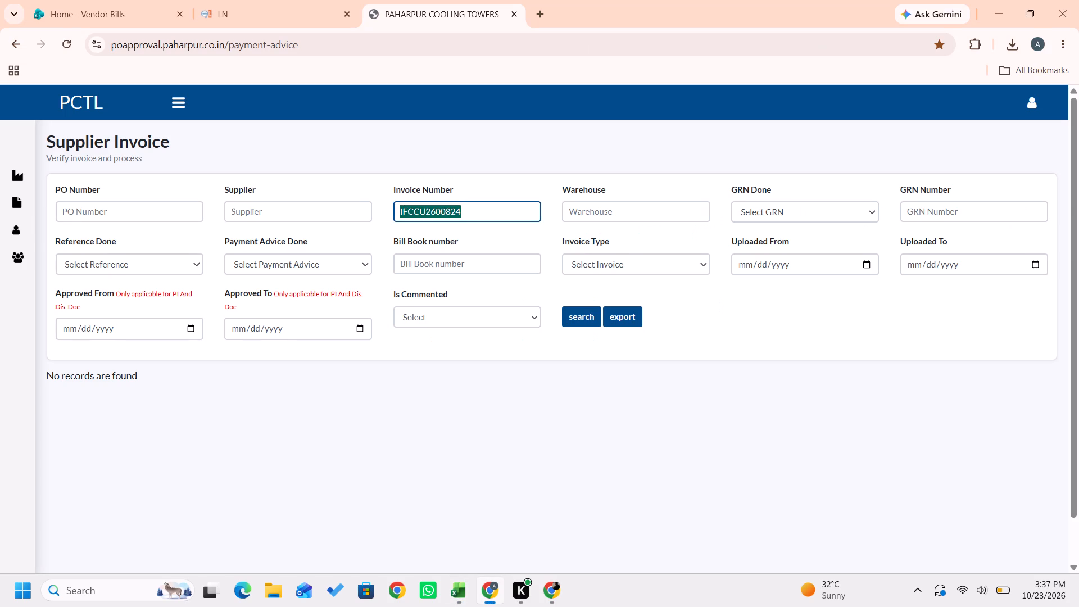
key("Return")
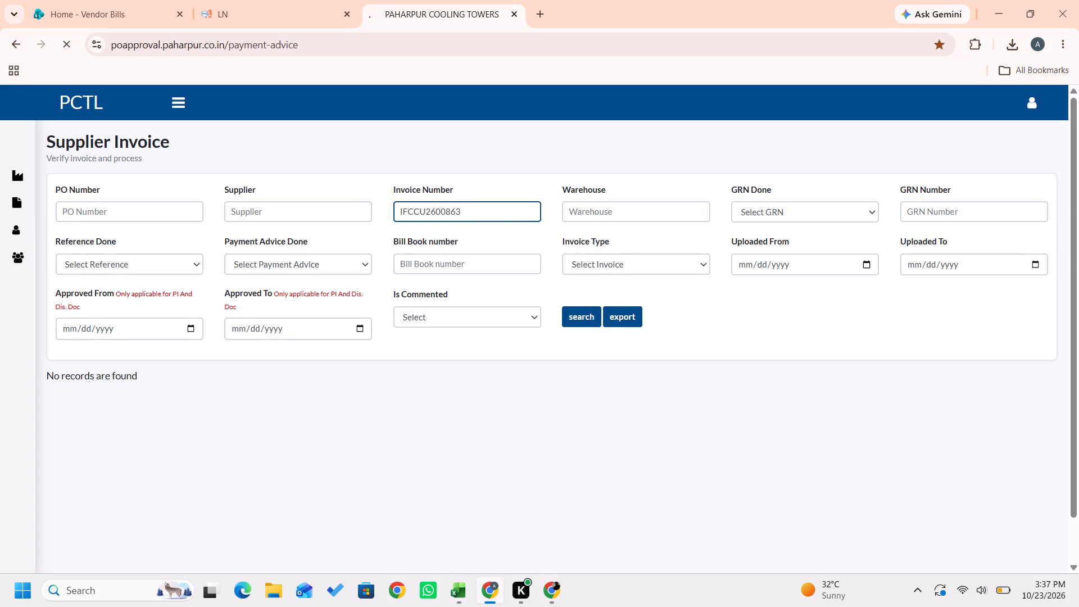
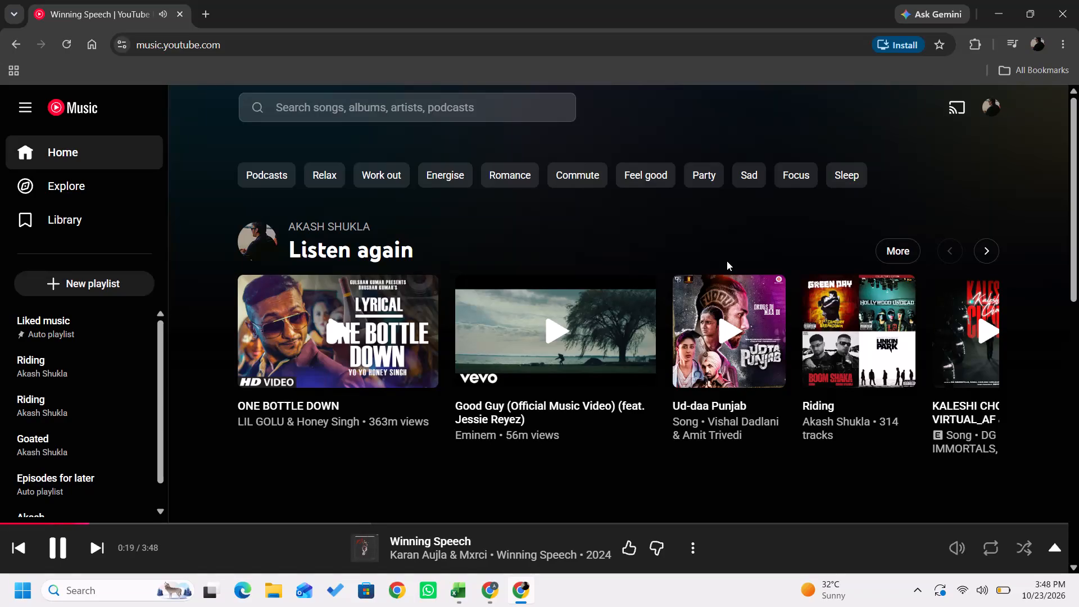
Browse the YouTube Music home page and play the music video "Ren - Hi Ren (Official Music Video)".
scroll(885, 388, "left", 5)
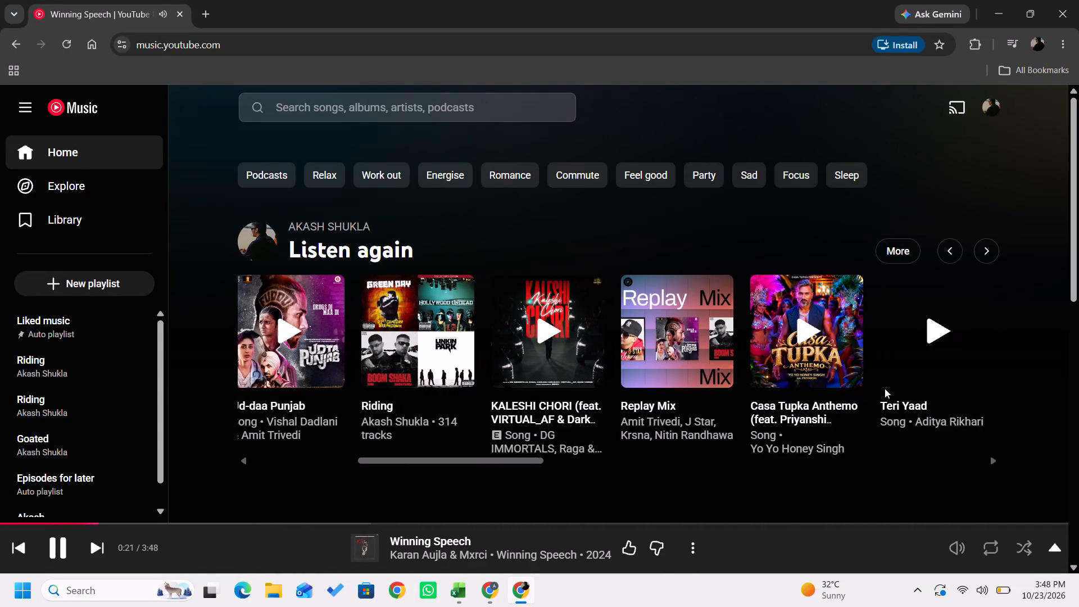
scroll(885, 388, "left", 11)
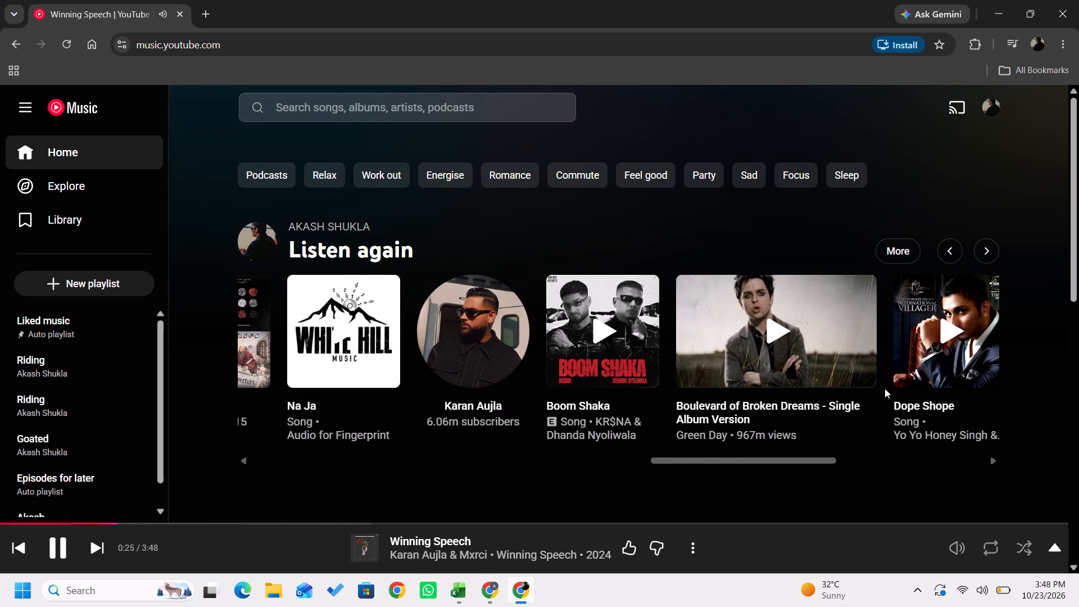
scroll(885, 388, "down", 4)
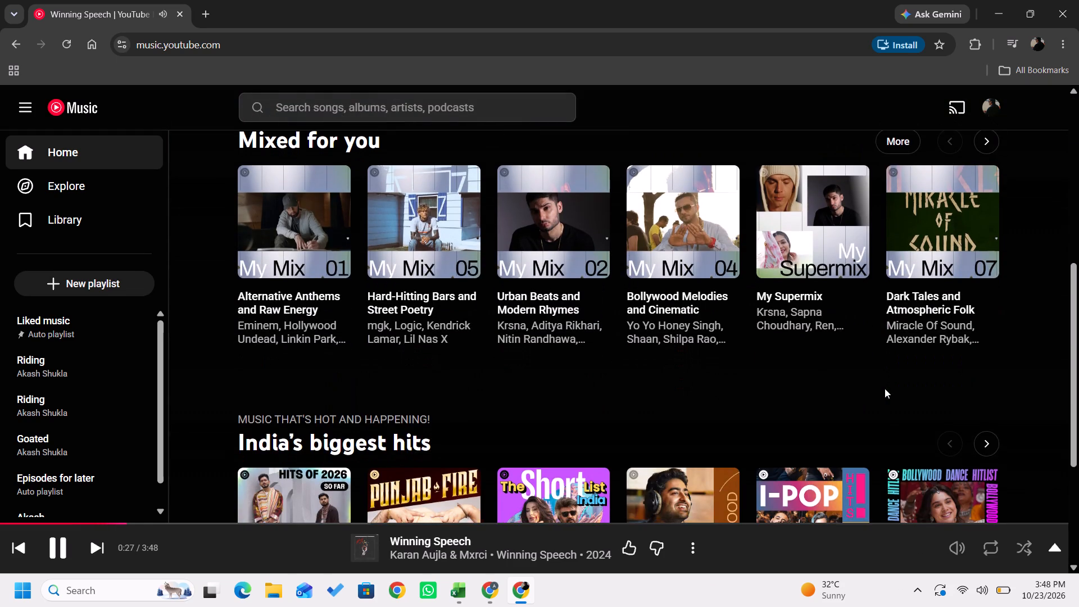
scroll(885, 388, "down", 5)
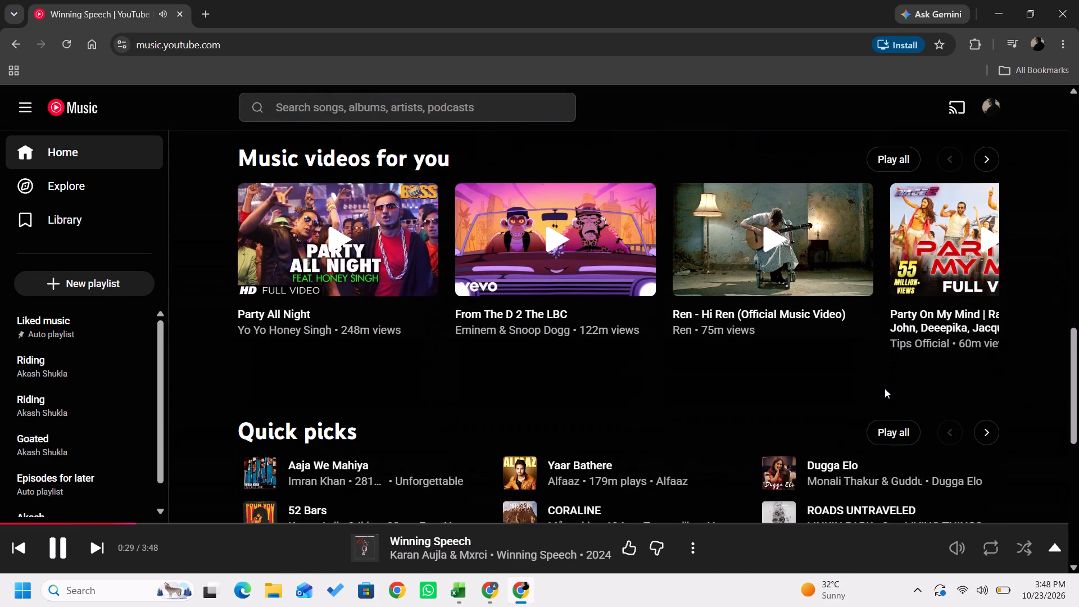
scroll(885, 388, "down", 1)
scroll(885, 388, "left", 3)
scroll(871, 328, "left", 1)
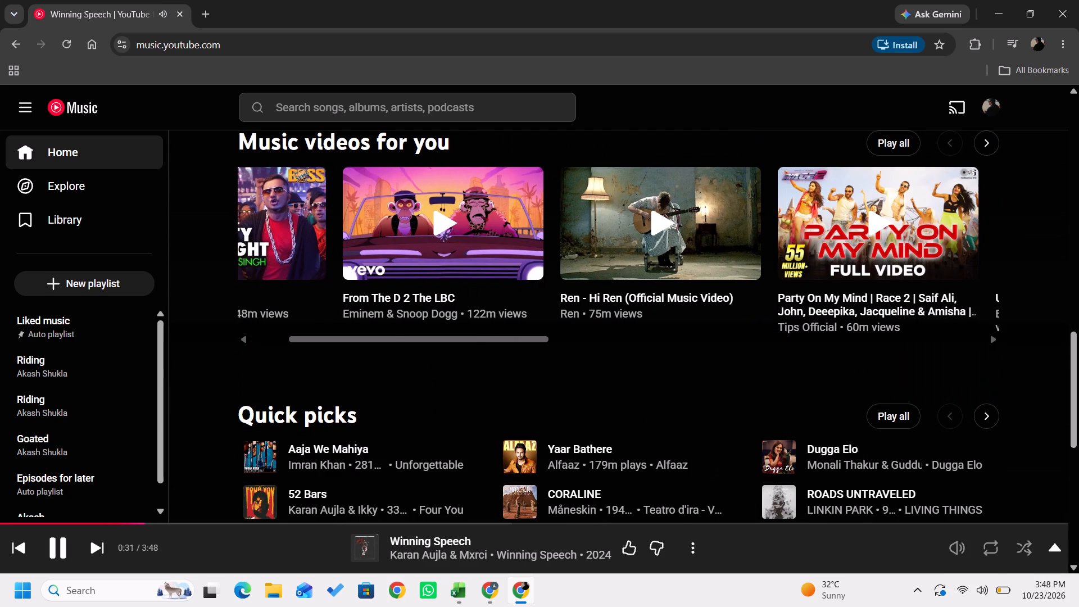
left_click(664, 255)
Switch to Book1, copy row 31's supplier invoice number IFCCU2601597 and search PCTL's supplier invoices for it in Chrome.
key("alt+Tab")
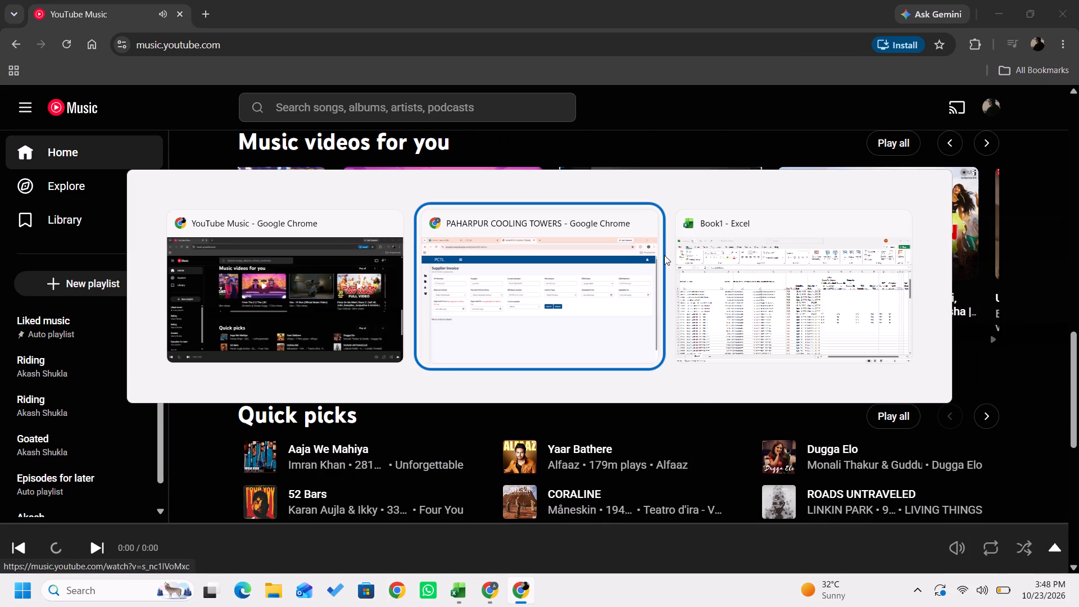
key("alt+Tab")
key("alt+Tab")
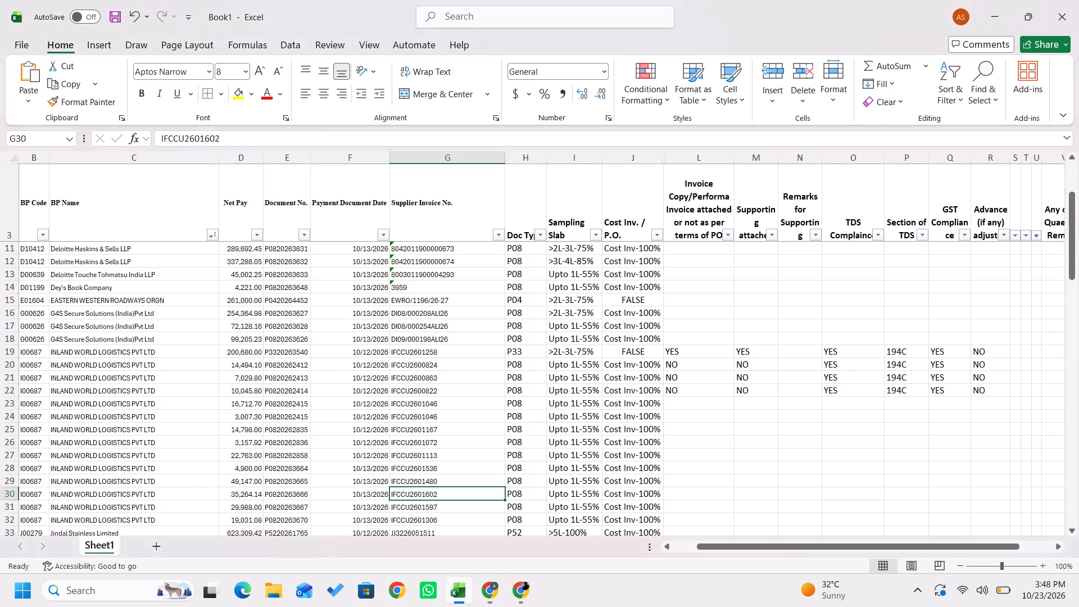
key("Right")
key("Right")
key("Left")
key("Left")
key("Left")
key("Right")
key("alt+Tab")
key("alt+Tab")
key("Down")
key("ctrl+c")
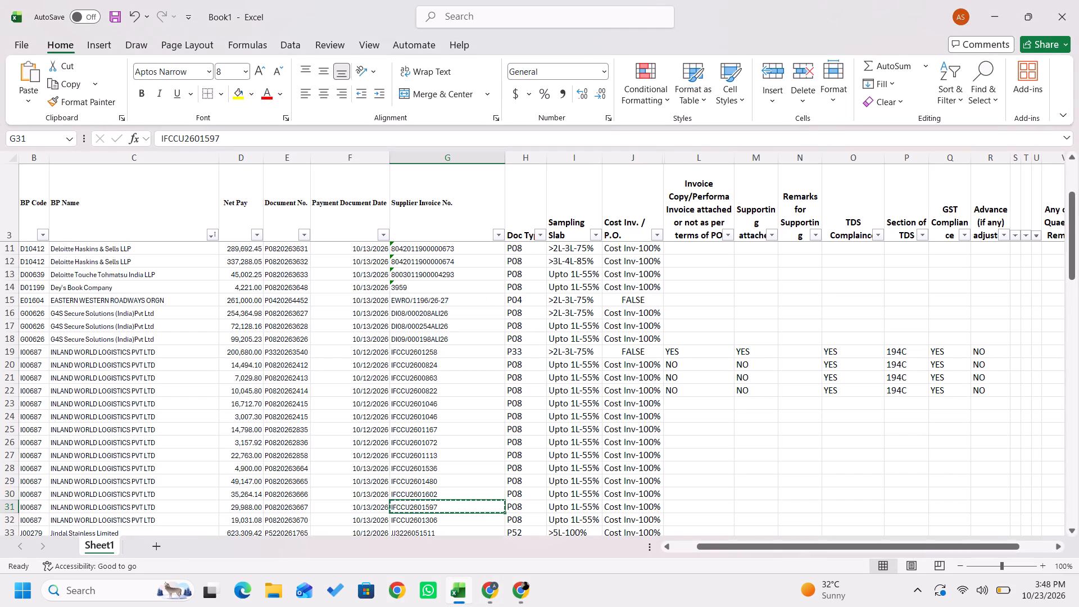
key("alt+Tab")
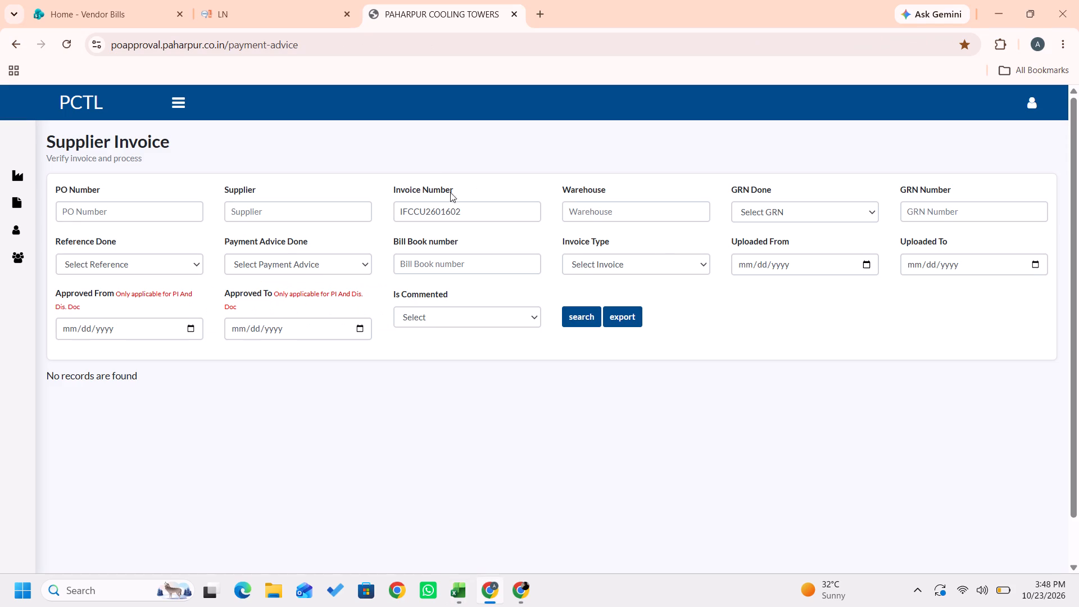
left_click(473, 215)
key("ctrl+a")
key("ctrl+v")
key("Return")
Copy row 32's supplier invoice number IFCCU2601306 from Book1 and search PCTL's supplier invoices for it in Chrome.
key("alt+Tab")
key("Down")
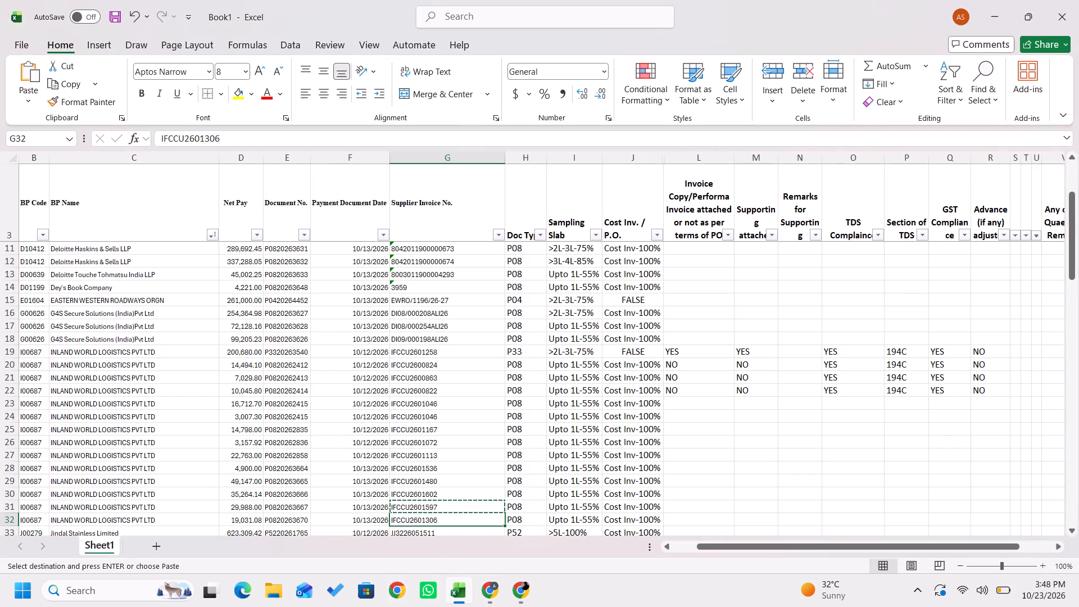
key("ctrl+c")
key("alt+Tab")
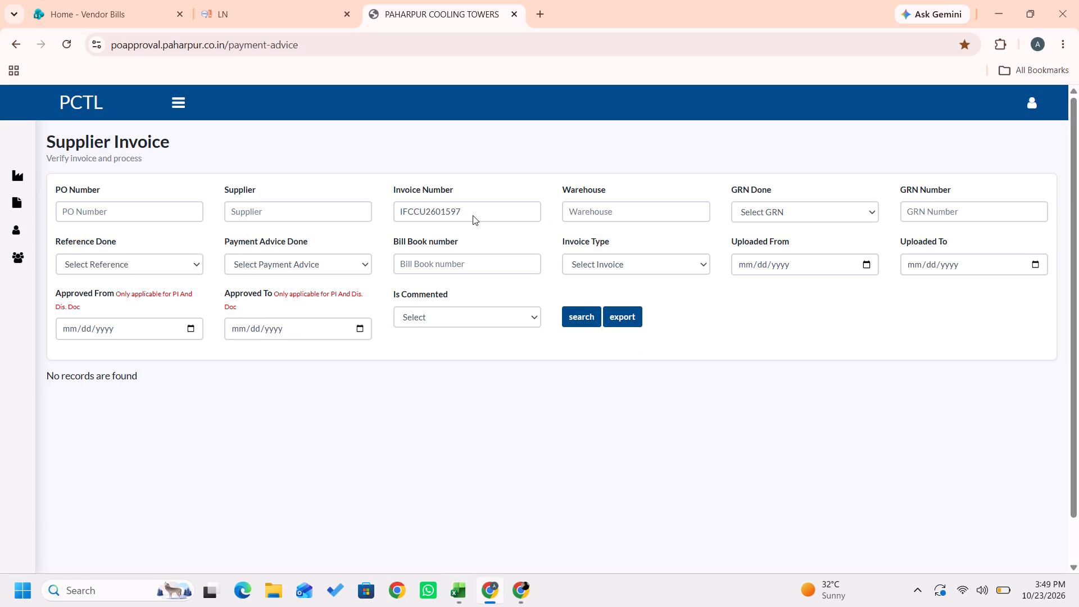
left_click(473, 215)
key("ctrl+a")
key("ctrl+v")
key("Return")
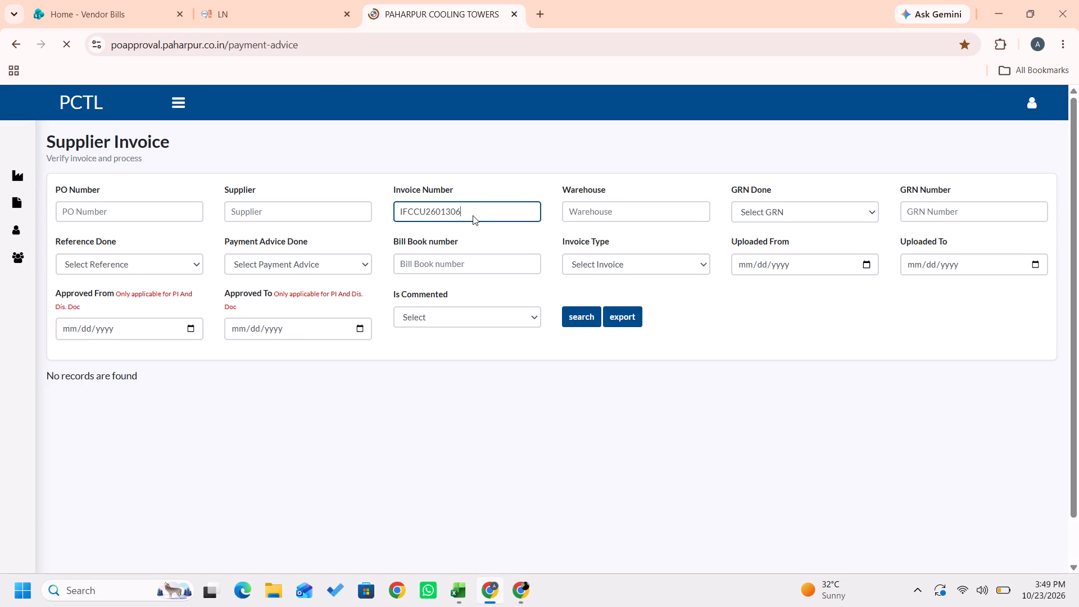
In Book1, fill row 22's NO for invoice copy attached and NO for supporting attached down through row 32.
key("alt+Tab")
key("Down")
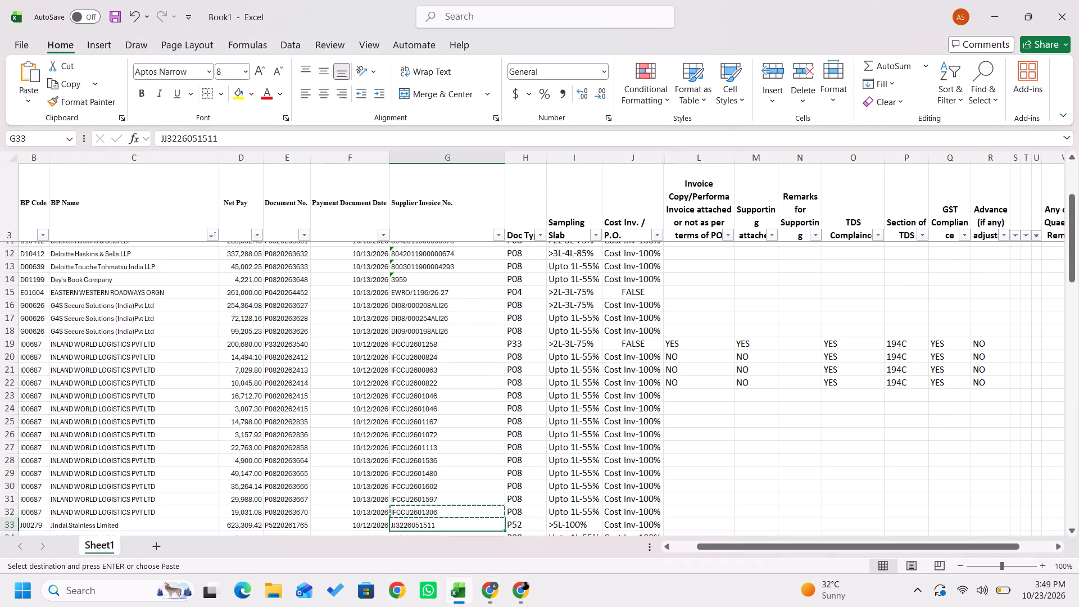
key("Up")
key("Left")
key("Left")
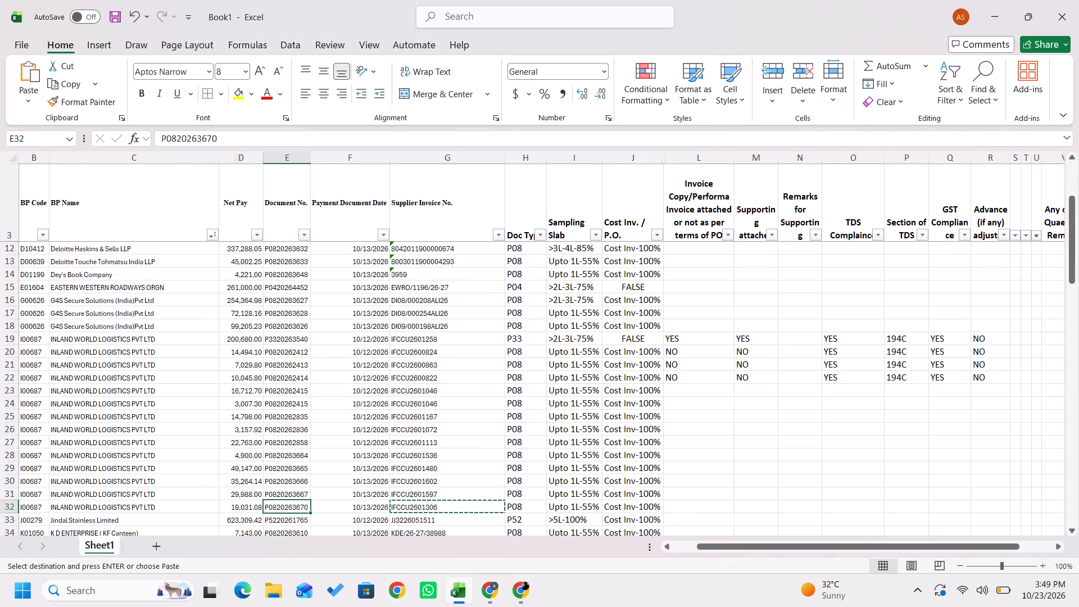
key("Left")
key("Right")
key("Right")
key("Right")
key("Right")
key("Right")
key("Escape")
key("Right")
key("Right")
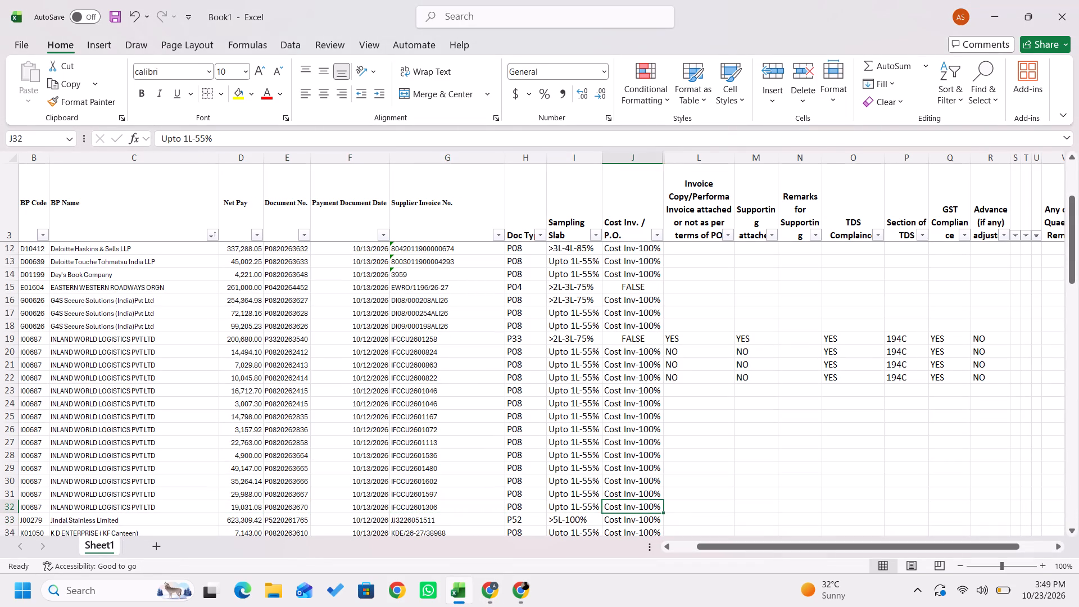
key("shift+Right")
key("ctrl+shift+Up")
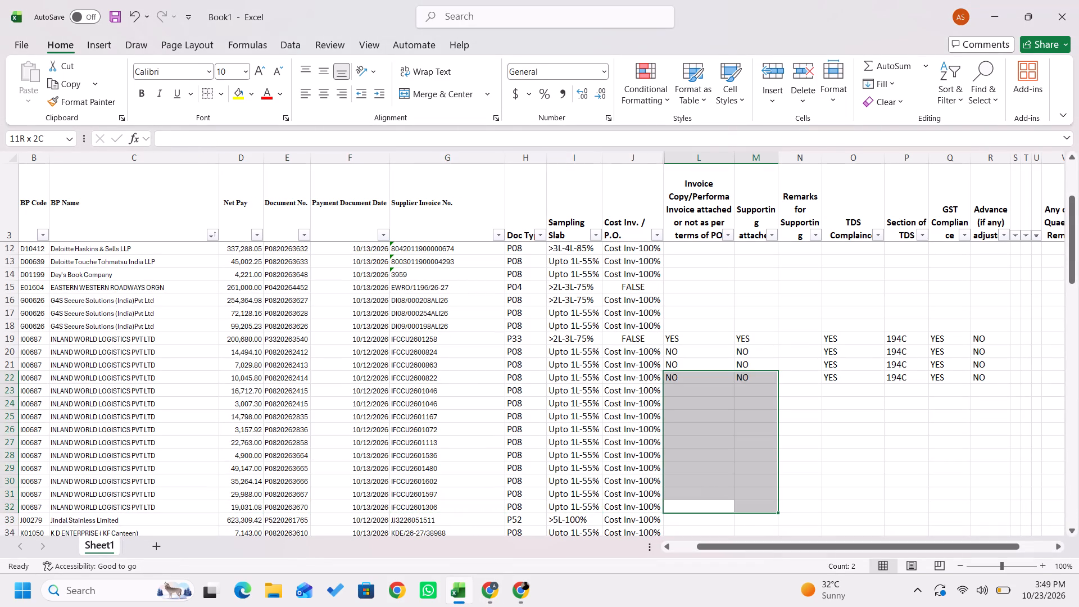
key("ctrl+d")
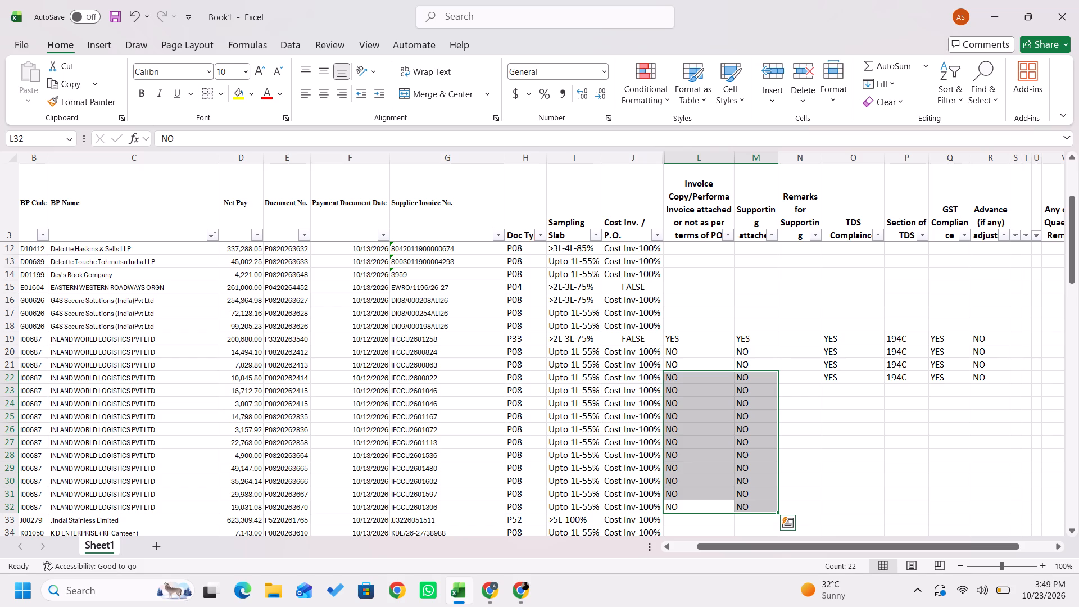
Copy row 32's supplier invoice number IFCCU2601306 from Book1 and filter LN's invoice-from business partner open entries by it in Chrome.
key("Down")
key("Up")
key("Right")
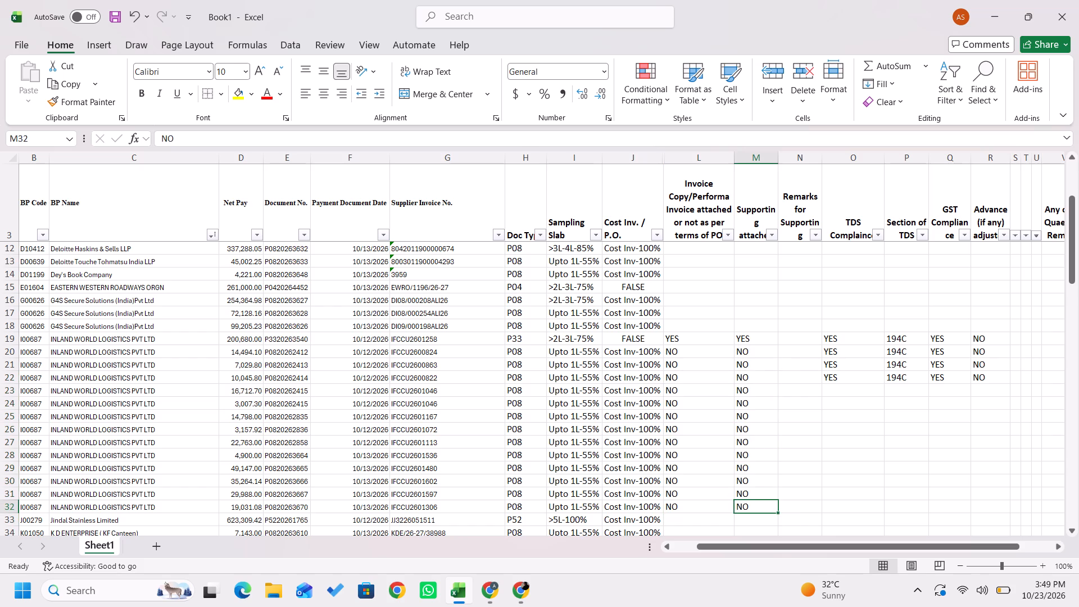
key("Up")
key("Right")
key("Down")
key("Left")
key("Left")
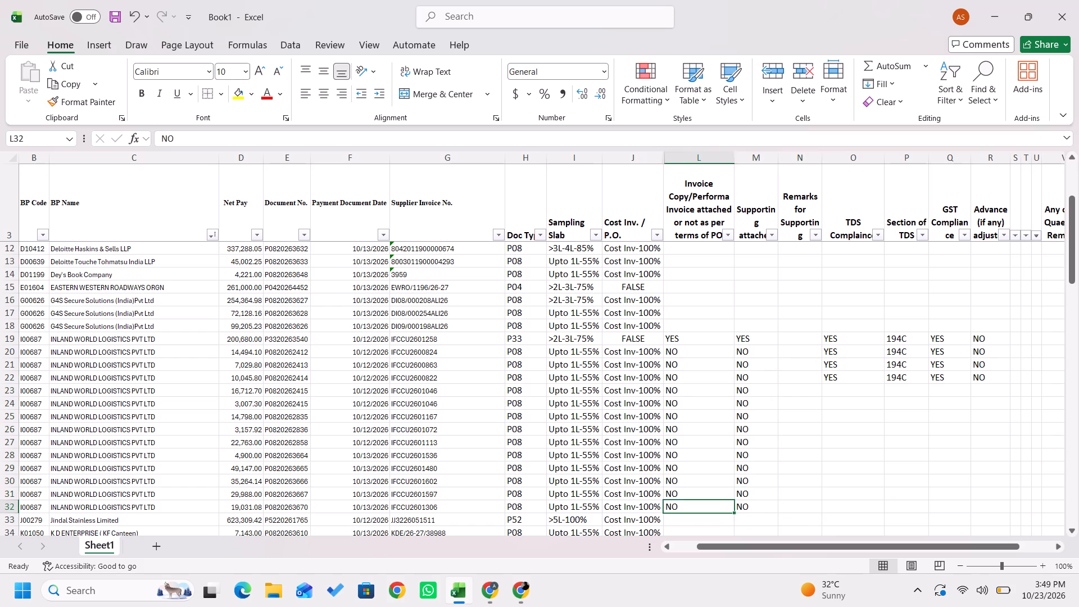
key("Left")
key("Right")
key("Left")
key("Left")
key("Left")
key("Left")
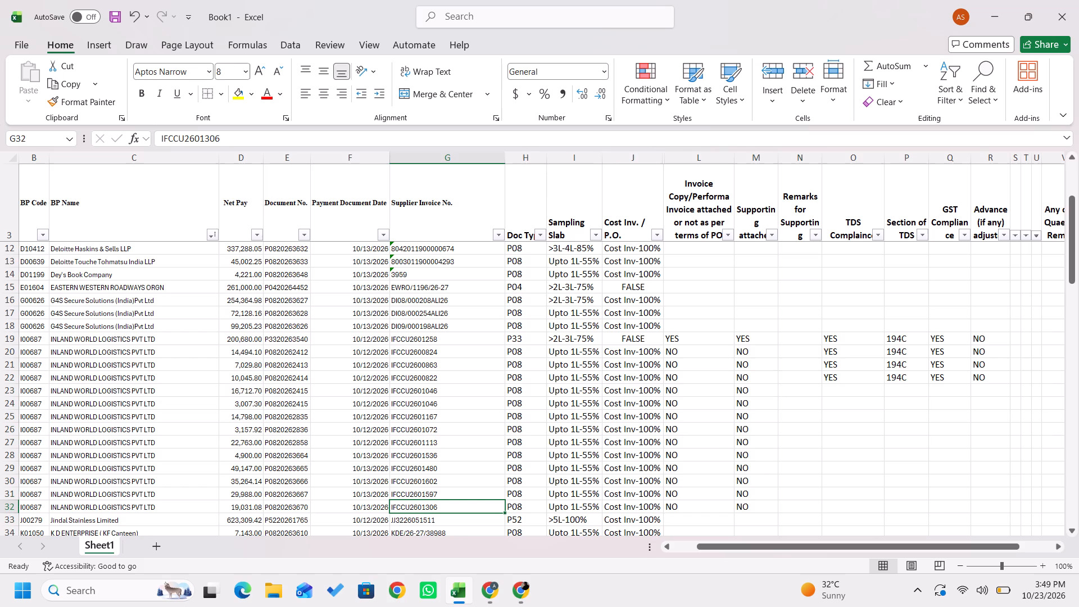
key("ctrl+c")
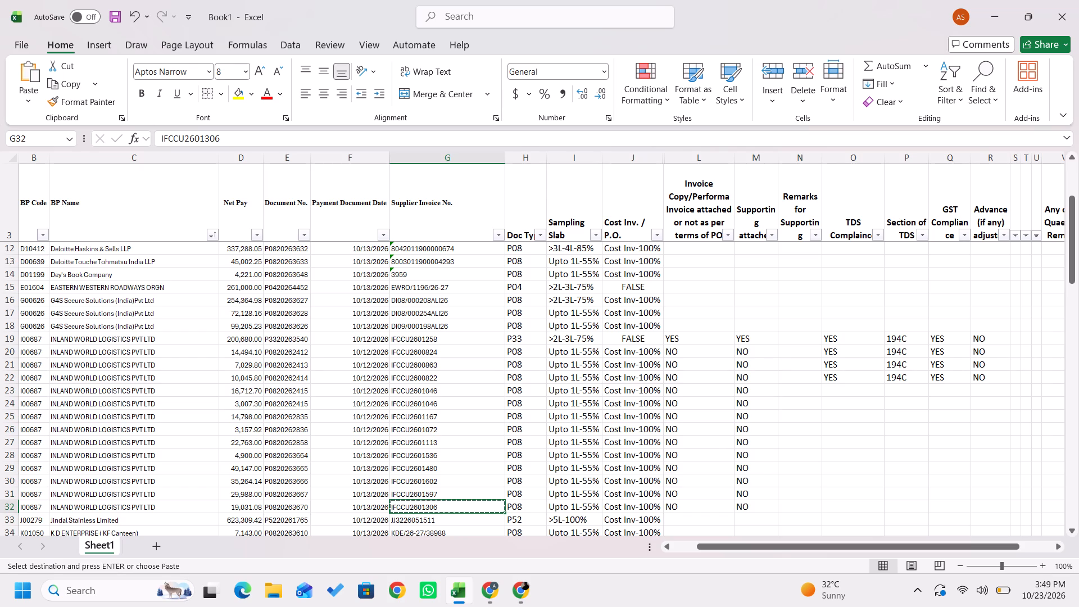
key("alt+Tab")
left_click(209, 0)
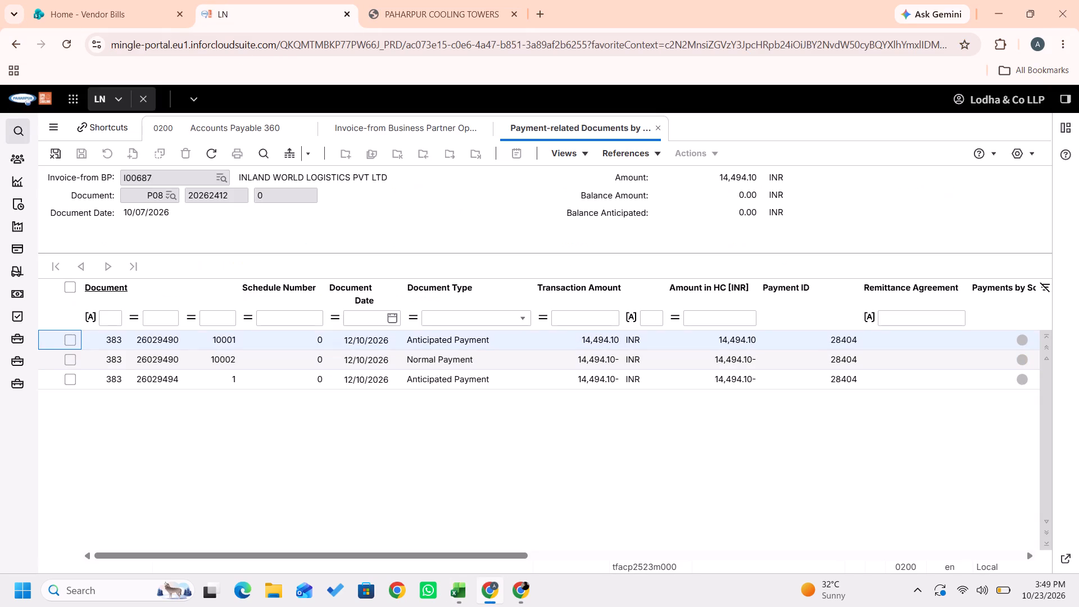
key("Escape")
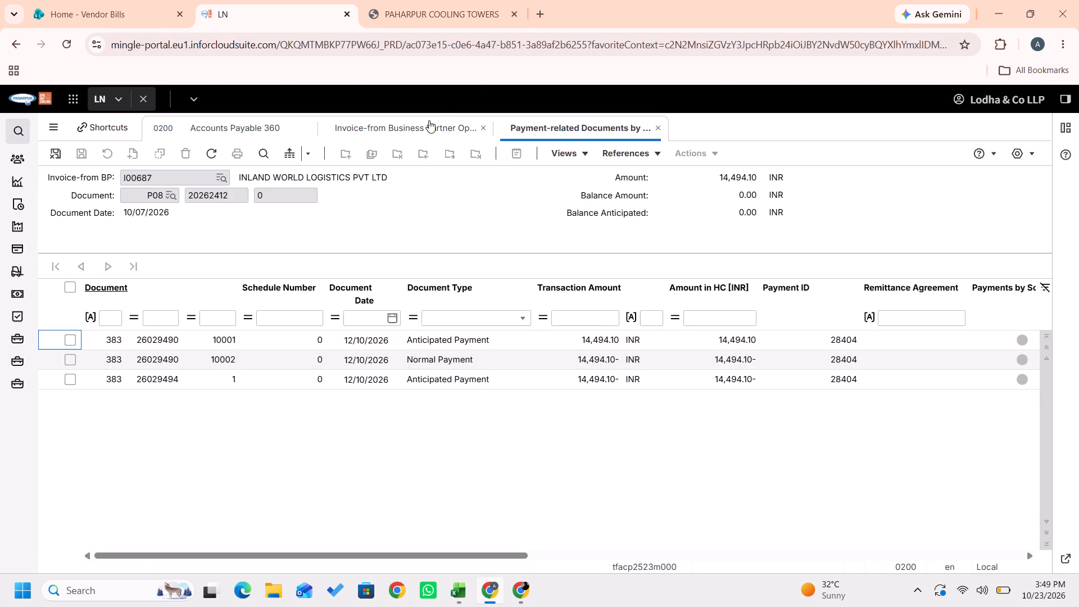
left_click(429, 120)
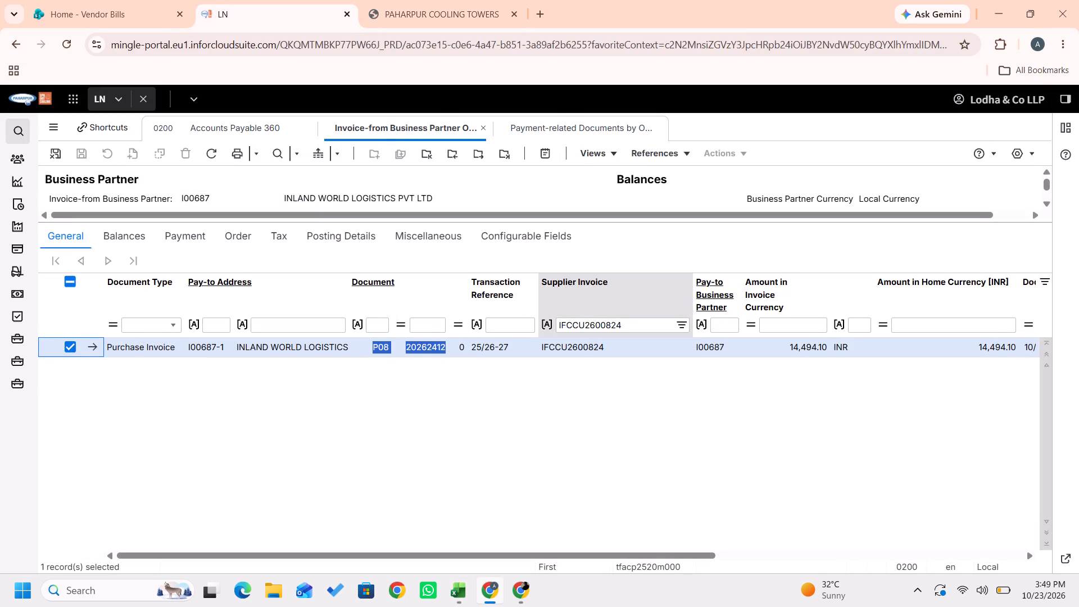
left_click(634, 323)
key("ctrl+v")
key("apostrophe")
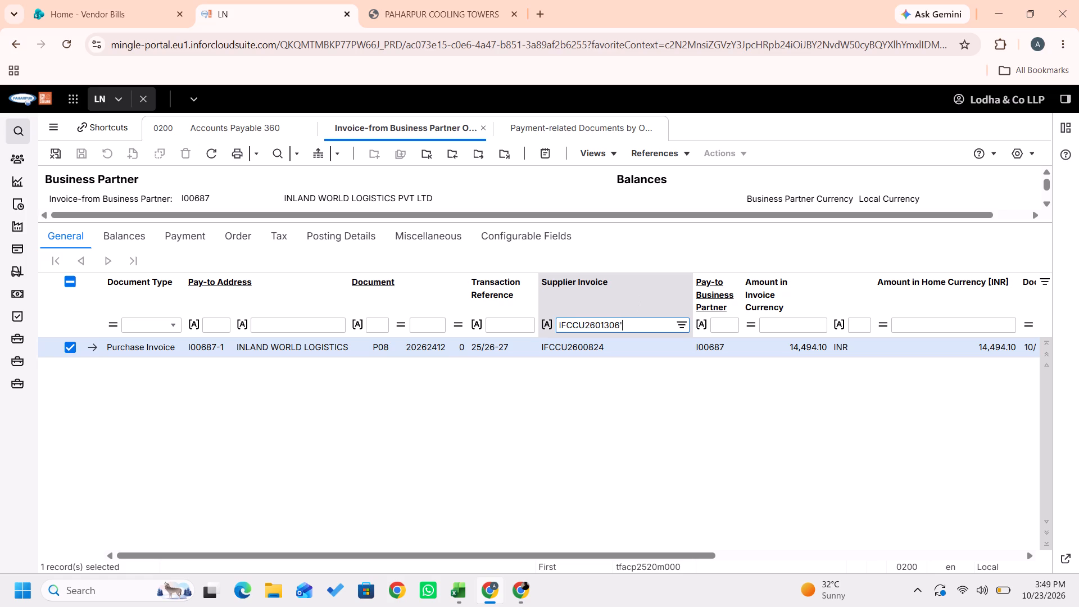
key("BackSpace")
key("Return")
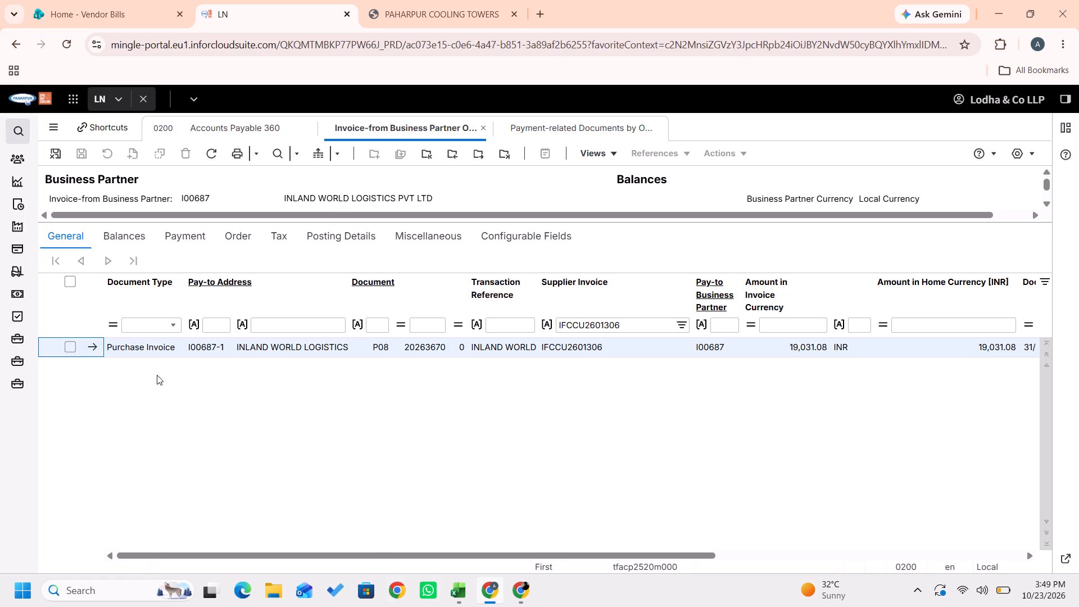
left_click(76, 353)
key("shift+g")
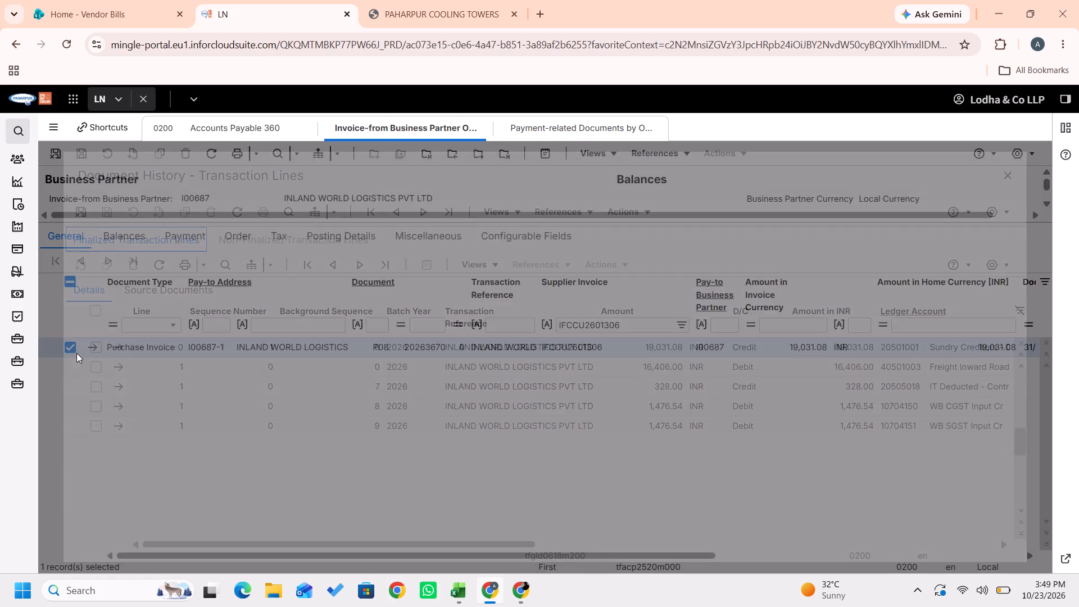
scroll(233, 423, "left", 1)
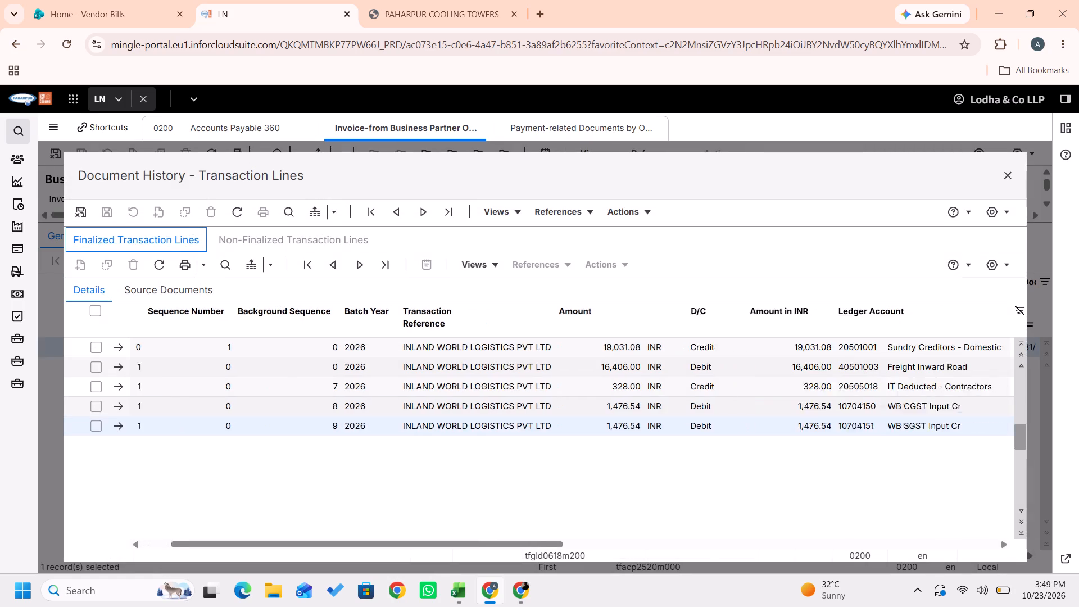
scroll(233, 423, "left", 1)
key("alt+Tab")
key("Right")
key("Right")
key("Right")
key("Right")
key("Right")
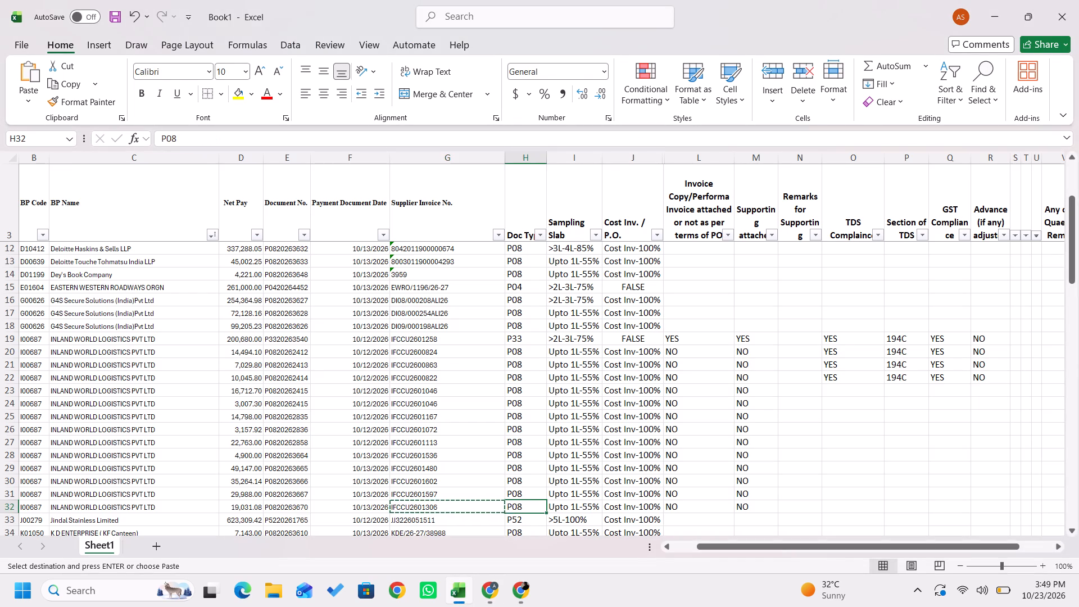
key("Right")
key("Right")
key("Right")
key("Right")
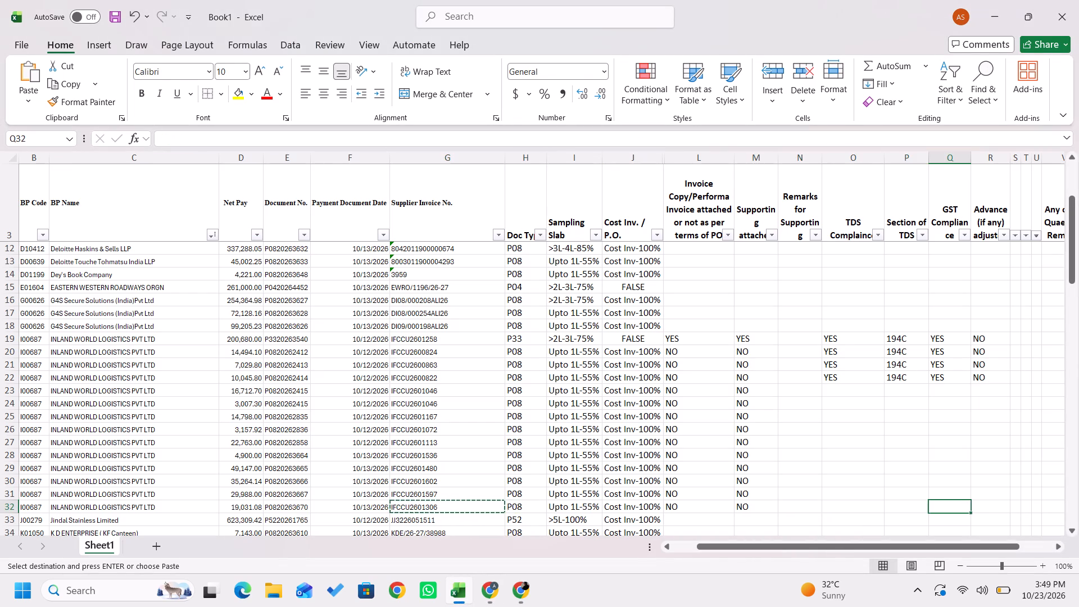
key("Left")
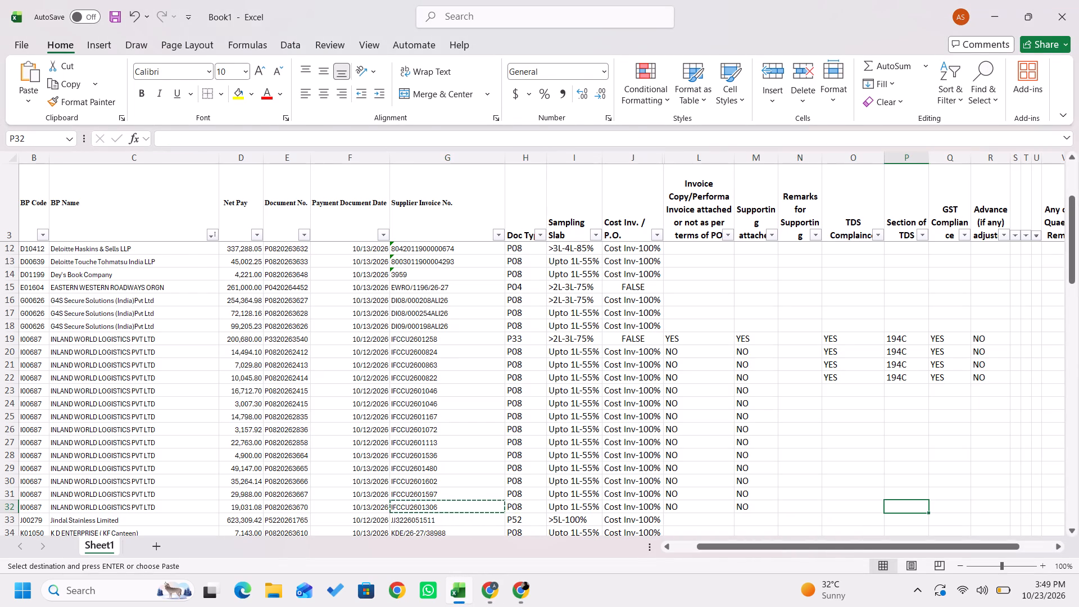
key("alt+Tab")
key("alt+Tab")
Copy row 31's supplier invoice number IFCCU2601597 from Book1 and filter LN's invoice-from business partner open entries by it in Chrome.
key("Left")
key("Left")
key("Left")
key("Left")
key("Left")
key("Left")
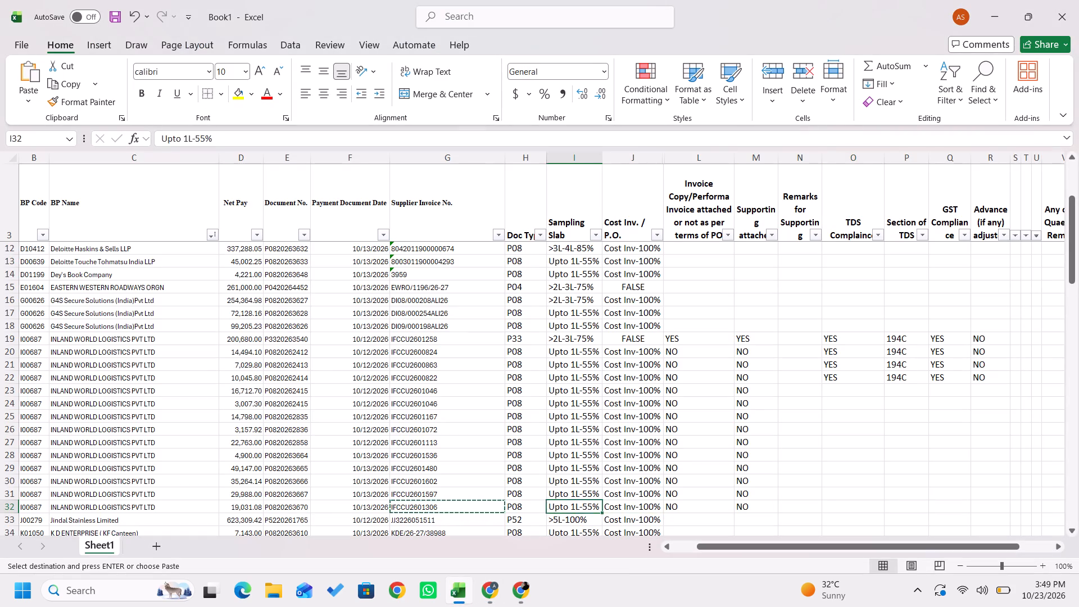
key("Left")
key("Left")
key("Up")
key("ctrl+c")
key("alt+Tab")
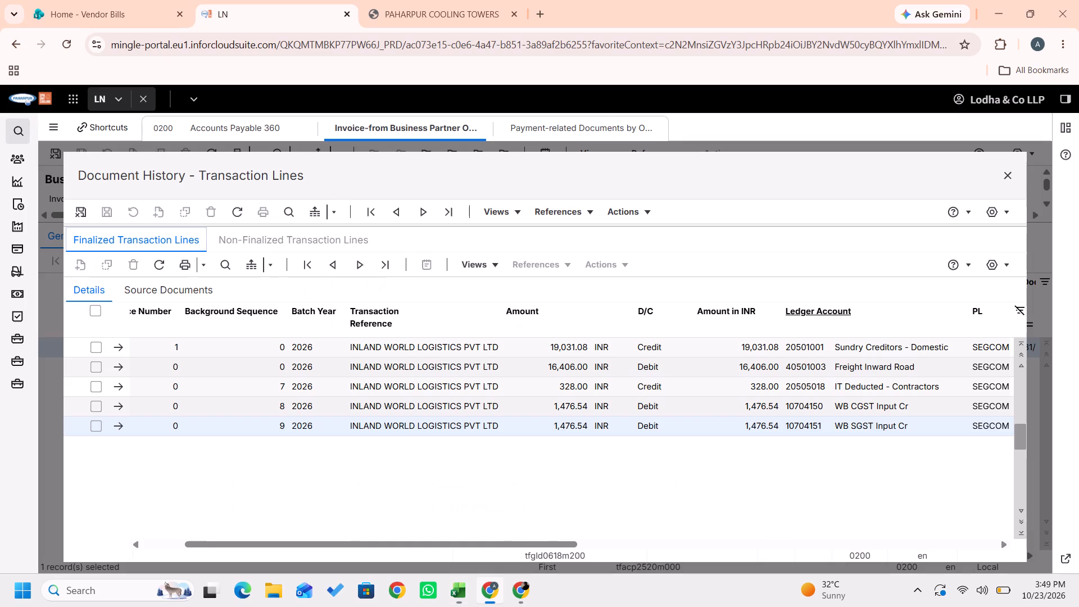
key("Escape")
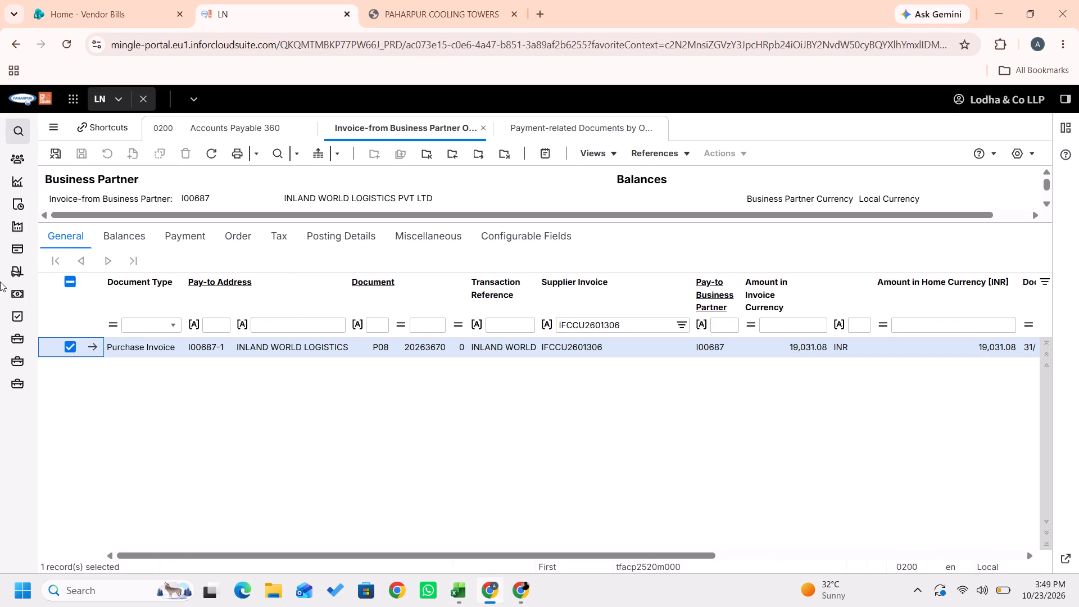
left_click(636, 320)
key("ctrl+a")
key("ctrl+v")
key("Return")
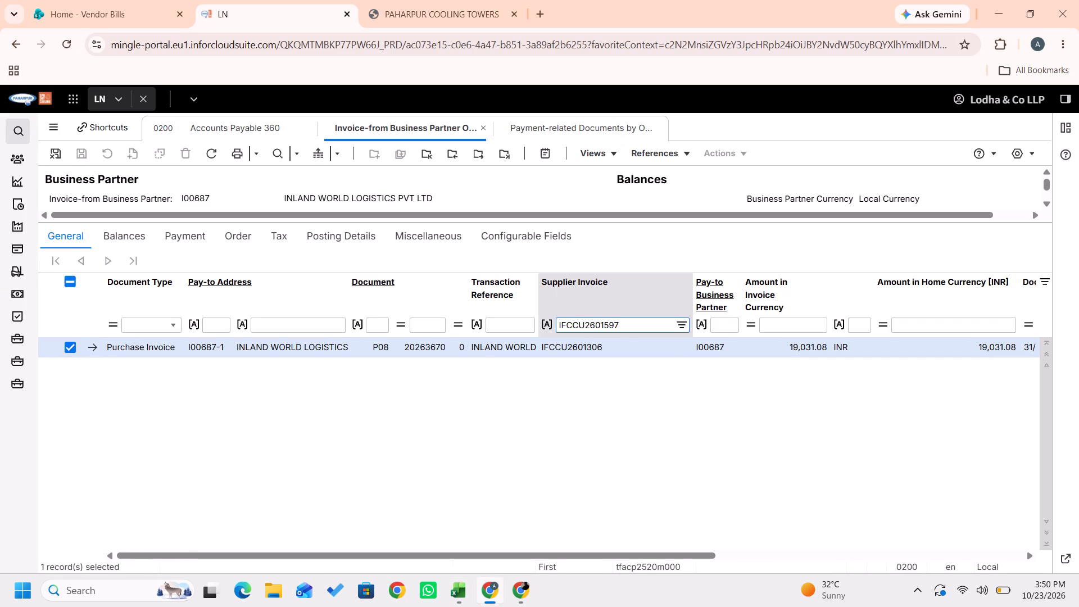
left_click(74, 348)
key("shift+g")
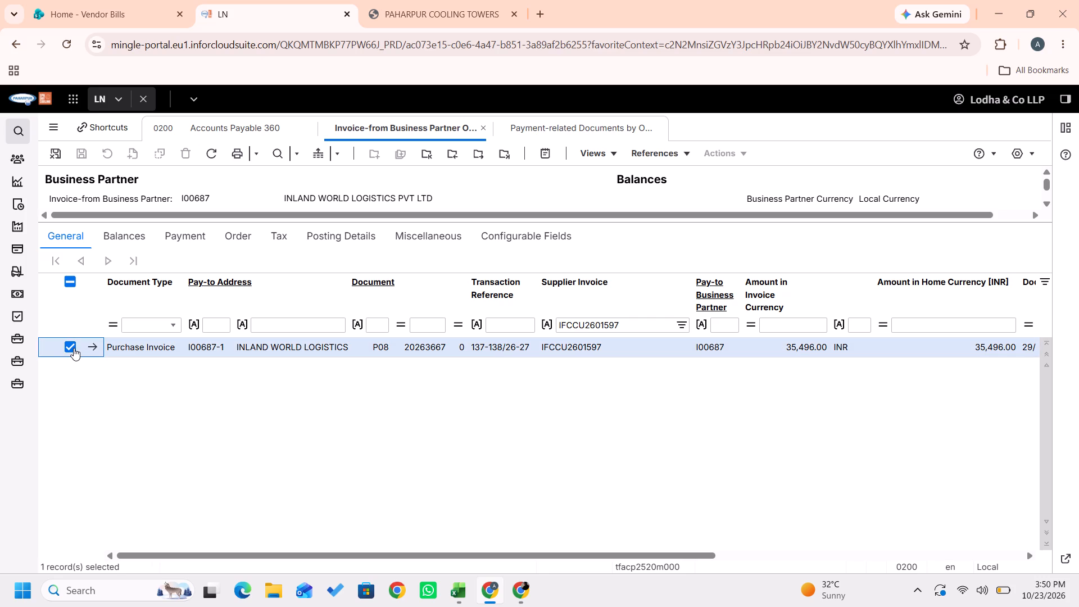
key("shift+g")
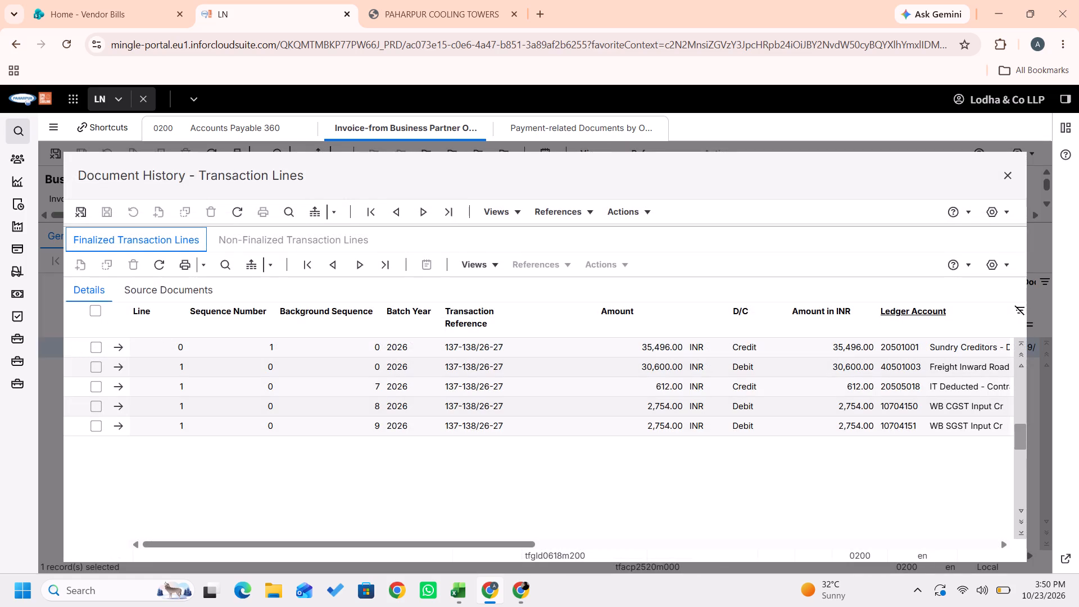
scroll(465, 429, "left", 1)
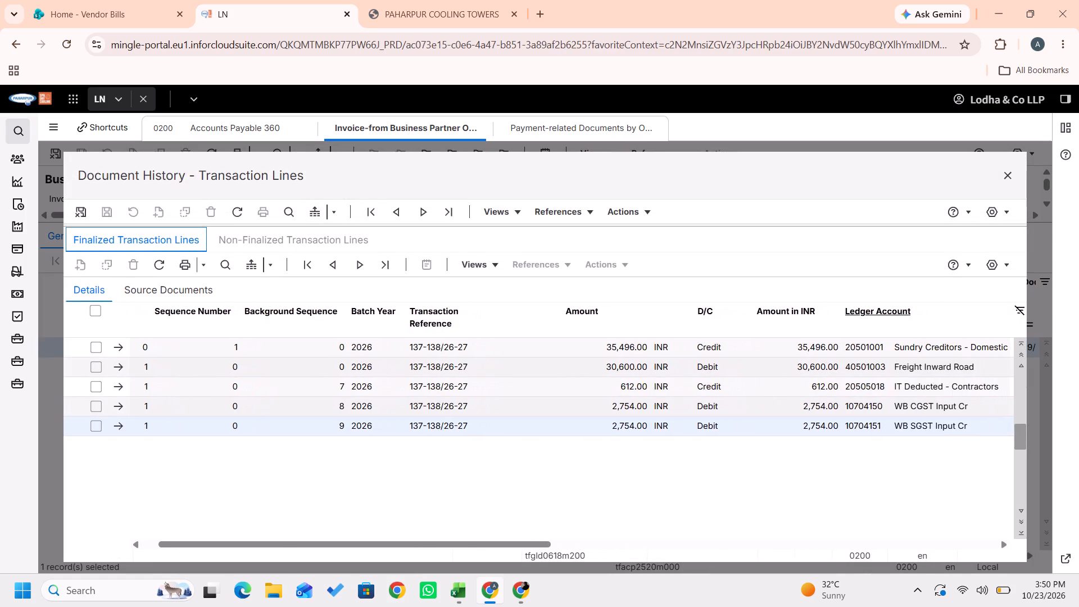
scroll(465, 429, "left", 1)
Copy row 30's supplier invoice number IFCCU2601602 from Book1 and filter LN's invoice-from business partner open entries by it in Chrome.
key("alt+Tab")
key("Up")
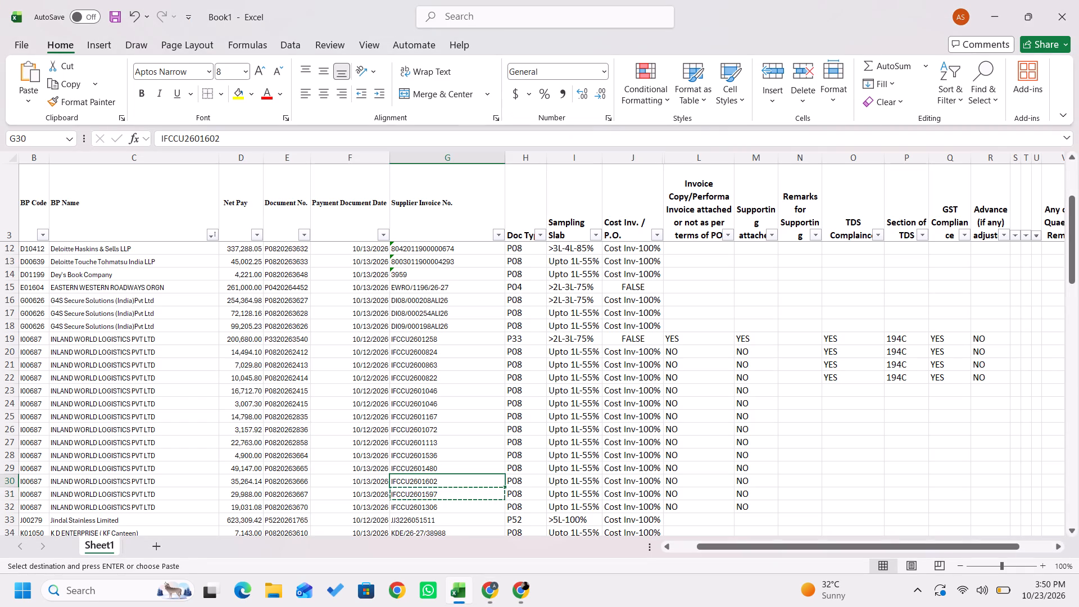
key("ctrl+c")
key("alt+Tab")
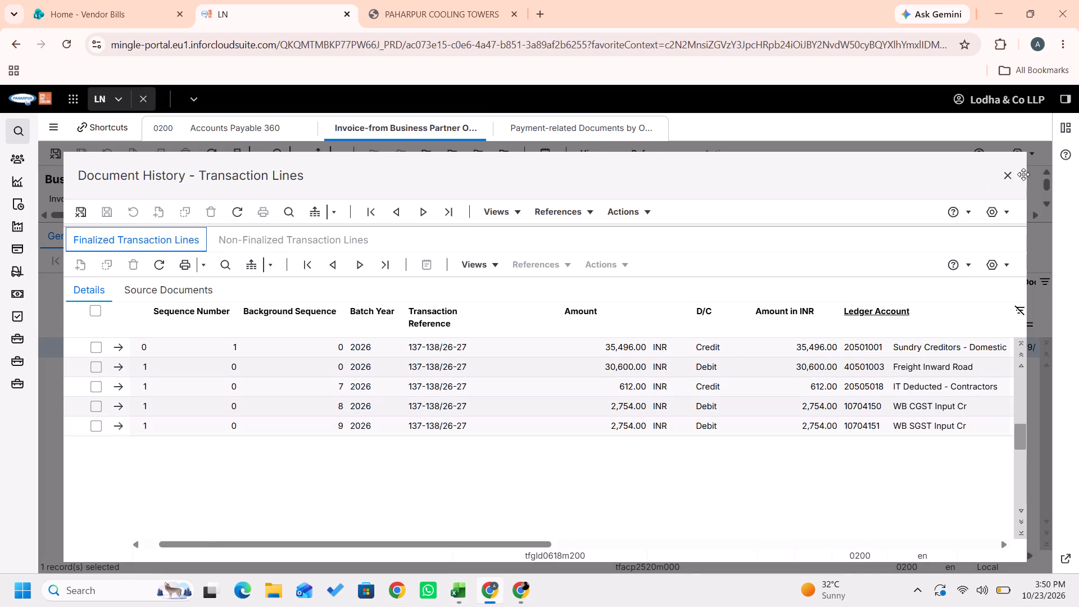
left_click(1001, 178)
left_click(646, 319)
key("ctrl+a")
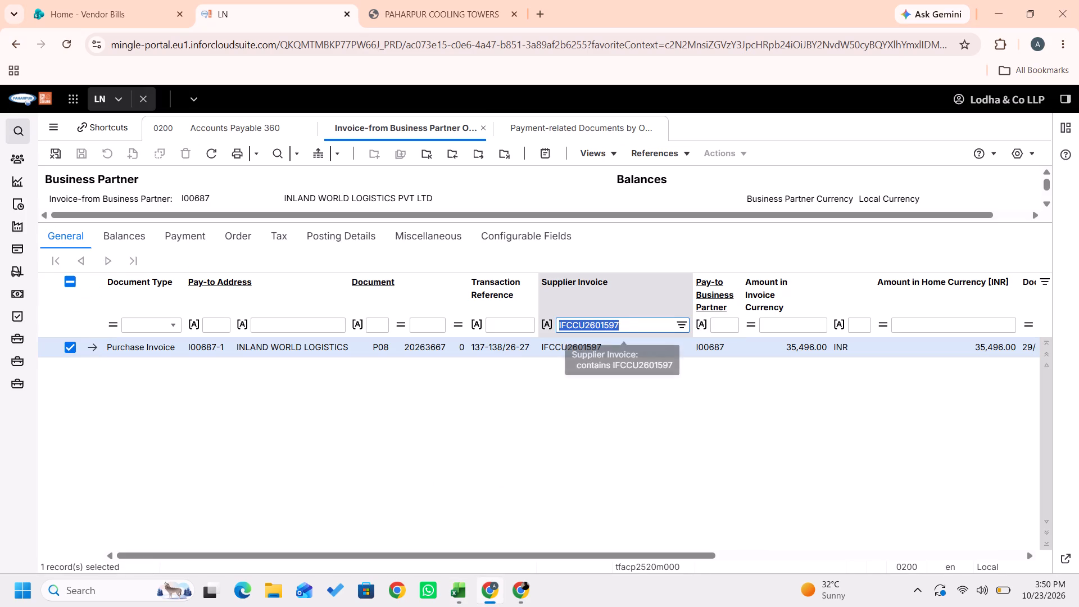
key("ctrl+v")
key("Return")
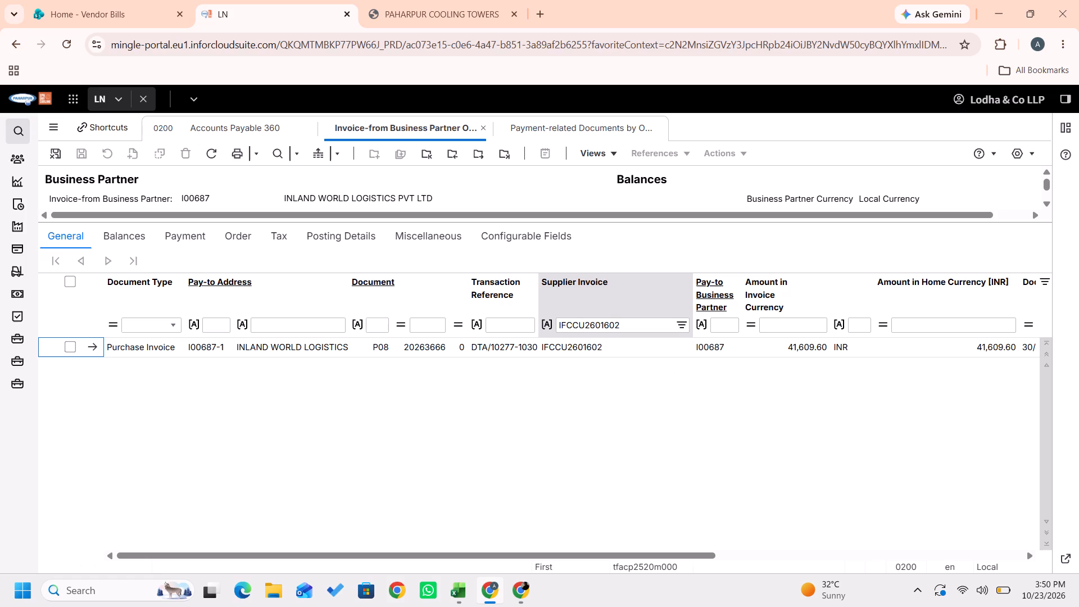
left_click(69, 354)
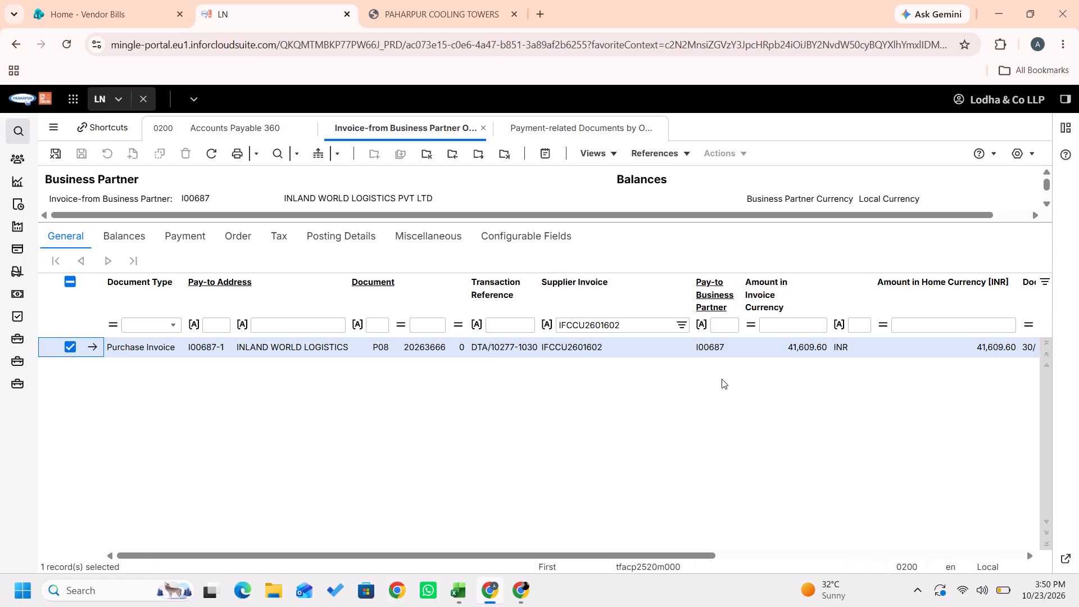
key("shift+g")
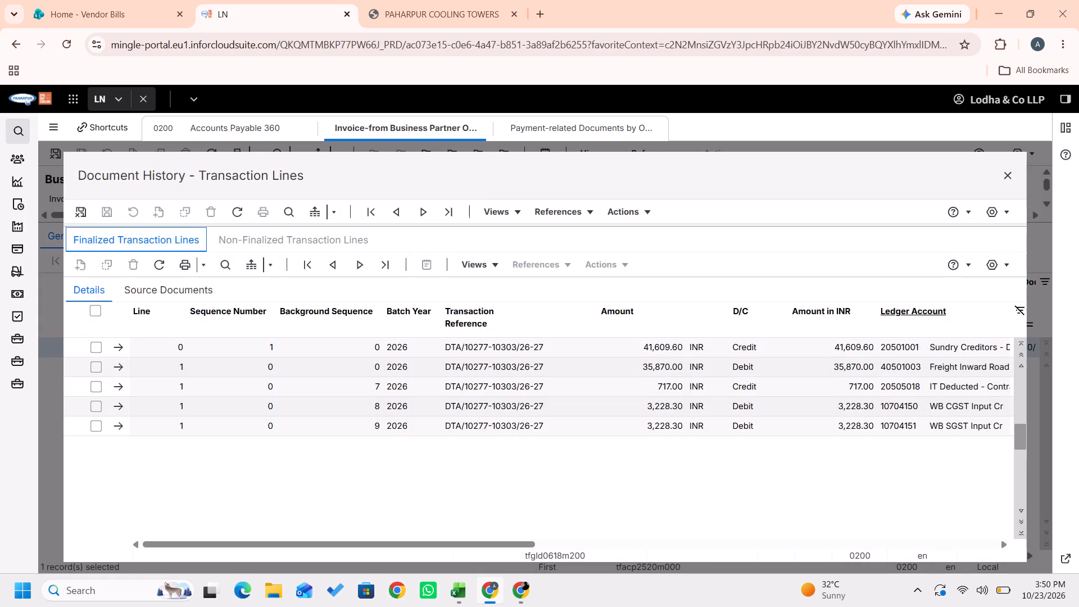
key("Escape")
In Book1, fill row 22's TDS compliance YES, section 194C, GST compliance YES and advance adjusted NO down through row 32.
key("alt+Tab")
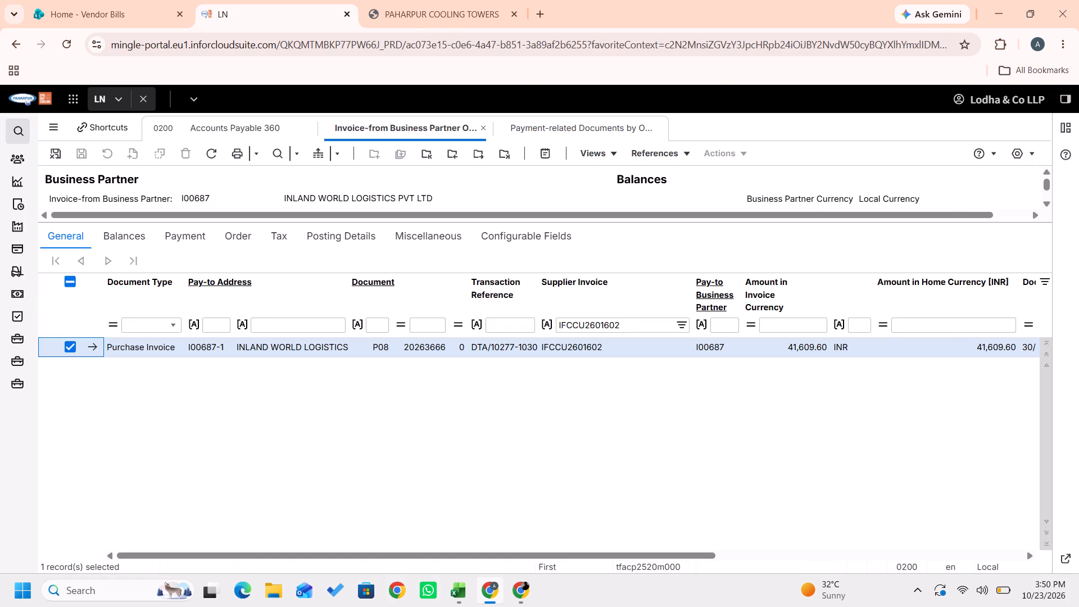
key("Right")
key("Right")
key("Right")
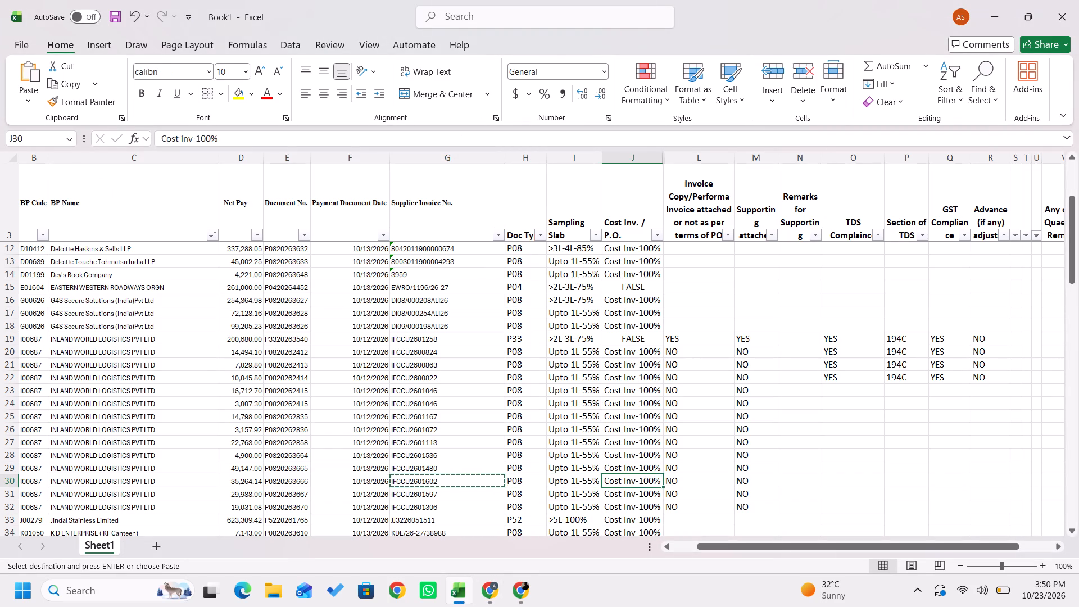
key("Right")
key("Down")
key("Right")
key("Right")
key("Down")
key("Right")
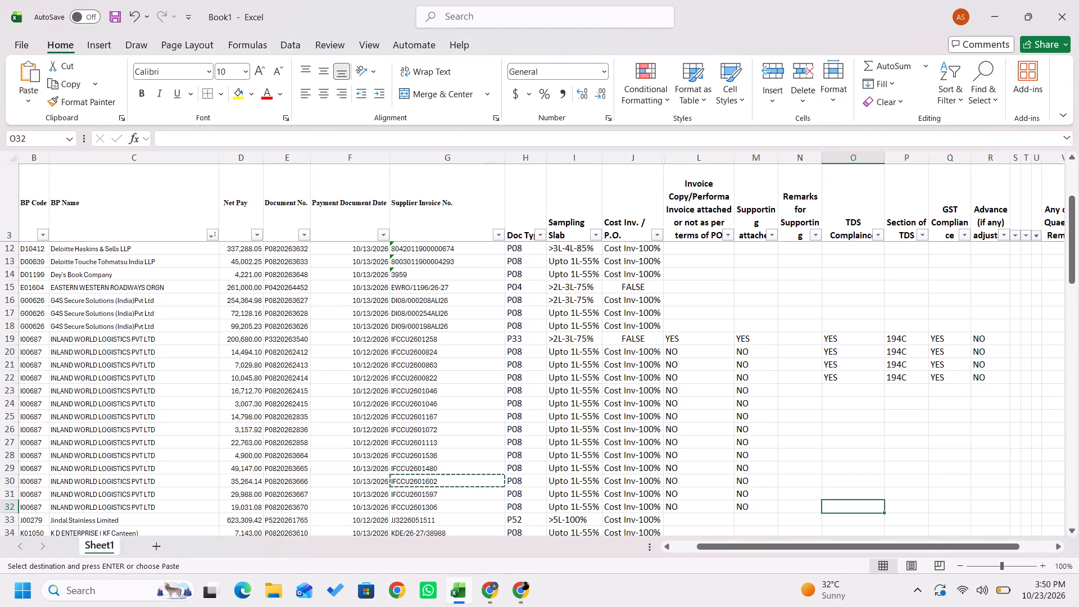
key("shift+Right")
key("shift+Right")
key("shift+Right")
key("ctrl+shift+Up")
key("ctrl+d")
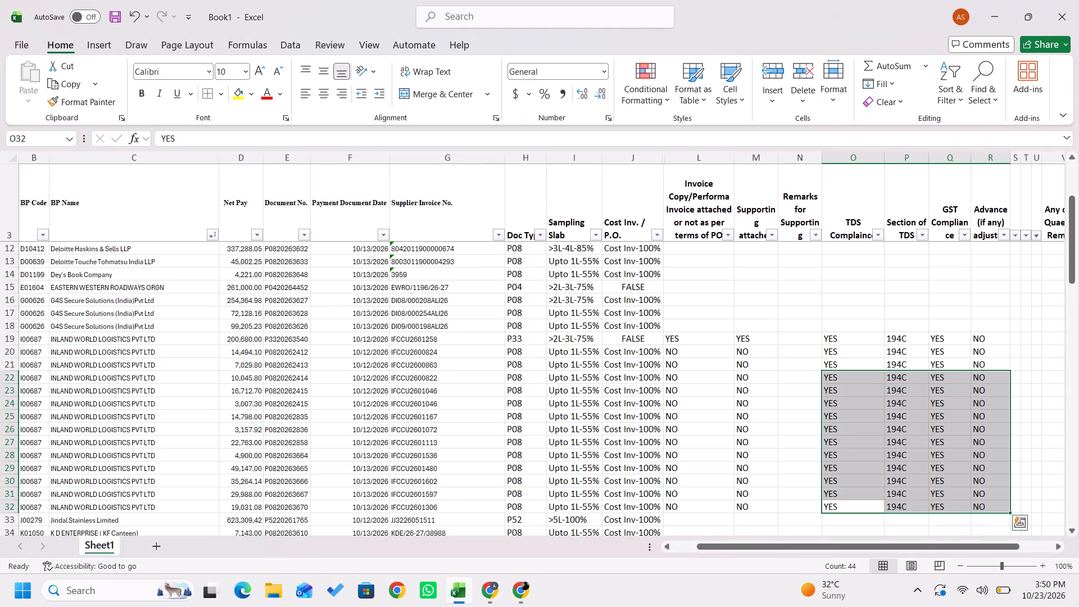
Review Book1's TDS compliance entries for Inland World Logistics and the unaudited vendor rows below them.
key("Down")
key("Down")
key("Up")
key("Up")
key("ctrl+shift+Up")
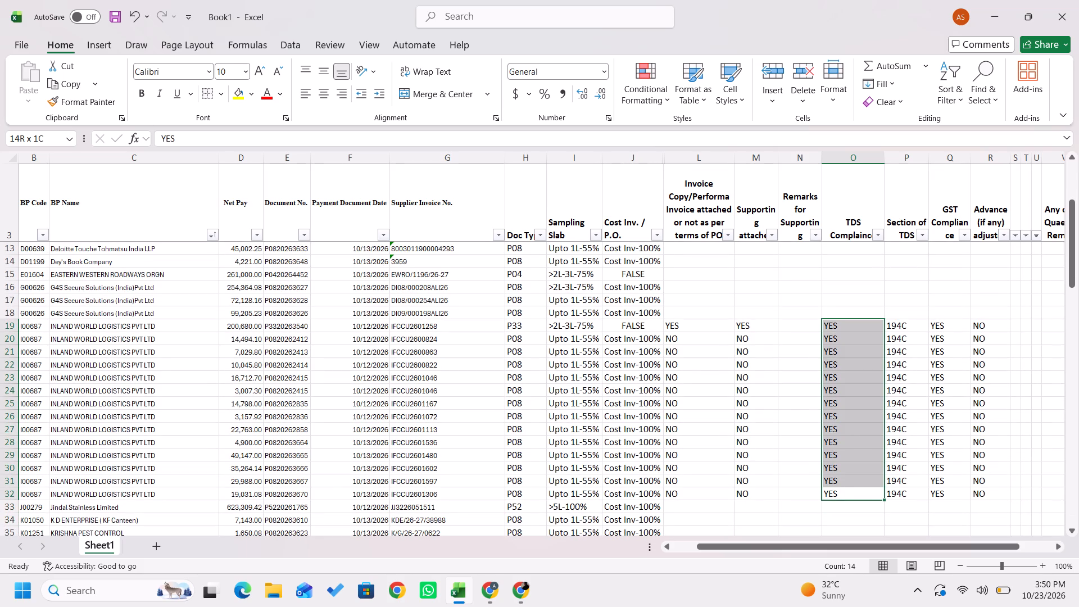
key("Down")
key("Down")
key("Down")
key("Down")
key("Down")
key("Up")
key("Up")
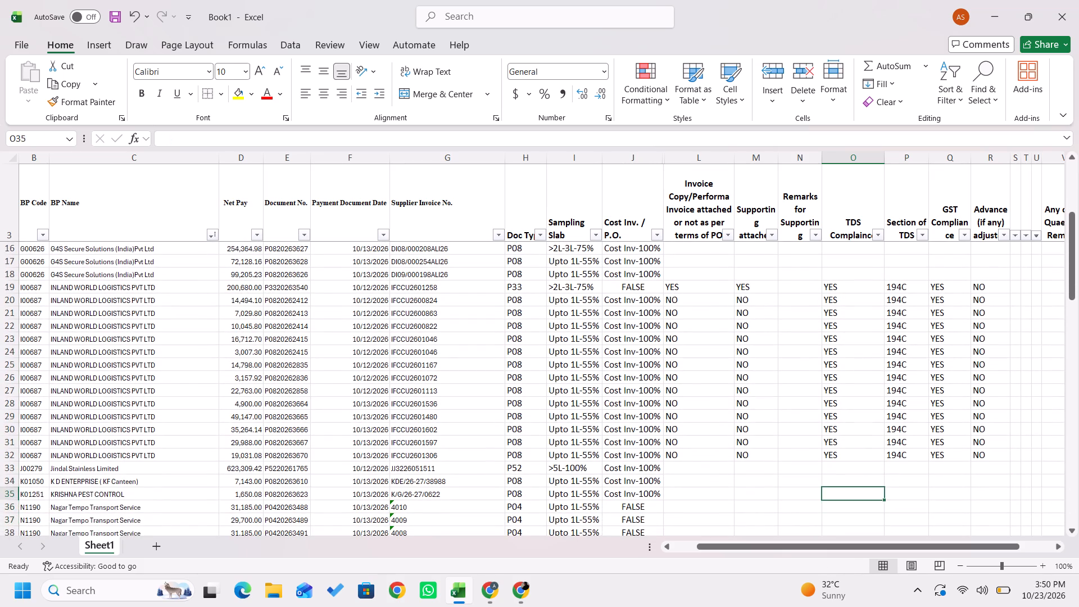
key("Down")
key("Down")
key("Down")
key("Up")
key("Left")
key("Left")
key("Left")
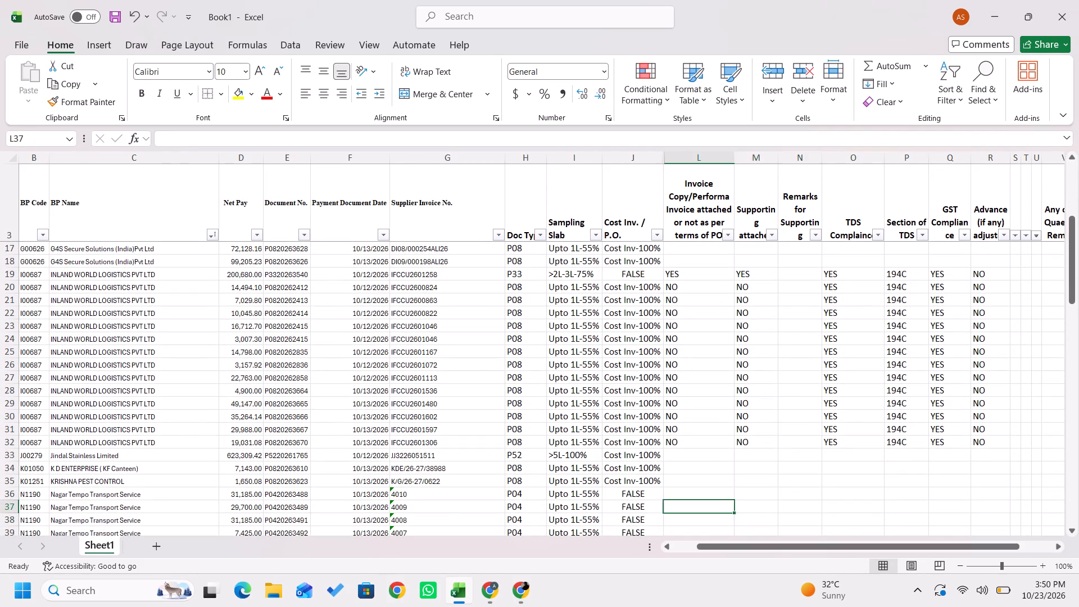
key("Left")
key("Left")
key("Left")
key("Left")
key("Up")
key("Left")
key("Left")
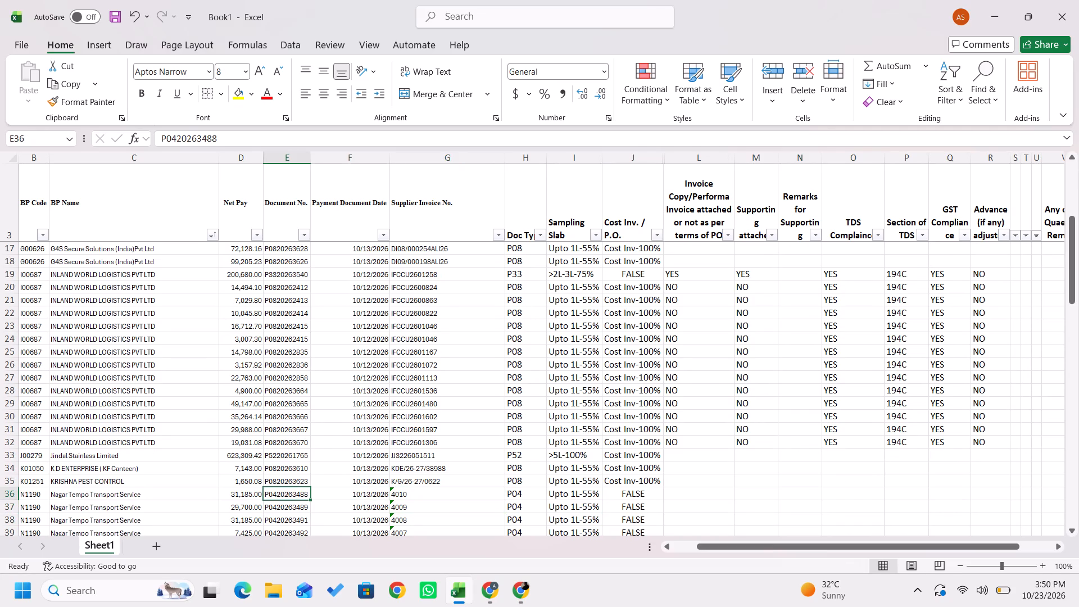
key("Left")
key("Right")
key("Right")
key("Left")
key("ctrl+c")
key("alt+Tab")
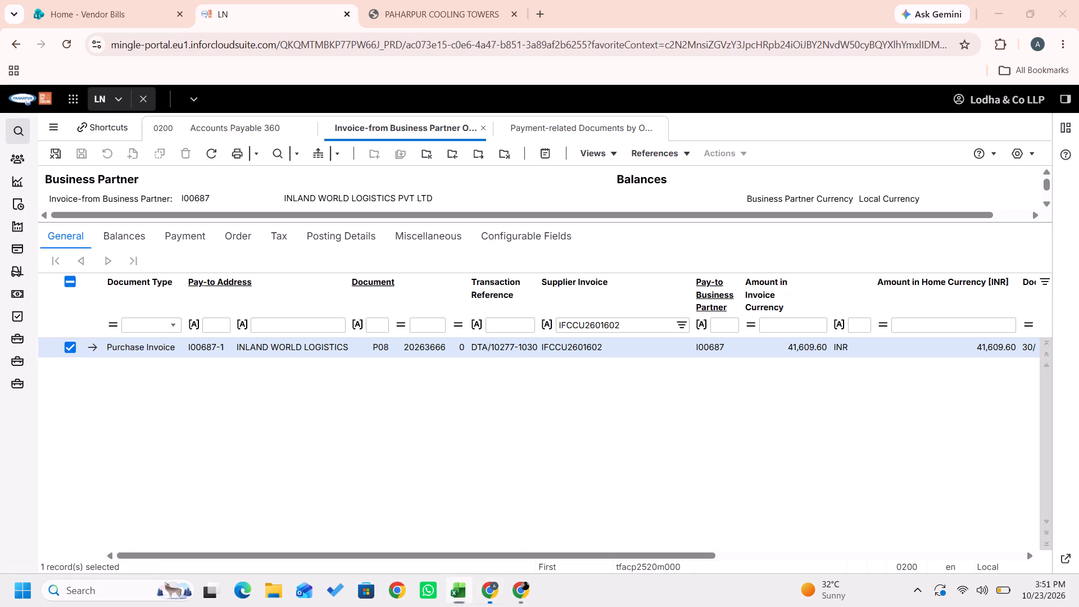
key("ctrl+Tab")
key("ctrl+Tab")
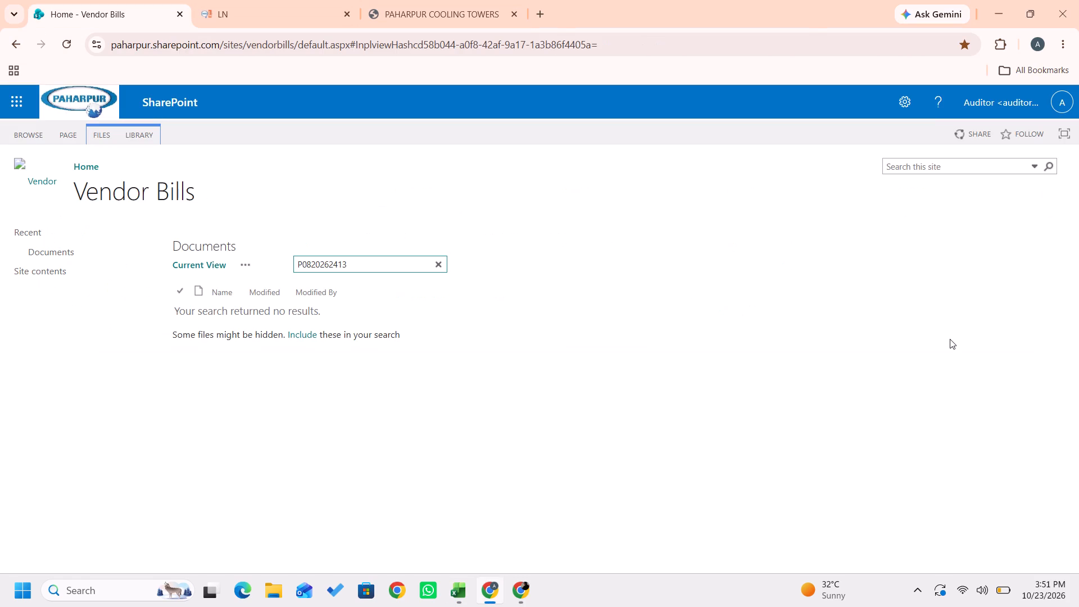
left_click(356, 263, "ctrl")
key("ctrl+a")
key("ctrl+v")
key("Return")
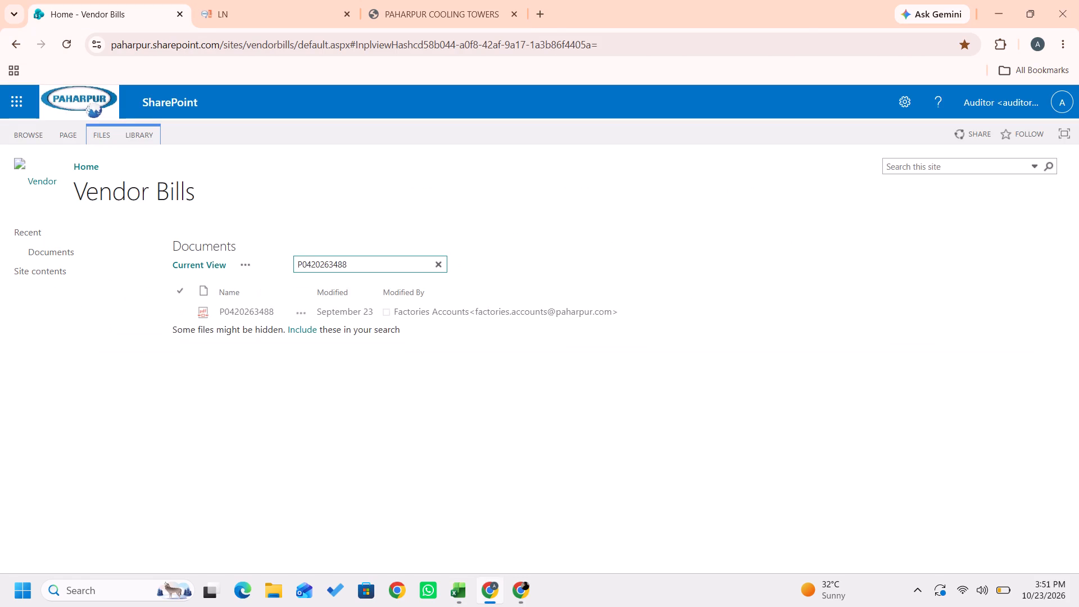
Copy row 36's BP code N1190 from Book1, filter LN's Accounts Payable 360 by that pay-to business partner, and select its record.
key("alt+Tab")
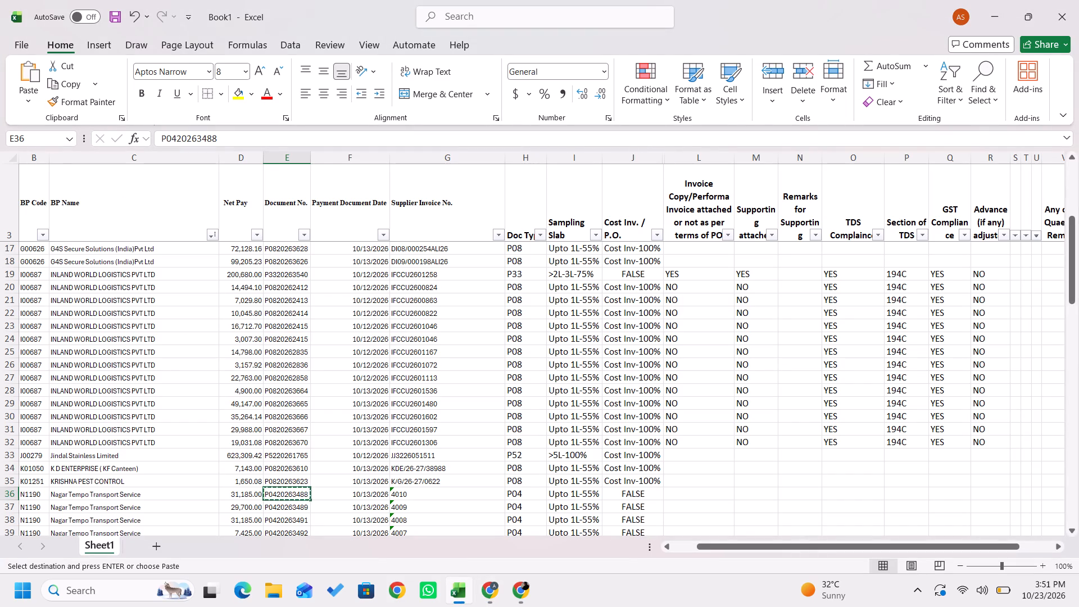
key("Escape")
key("Left")
key("Left")
key("Left")
key("Left")
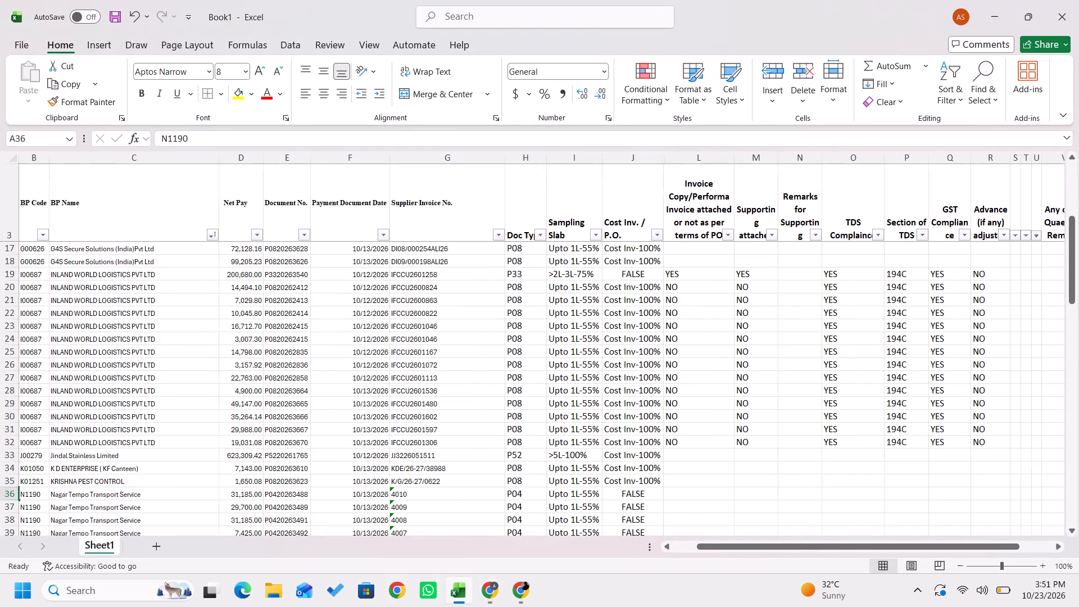
key("Right")
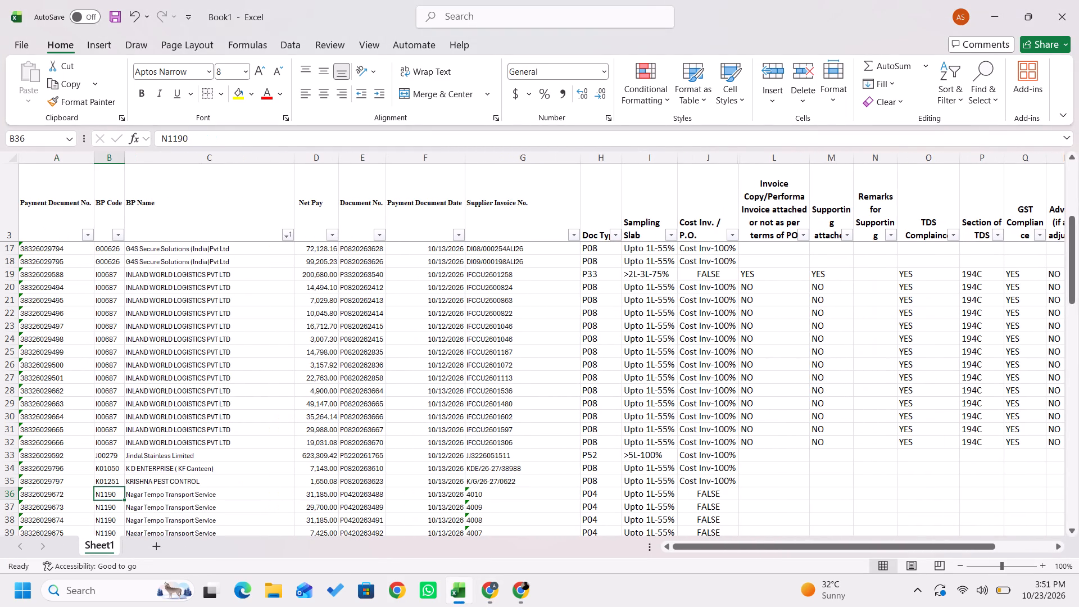
key("ctrl+c")
key("alt+Tab")
key("ctrl+Tab")
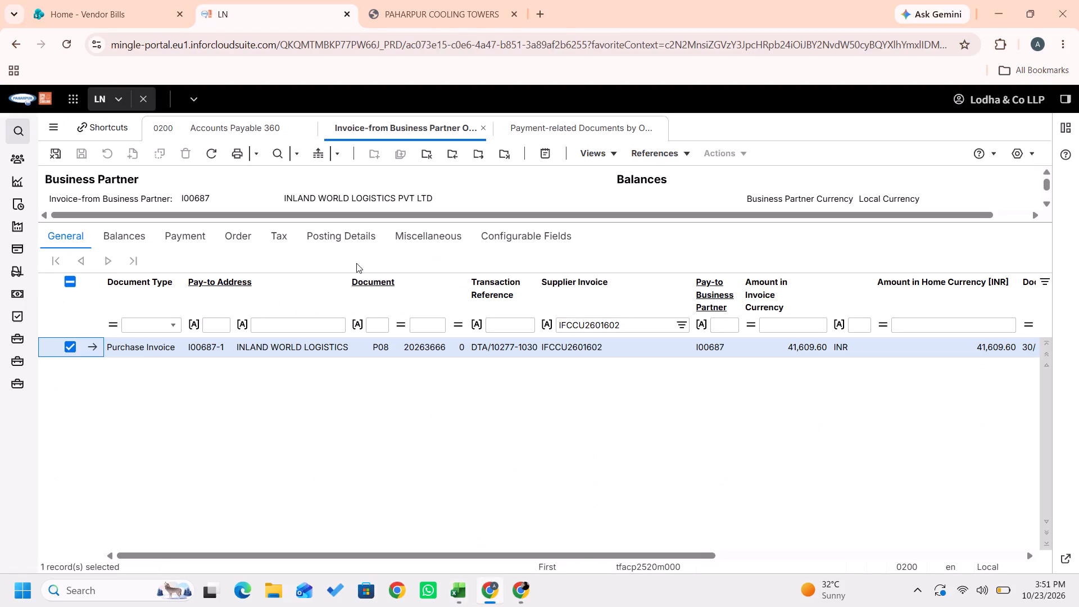
left_click(250, 129)
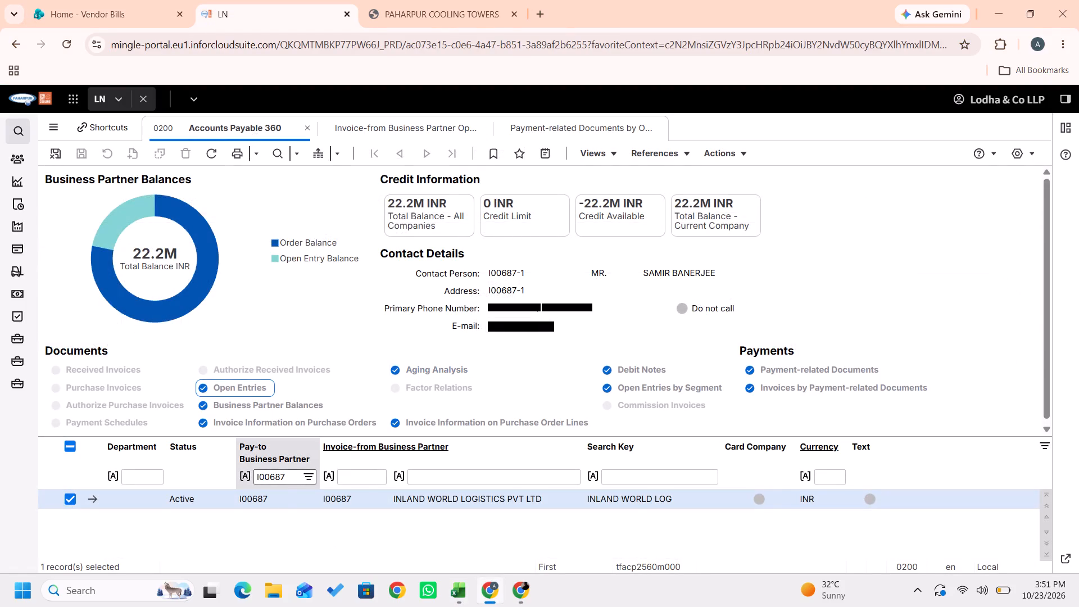
left_click(270, 475)
key("ctrl+a")
key("ctrl+v")
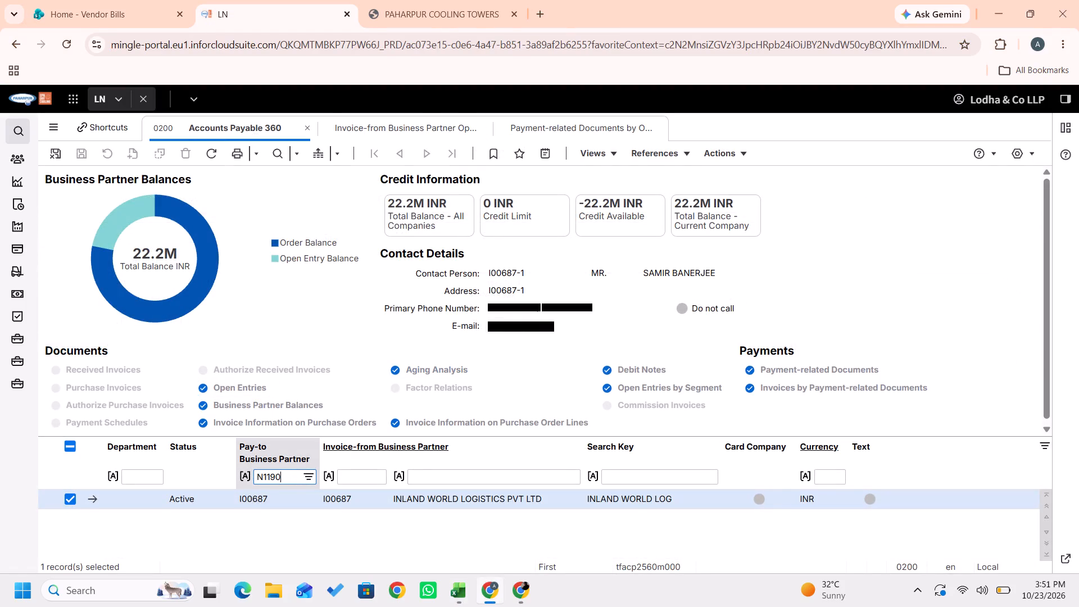
key("Return")
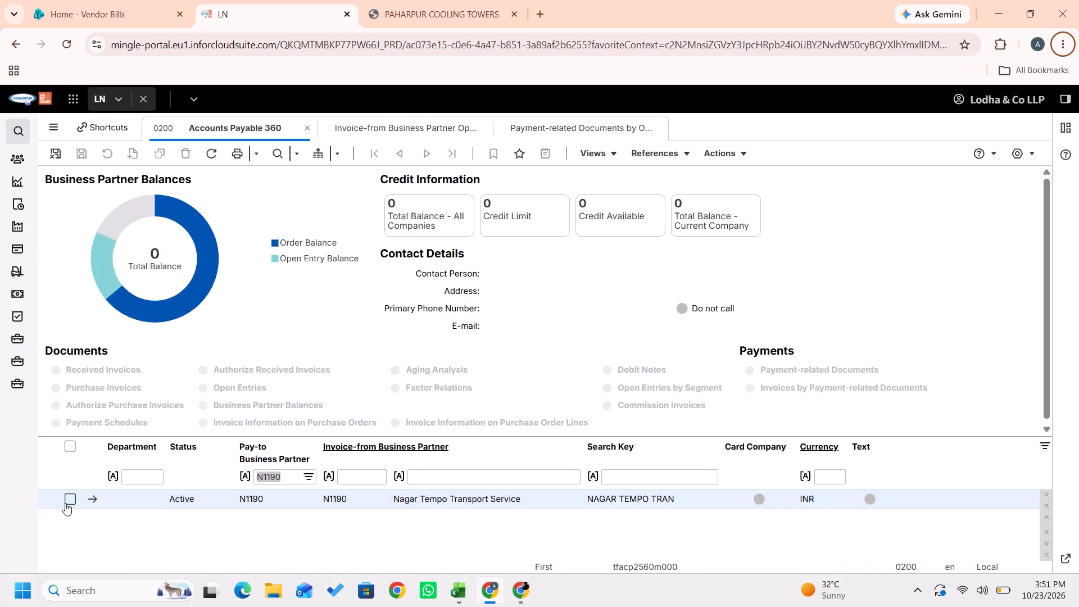
left_click(65, 503)
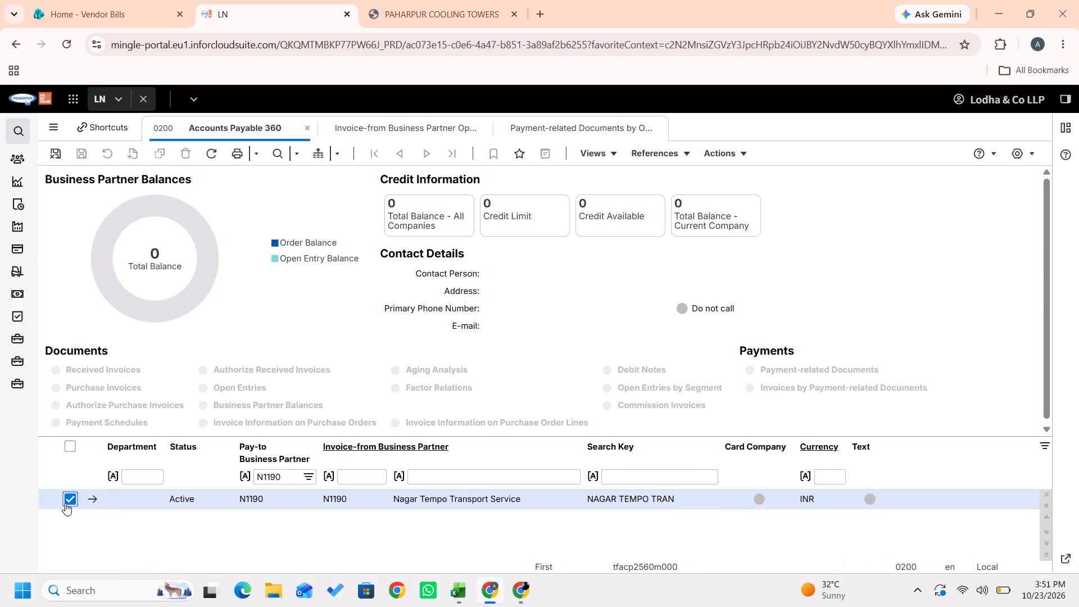
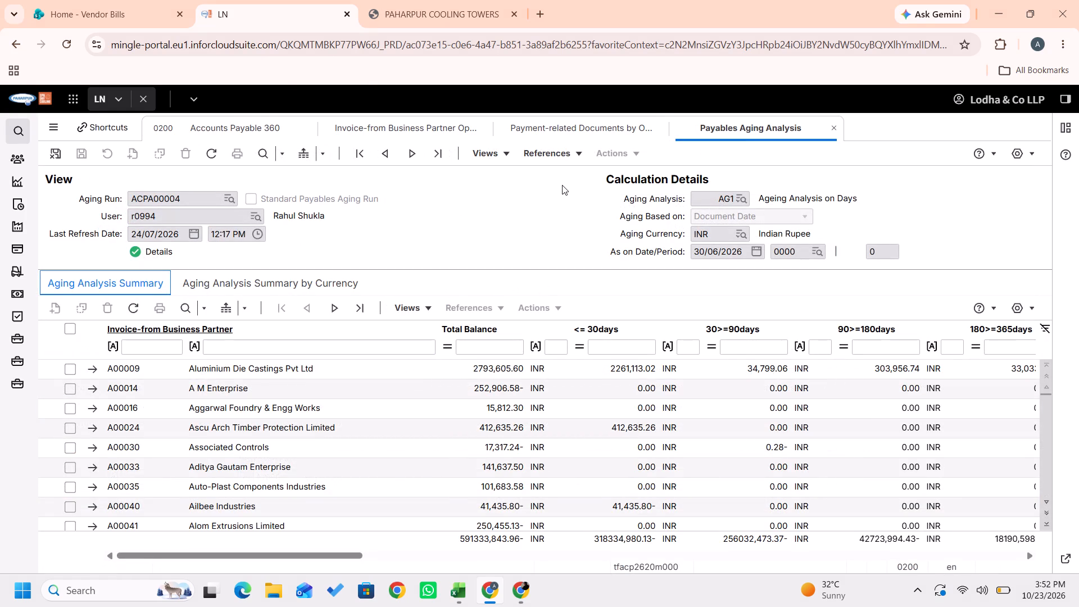
Open business partner N1190's open entries in LN and filter them by row 36's supplier invoice number 4010, copied from Book1.
left_click(234, 123)
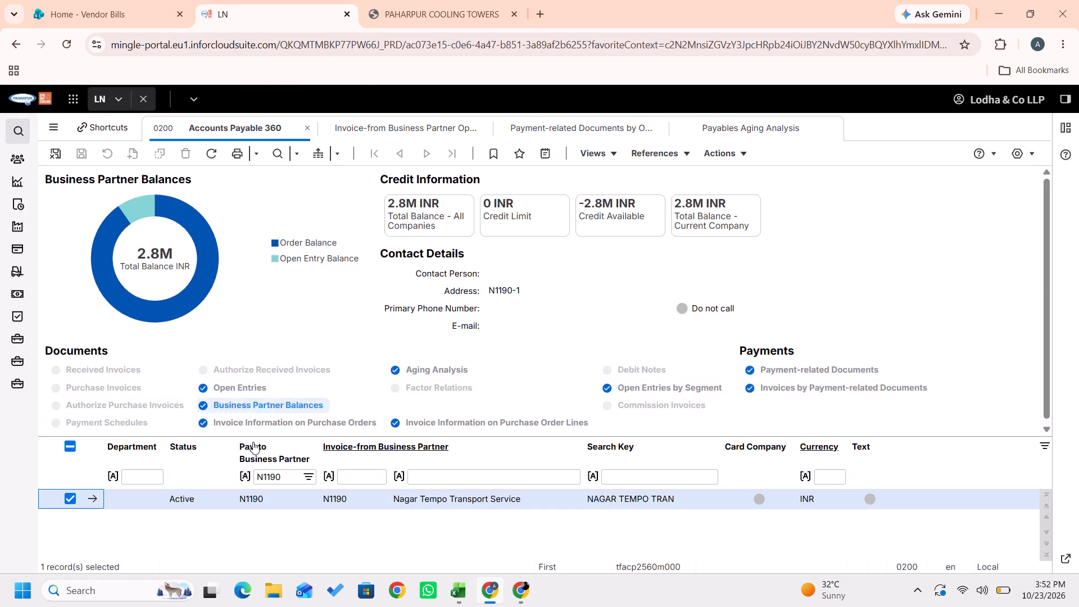
left_click(242, 383)
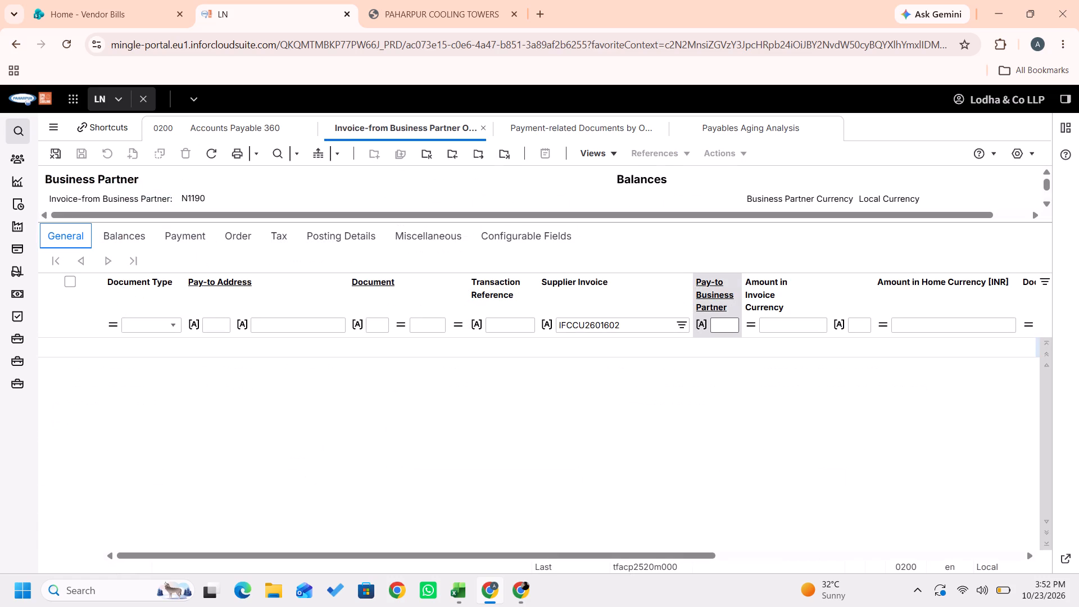
left_click(627, 327)
key("alt+Tab")
key("Right")
key("Right")
key("Right")
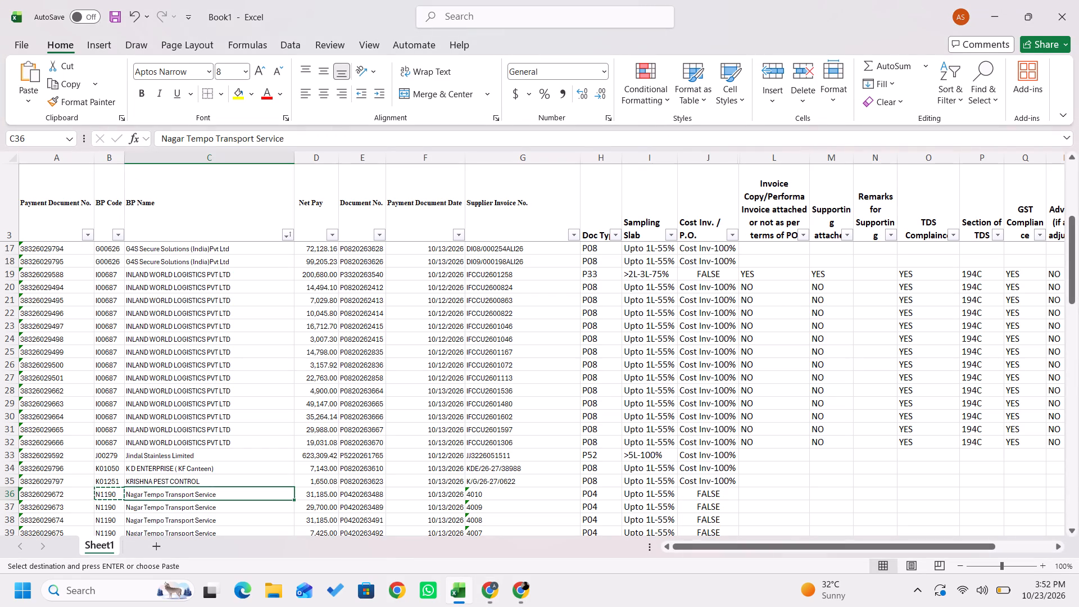
key("Right")
key("Right")
key("ctrl+c")
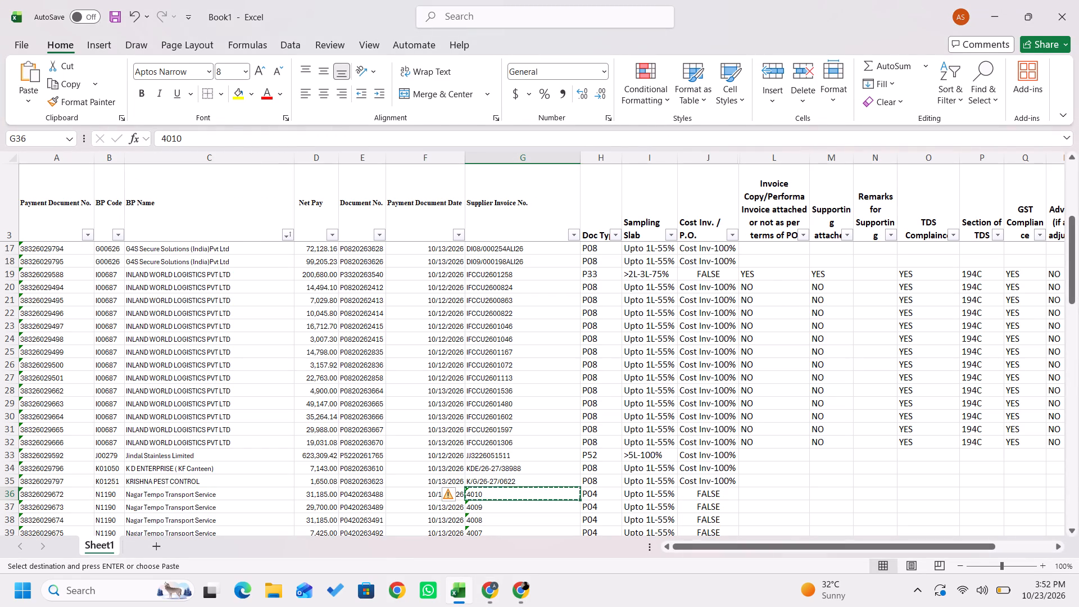
key("alt+Tab")
key("ctrl+v")
key("Return")
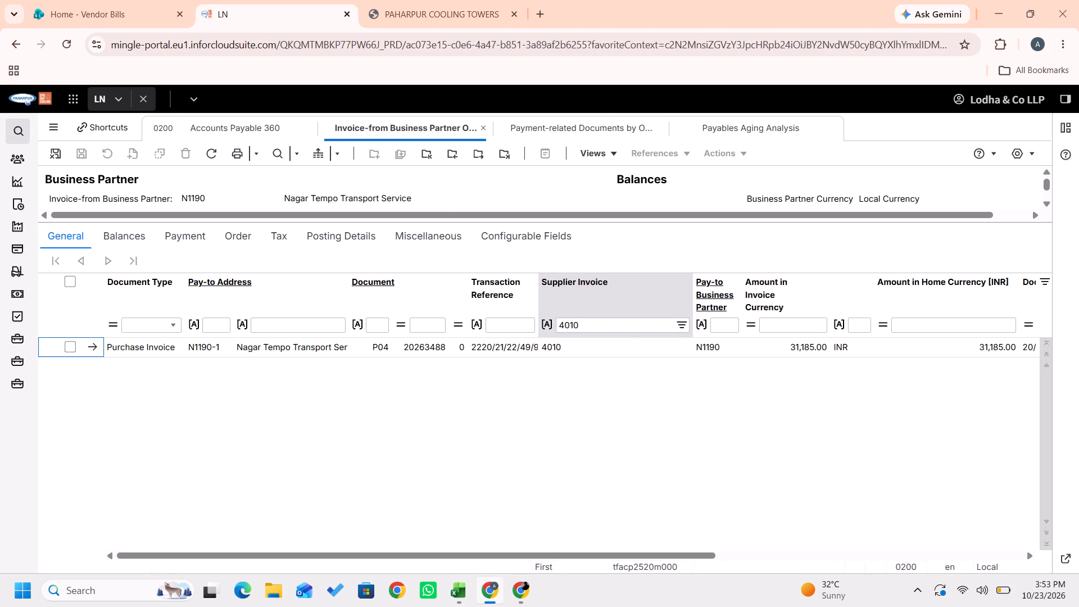
Open the document history transaction lines for supplier invoice 4010 and examine its GST and TDS ledger postings.
left_click(69, 347)
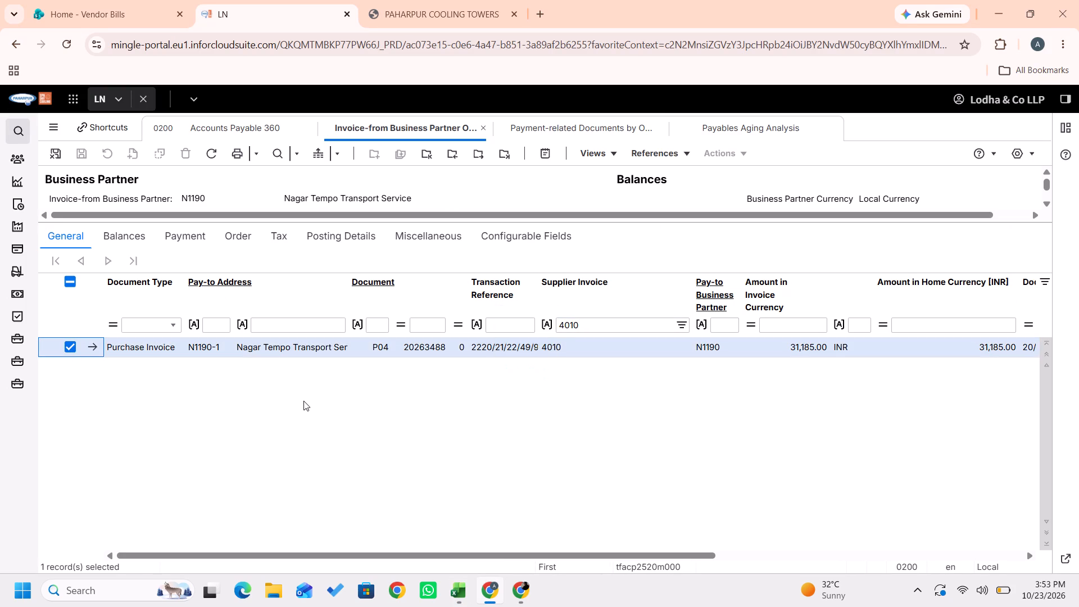
key("shift+g")
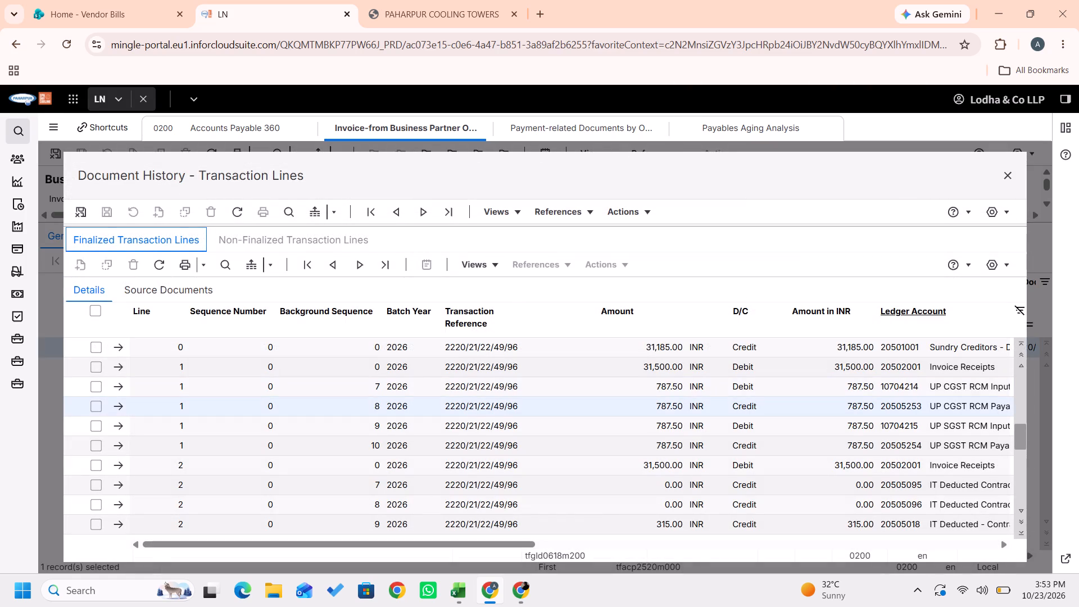
scroll(575, 409, "left", 2)
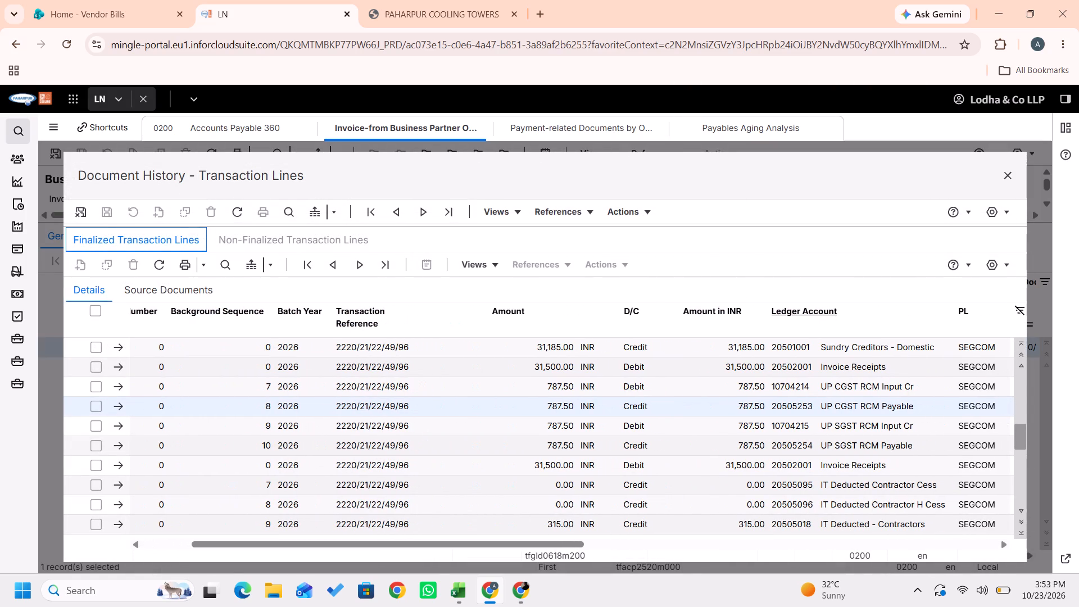
scroll(575, 409, "down", 1)
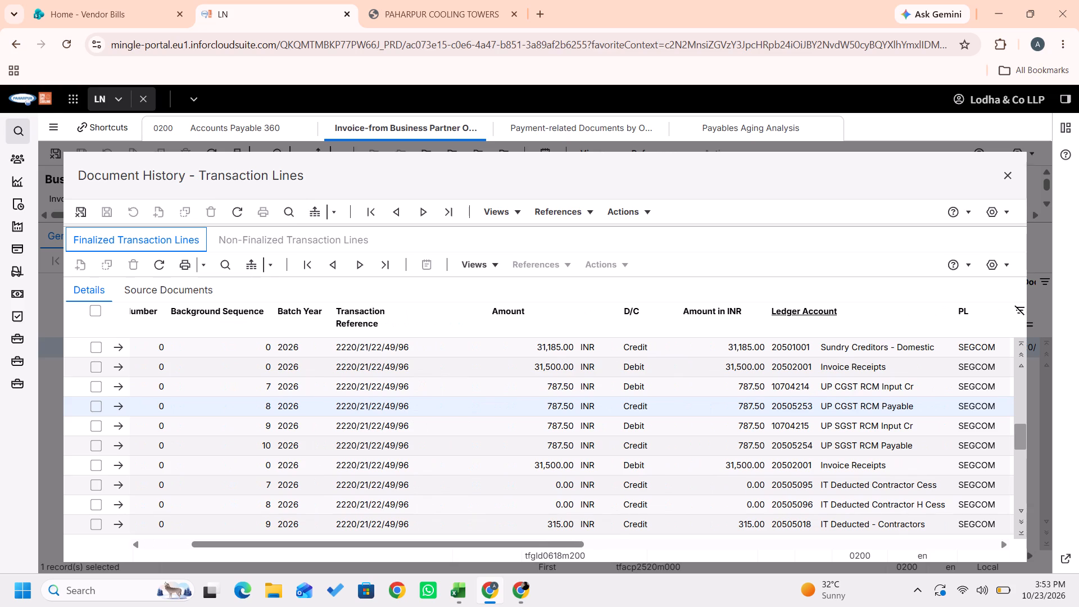
In Book1, enter 194C as the section of TDS for row 36.
key("alt+Tab")
key("Right")
key("Right")
key("Right")
key("Right")
key("Right")
key("Right")
key("Right")
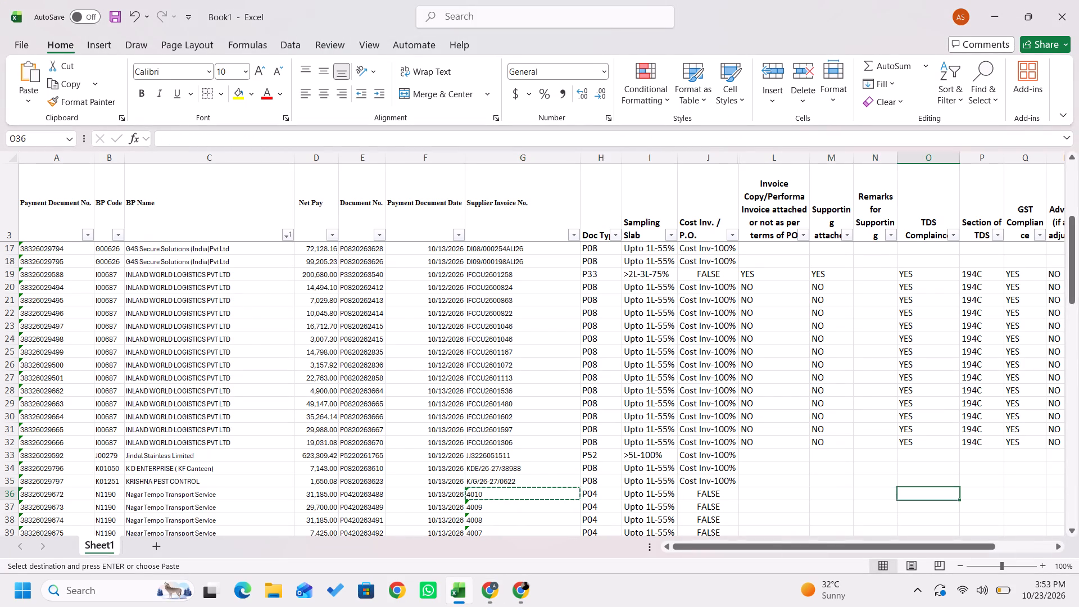
key("Right")
key("Right")
key("Left")
type("194")
key("c")
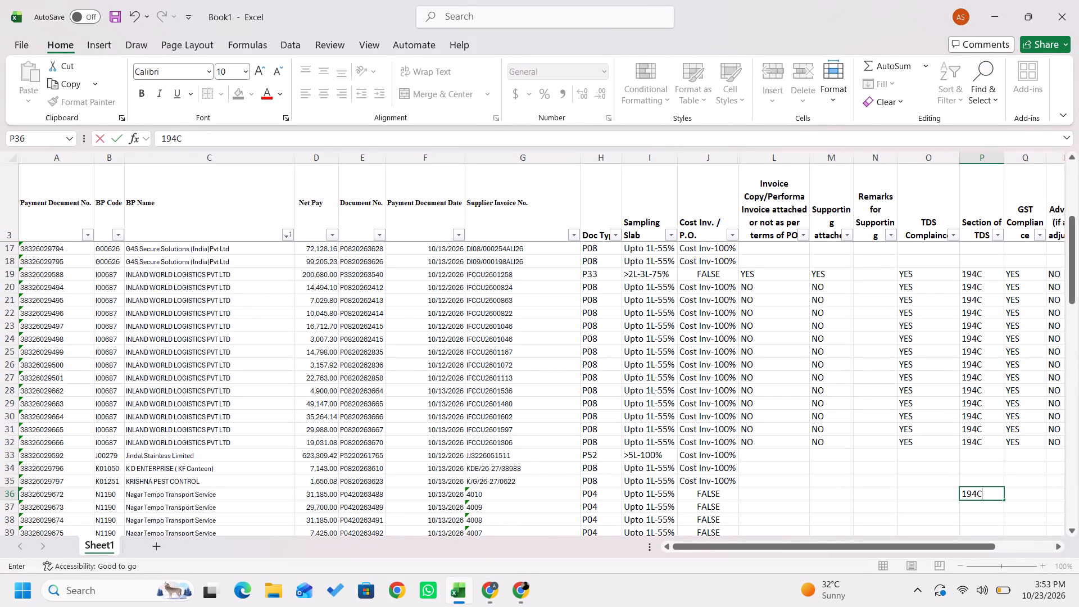
key("Return")
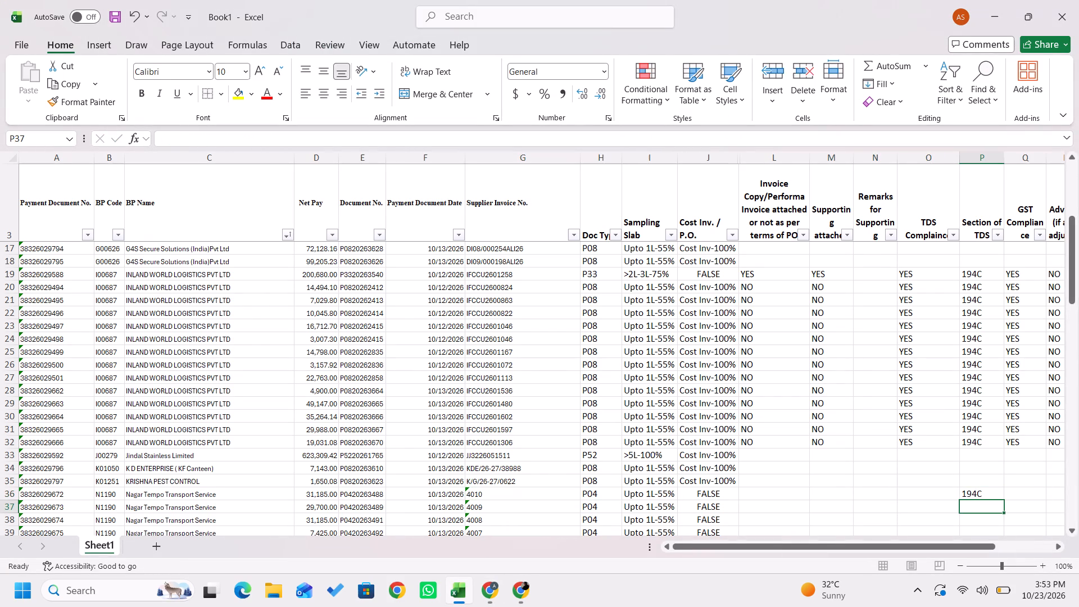
Clear the advance-adjusted entries for Inland World Logistics in rows 19 through 32.
key("Up")
key("Left")
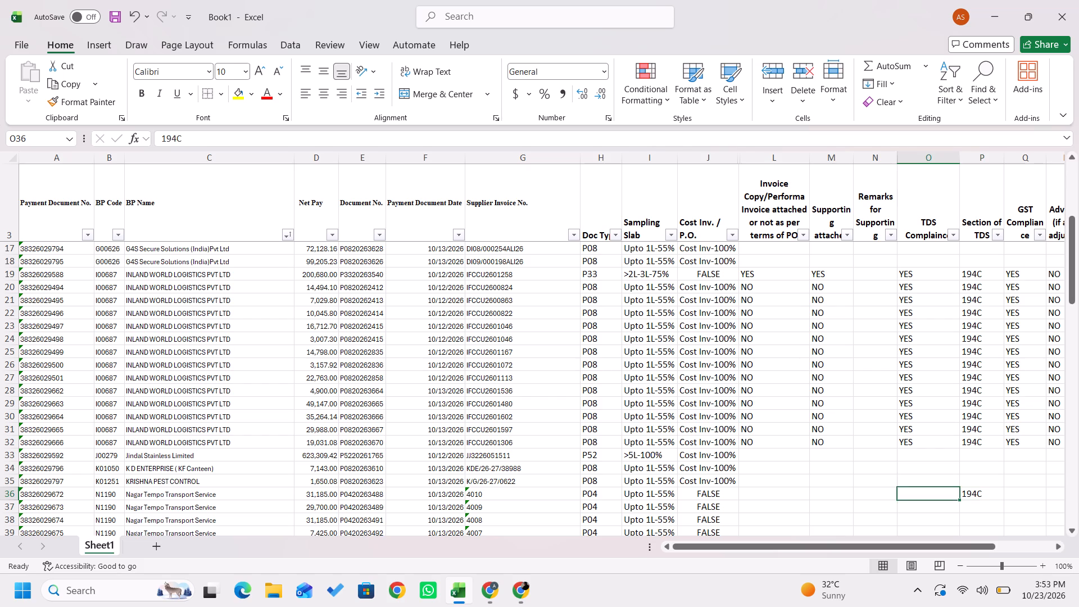
key("Left")
key("Right")
key("Up")
key("Up")
key("Up")
key("Up")
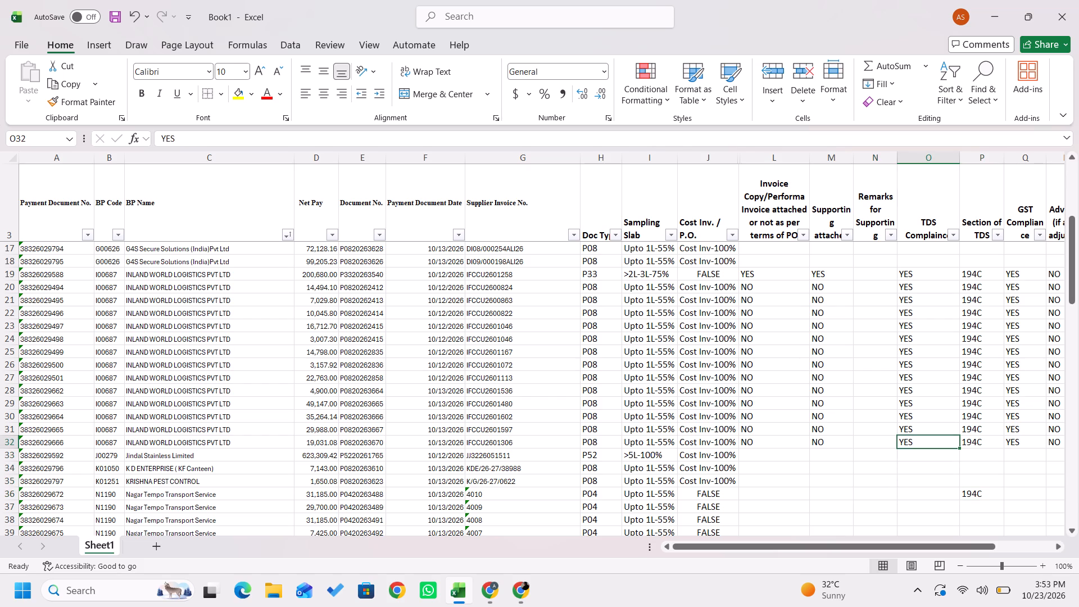
key("Right")
key("Right")
key("Right")
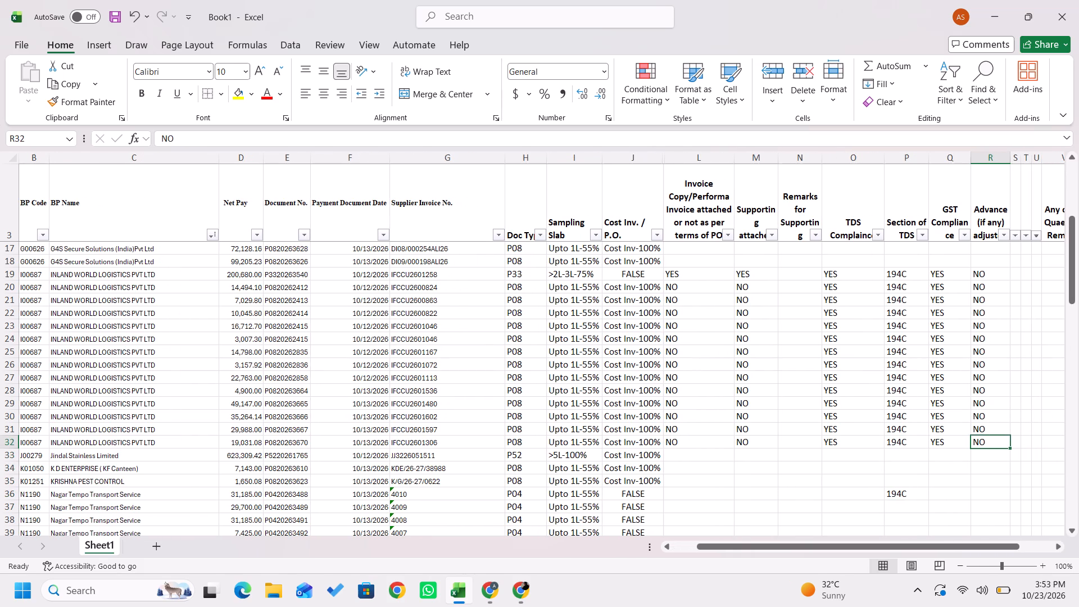
key("ctrl+shift+Up")
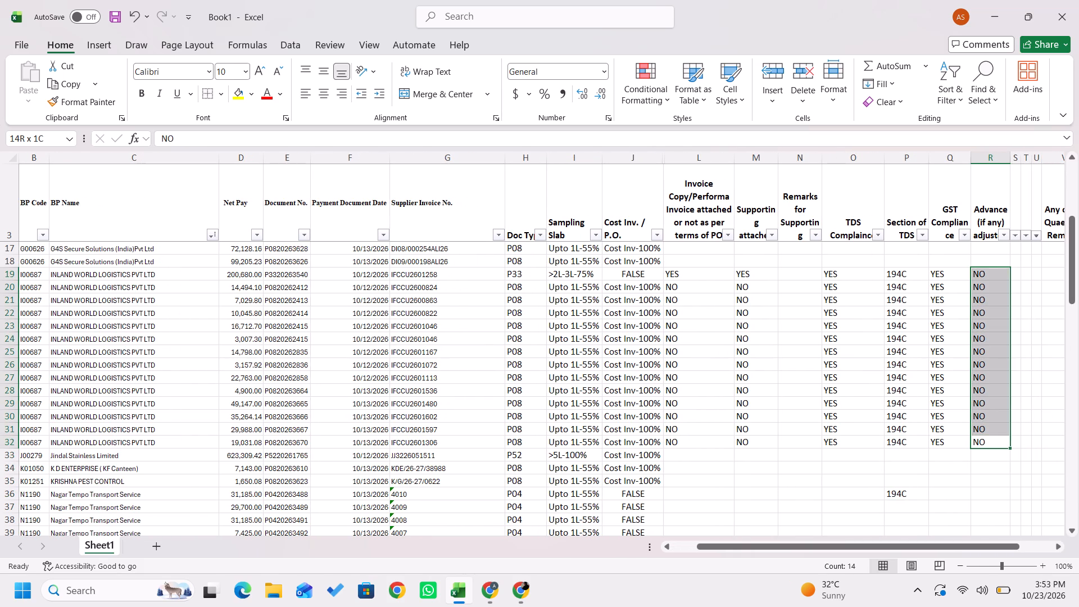
key("Delete")
Enter YES for both GST compliance and TDS compliance in row 36.
key("Down")
key("Down")
key("Down")
key("Left")
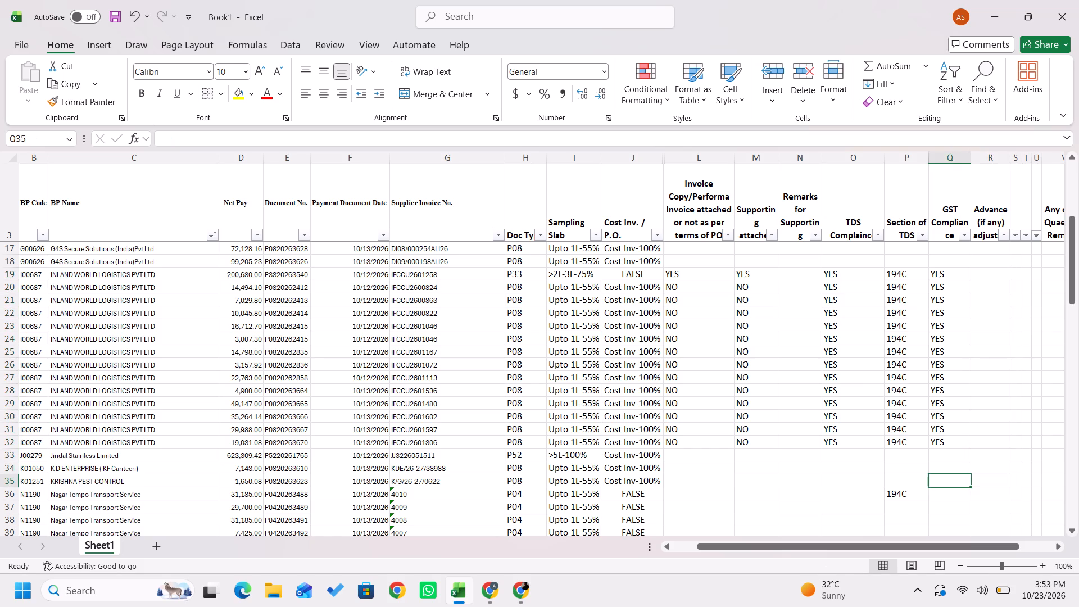
key("Down")
type("YES")
key("Left")
key("Left")
type("YES")
key("Left")
key("Left")
key("Left")
key("alt+Tab")
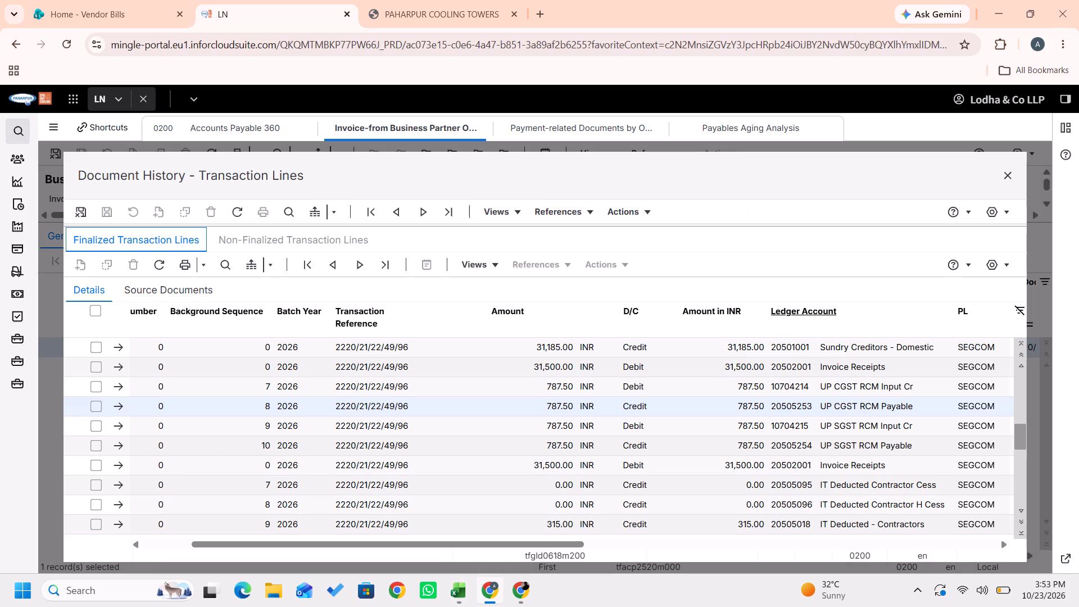
key("ctrl+Tab")
key("ctrl+Tab")
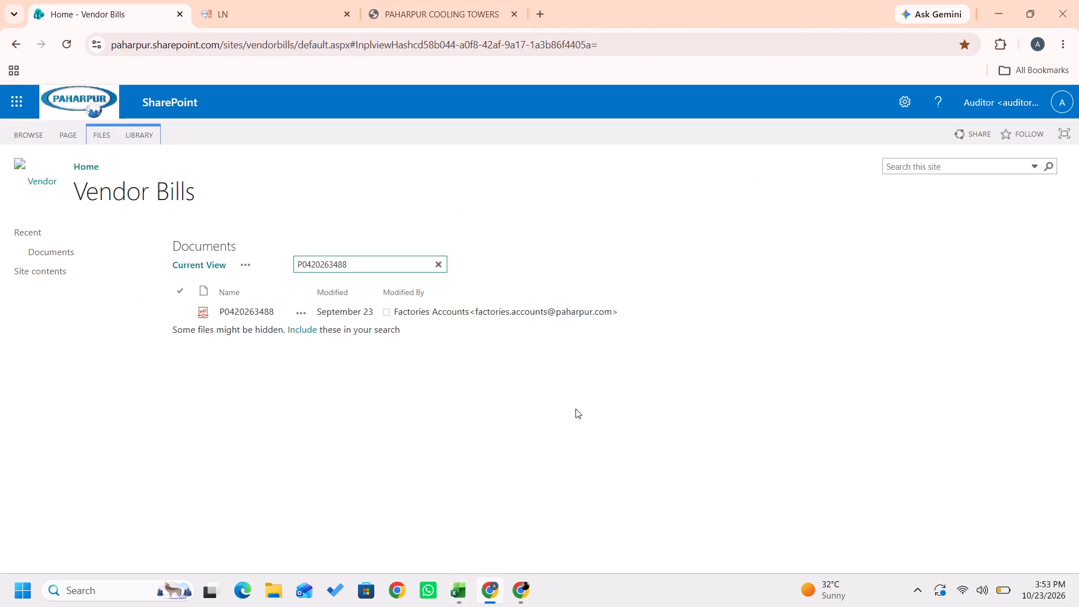
left_click(232, 312)
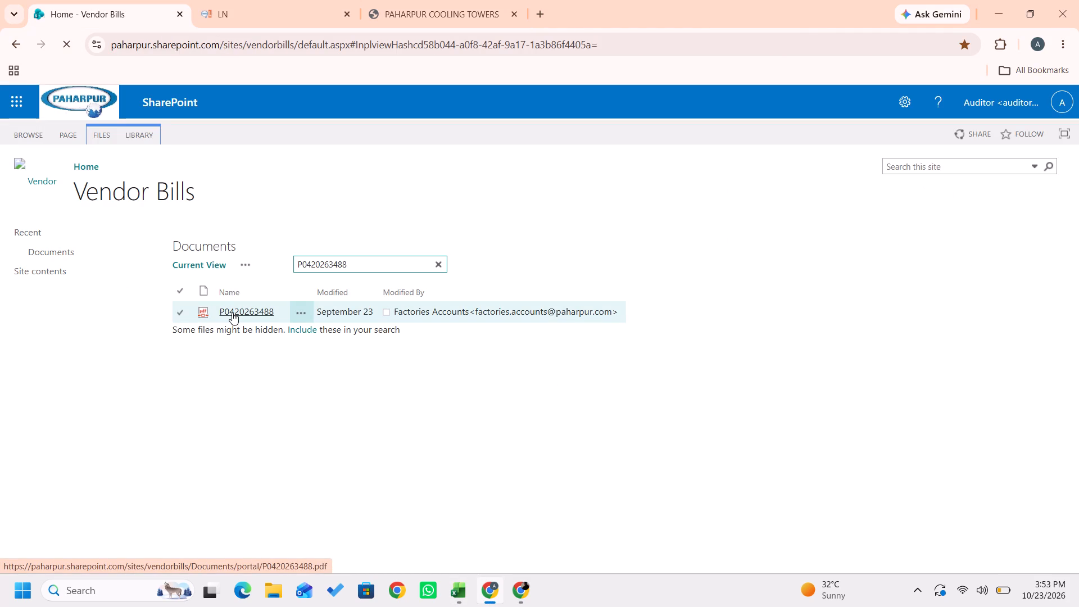
left_click(232, 312)
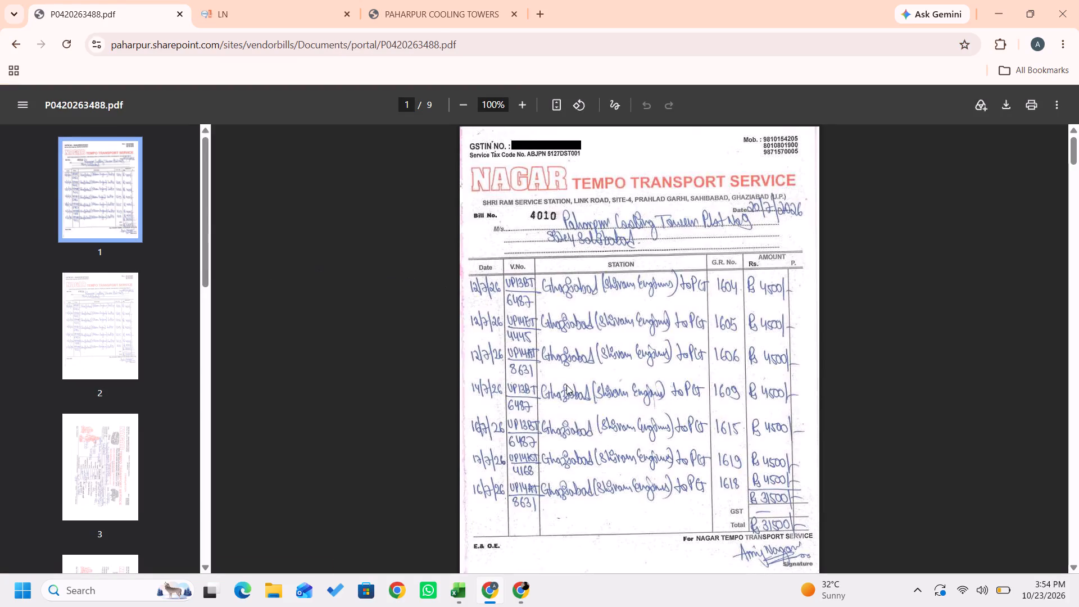
Compare bill 4010 with row 36's net pay in Book1, and examine the PDF's bill pages and attached consignee copies.
key("alt+Tab")
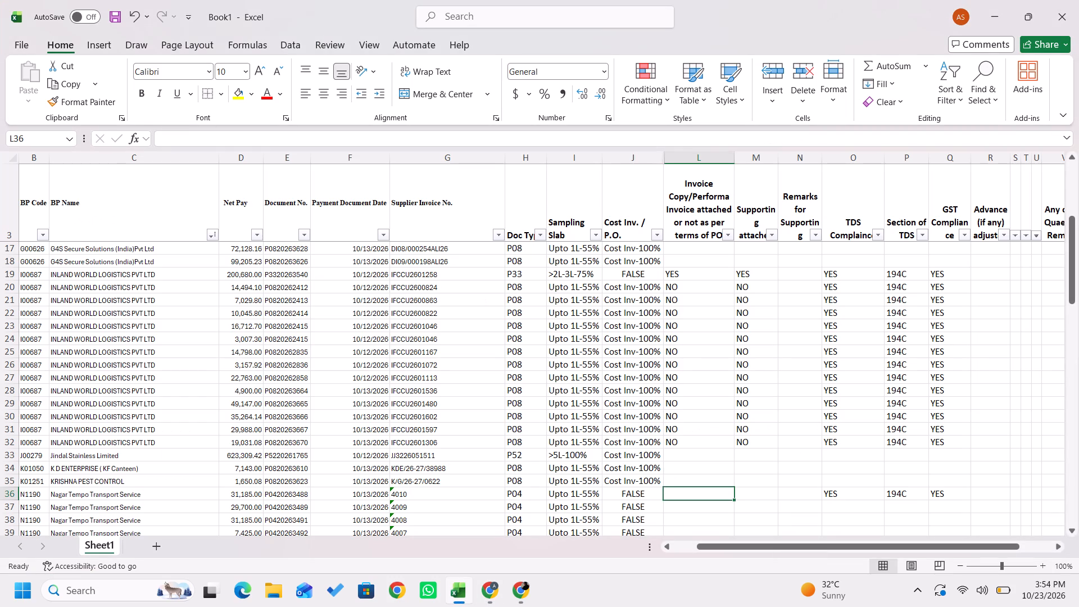
key("Left")
key("Left")
key("Left")
key("Left")
key("Left")
key("Left")
key("Left")
key("alt+Tab")
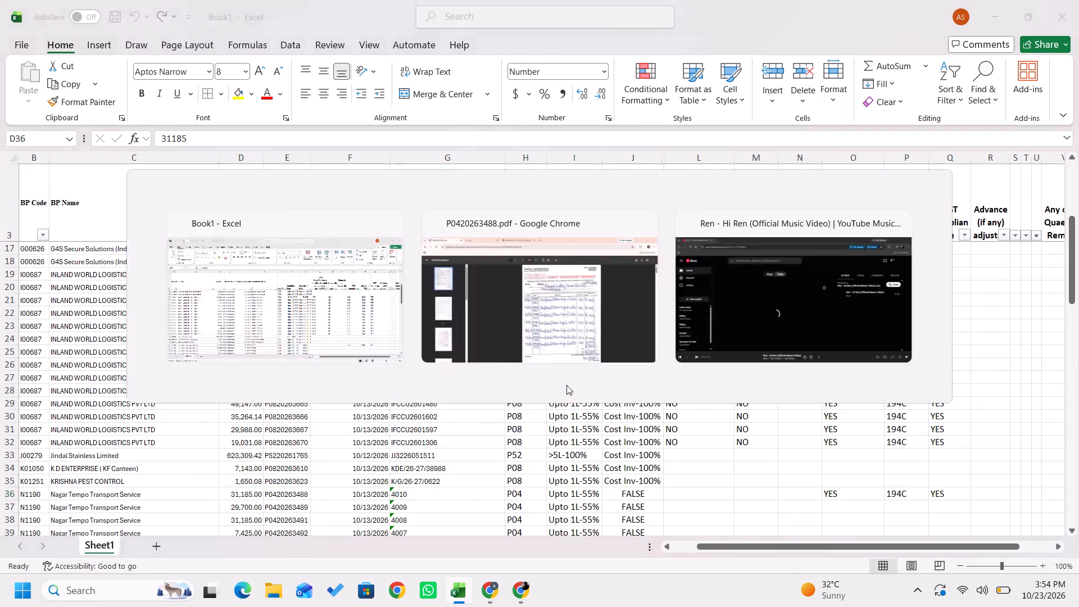
scroll(727, 405, "down", 6)
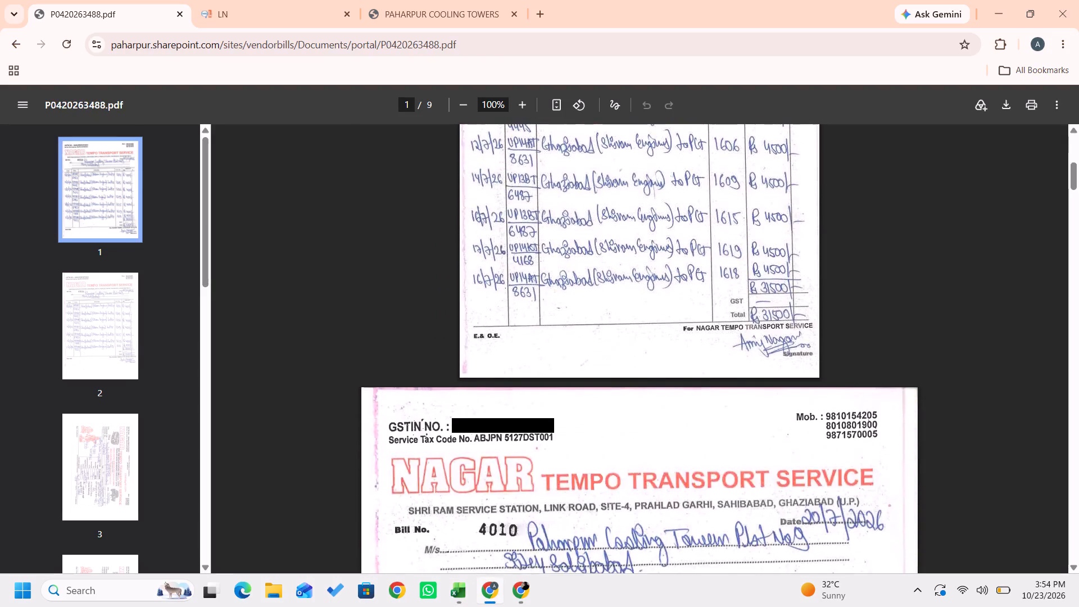
scroll(727, 405, "down", 2)
scroll(727, 405, "up", 1)
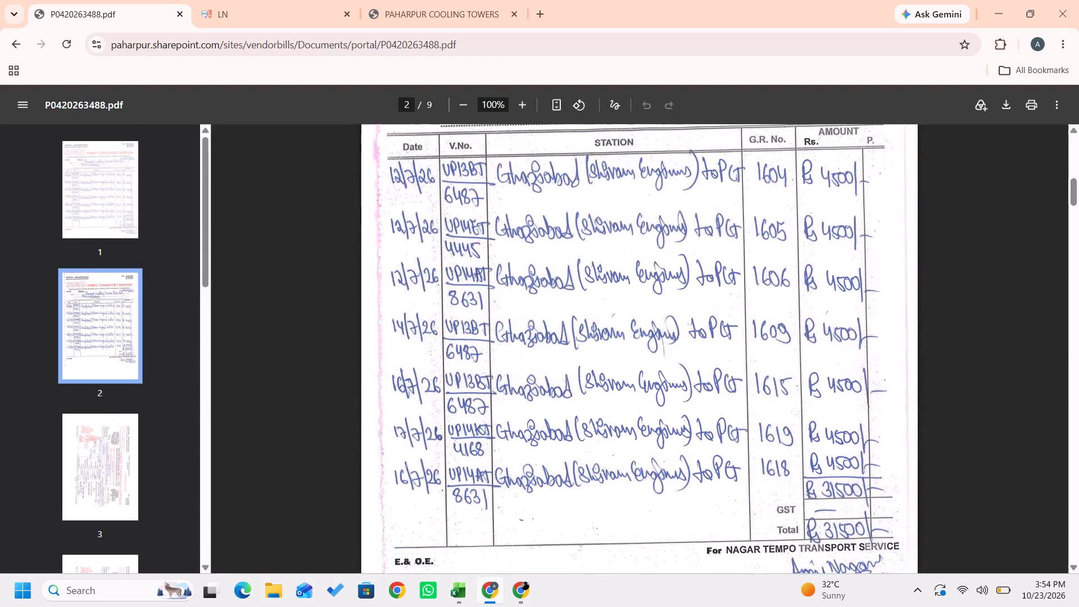
scroll(727, 405, "up", 1)
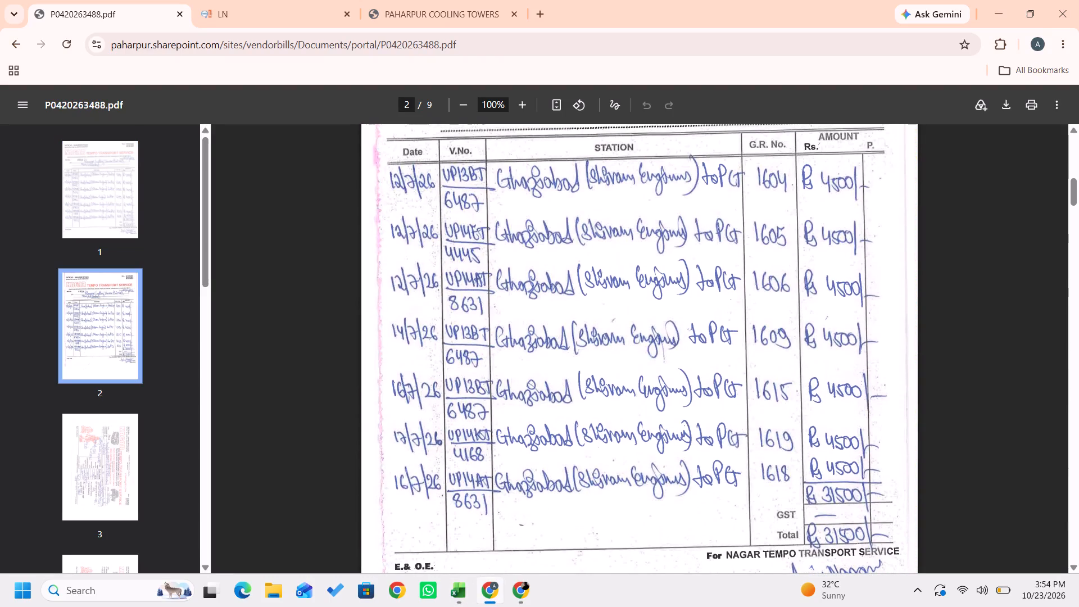
scroll(727, 405, "down", 3)
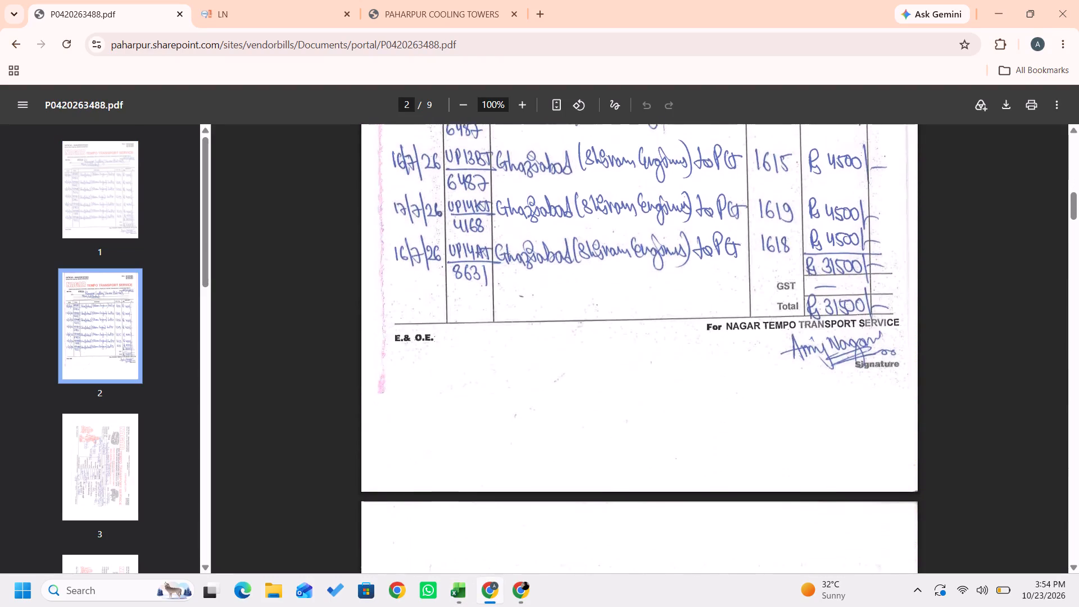
scroll(727, 405, "down", 8)
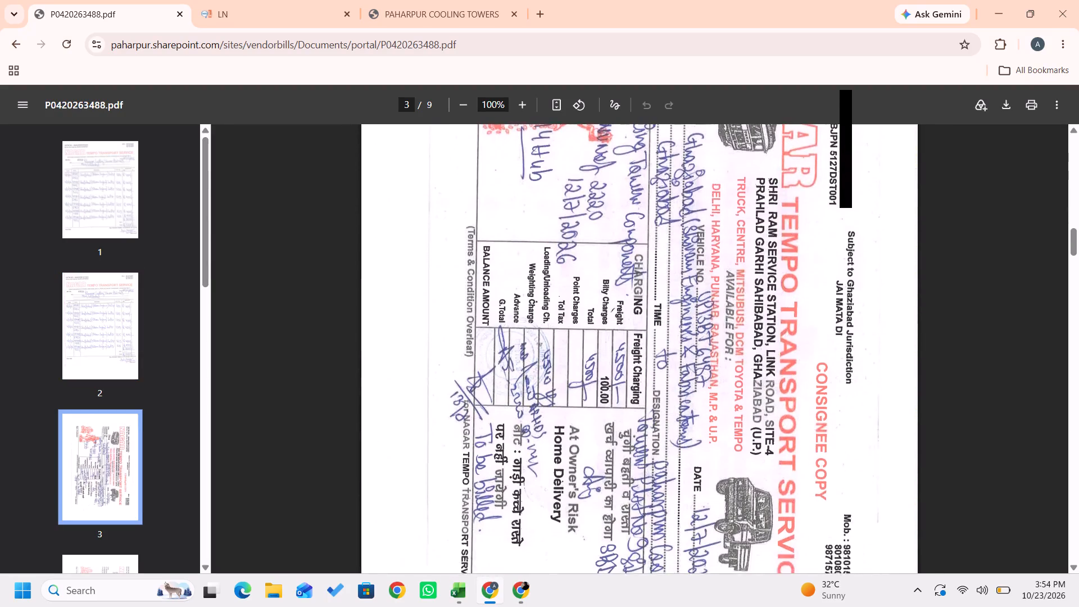
scroll(727, 405, "down", 8)
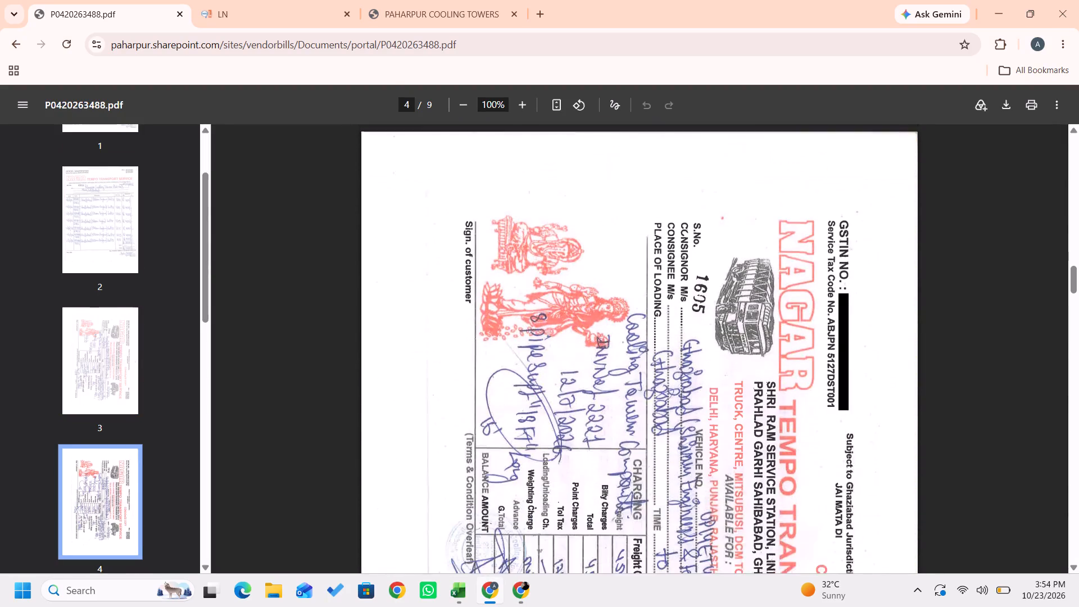
scroll(727, 405, "down", 5)
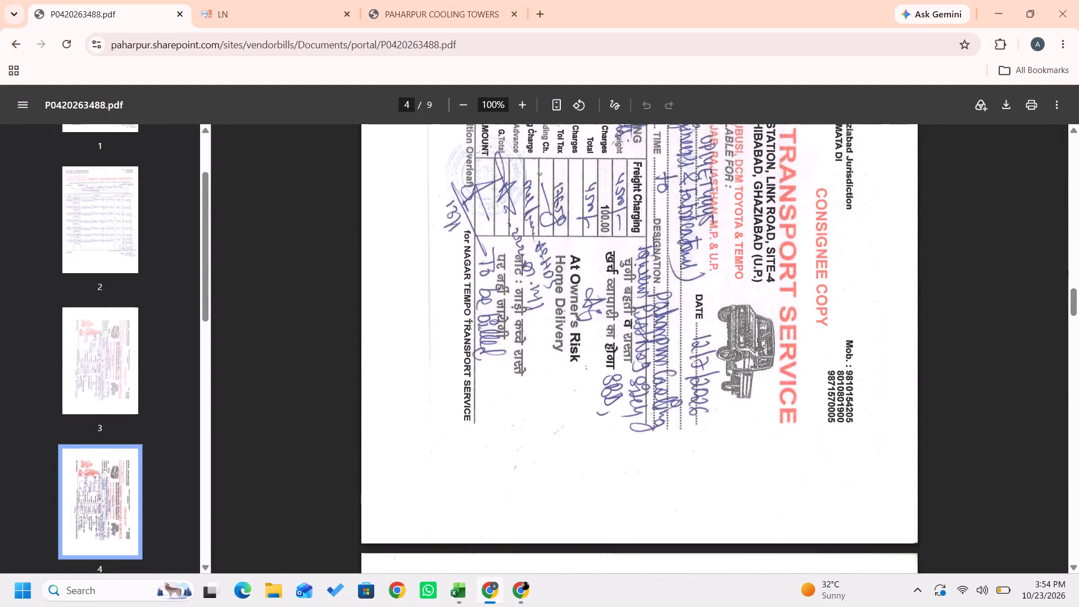
scroll(727, 405, "down", 7)
In Book1, enter YES for both invoice copy attached and supporting attached in row 36.
key("alt+Tab")
key("Right")
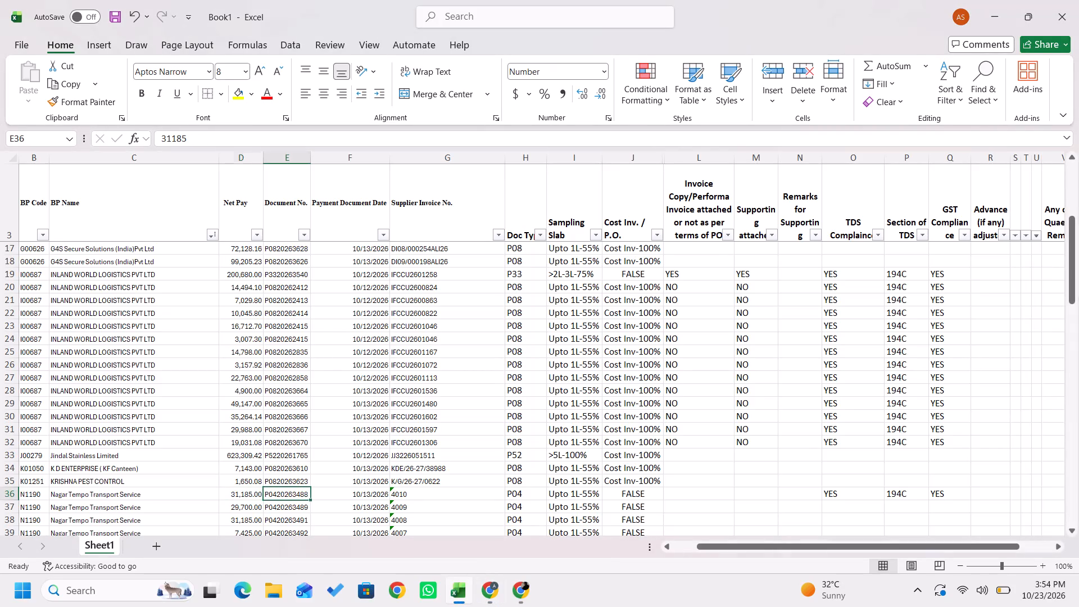
key("Right")
key("Right")
key("Right")
key("Right")
key("Right")
key("Right")
key("Right")
key("Left")
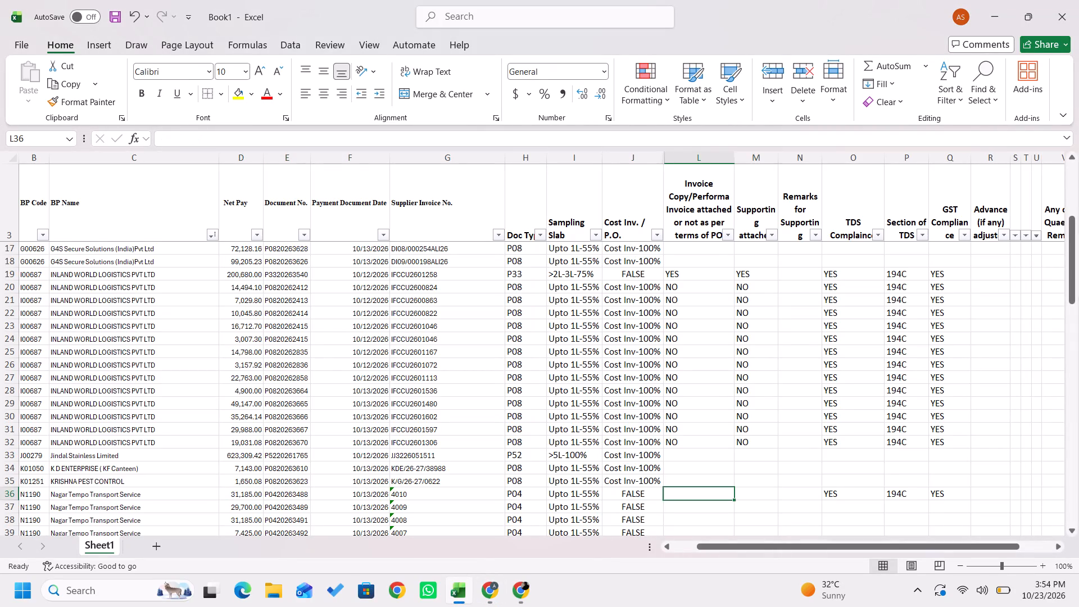
type("YES")
key("Right")
type("YES")
key("Down")
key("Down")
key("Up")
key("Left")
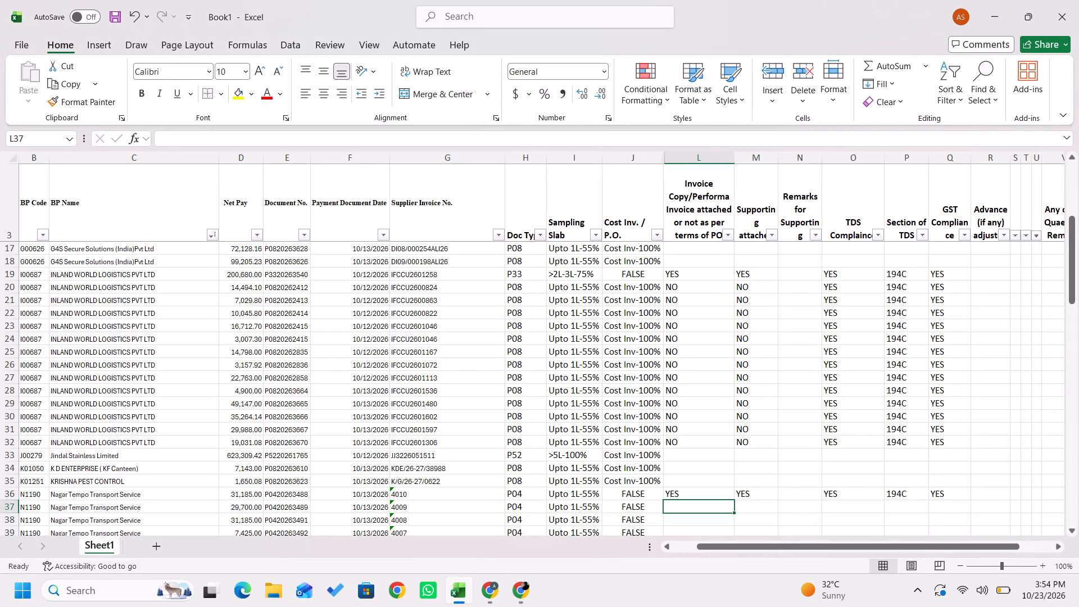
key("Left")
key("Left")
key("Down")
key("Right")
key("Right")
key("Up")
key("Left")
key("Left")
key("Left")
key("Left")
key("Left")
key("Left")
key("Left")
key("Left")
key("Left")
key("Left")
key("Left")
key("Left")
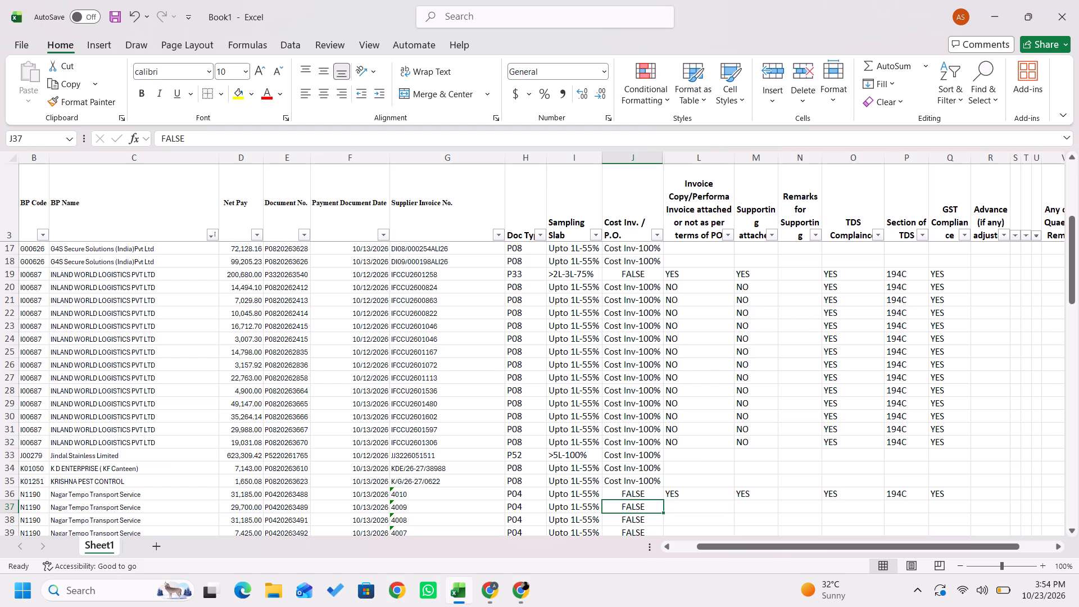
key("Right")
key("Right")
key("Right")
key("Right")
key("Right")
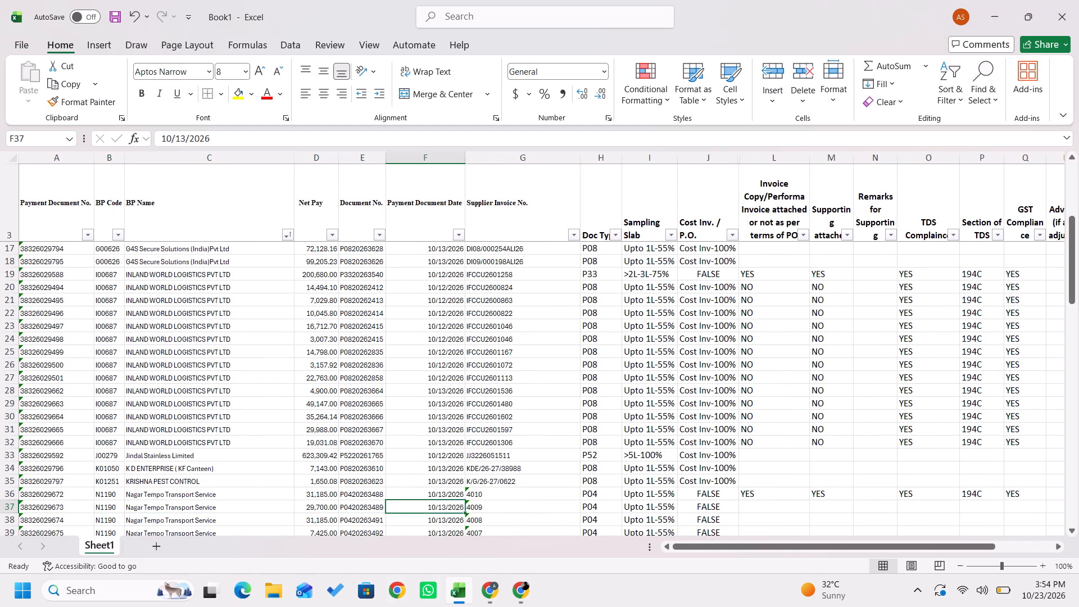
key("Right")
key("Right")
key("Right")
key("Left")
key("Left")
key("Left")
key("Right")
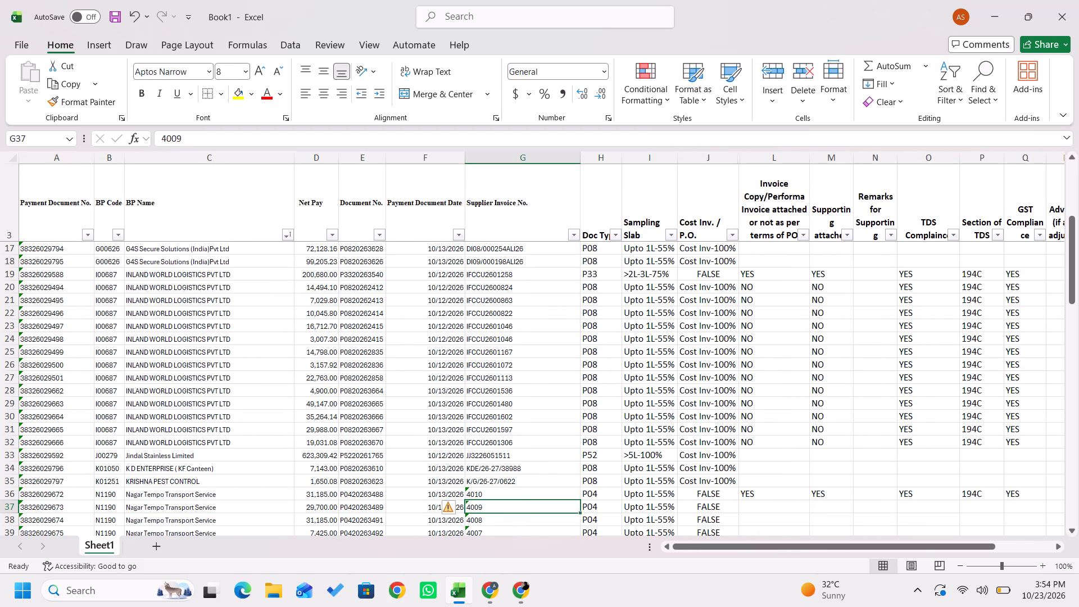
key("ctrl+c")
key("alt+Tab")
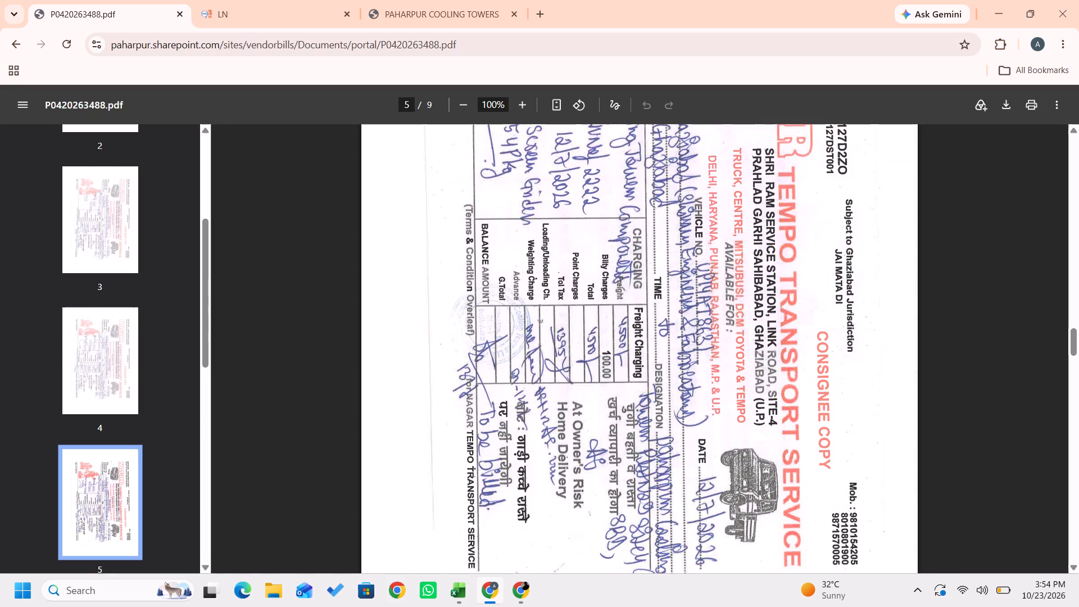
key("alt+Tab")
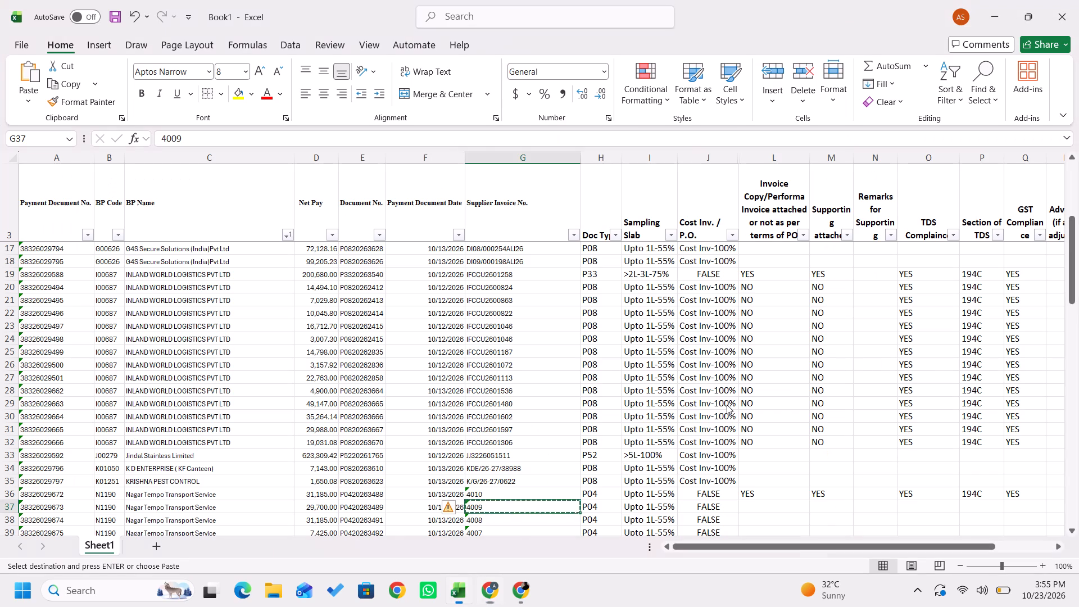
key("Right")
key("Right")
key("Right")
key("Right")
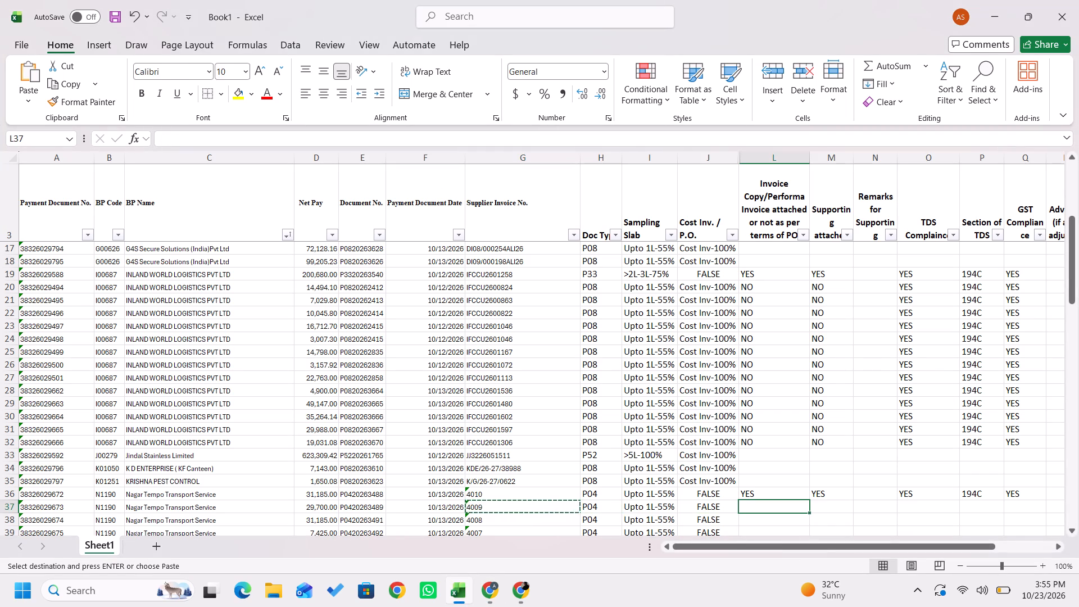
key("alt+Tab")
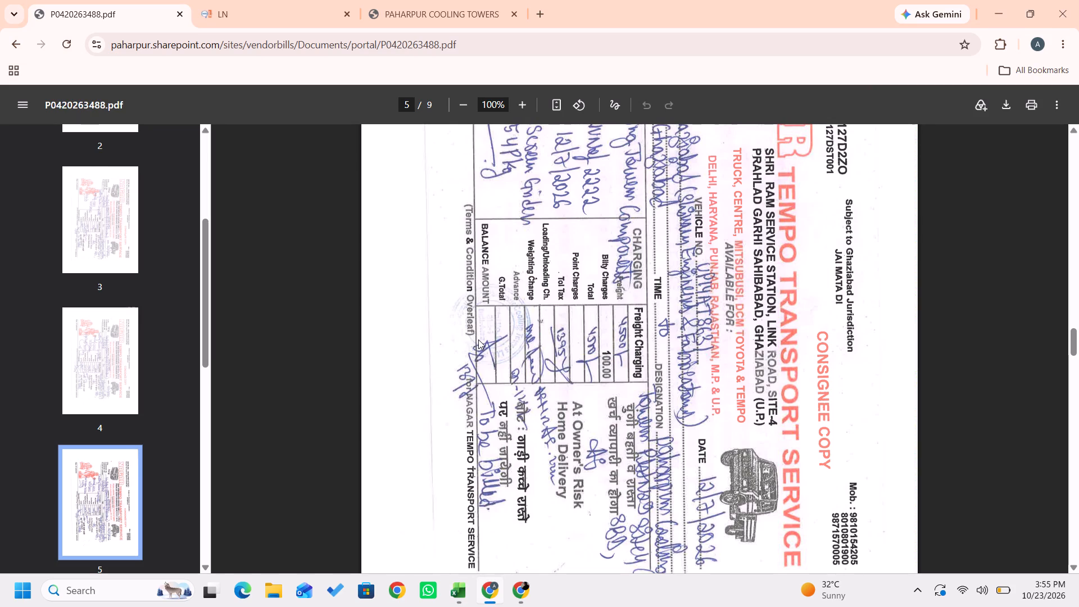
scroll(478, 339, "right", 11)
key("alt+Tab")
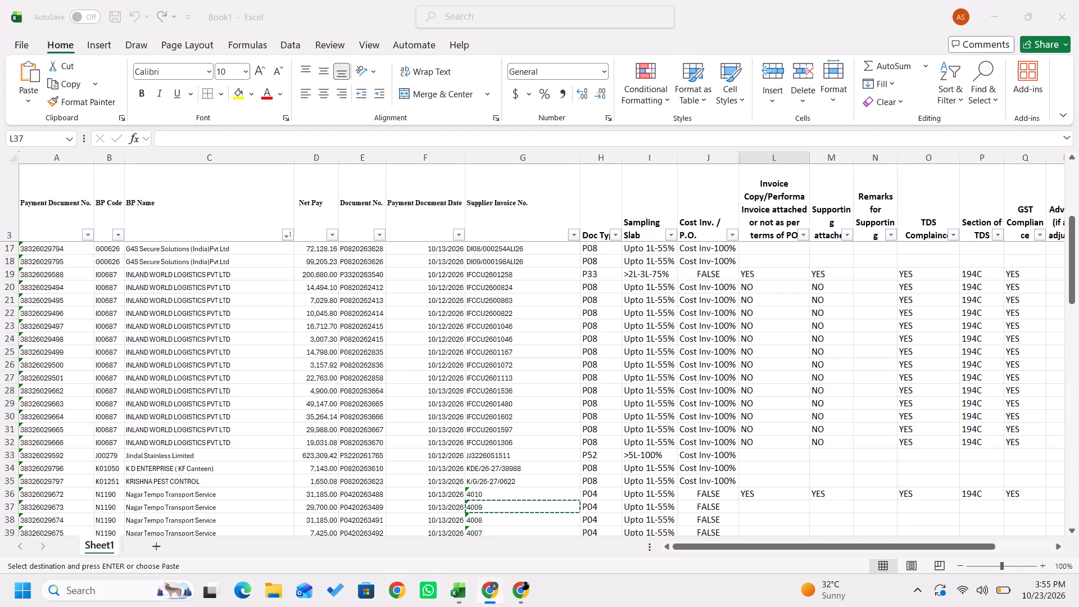
key("Left")
key("Left")
key("Left")
key("Left")
key("Left")
key("Left")
key("Left")
key("Left")
key("Right")
key("Right")
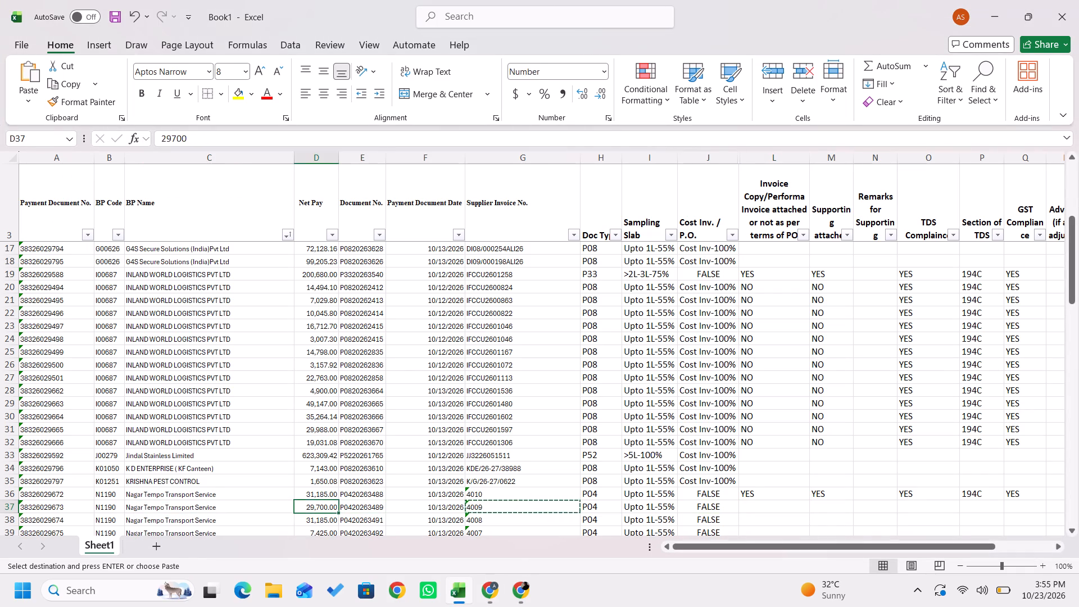
key("ctrl+c")
key("alt+Tab")
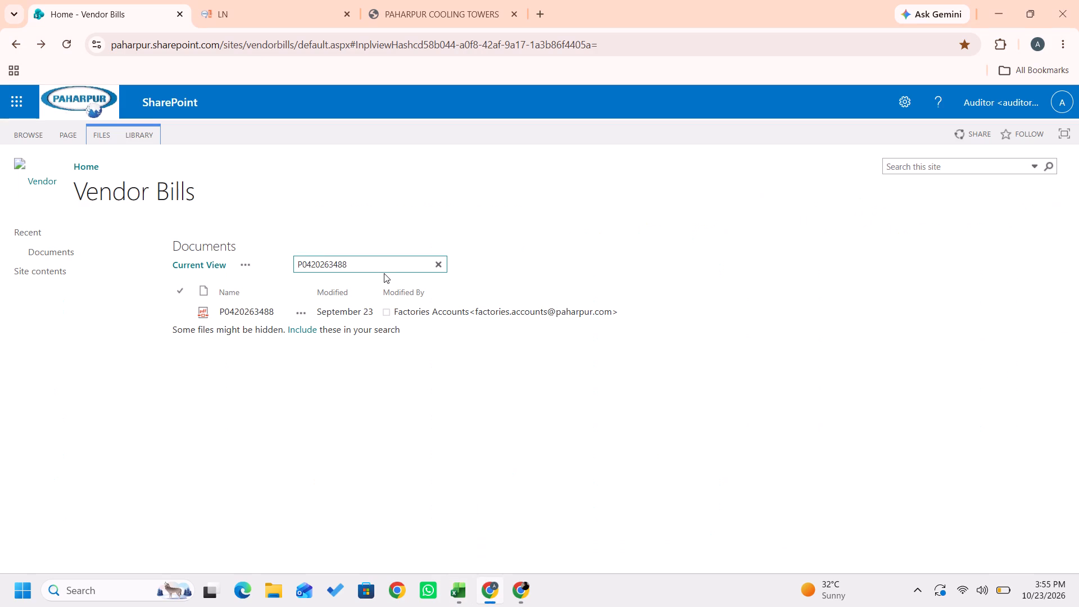
left_click(384, 265)
key("ctrl+a")
key("ctrl+v")
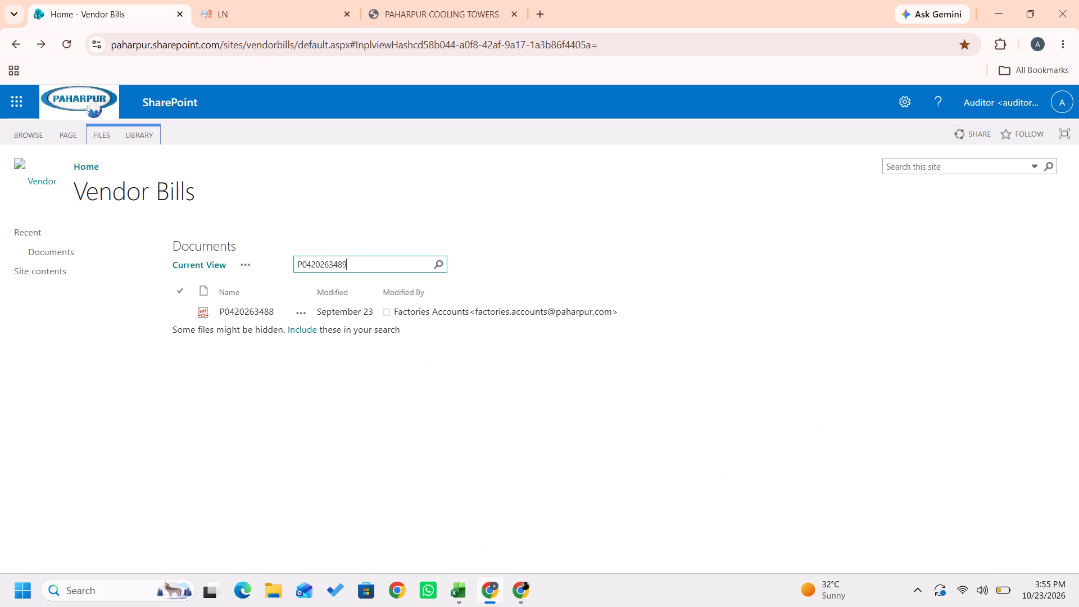
key("ctrl+Return")
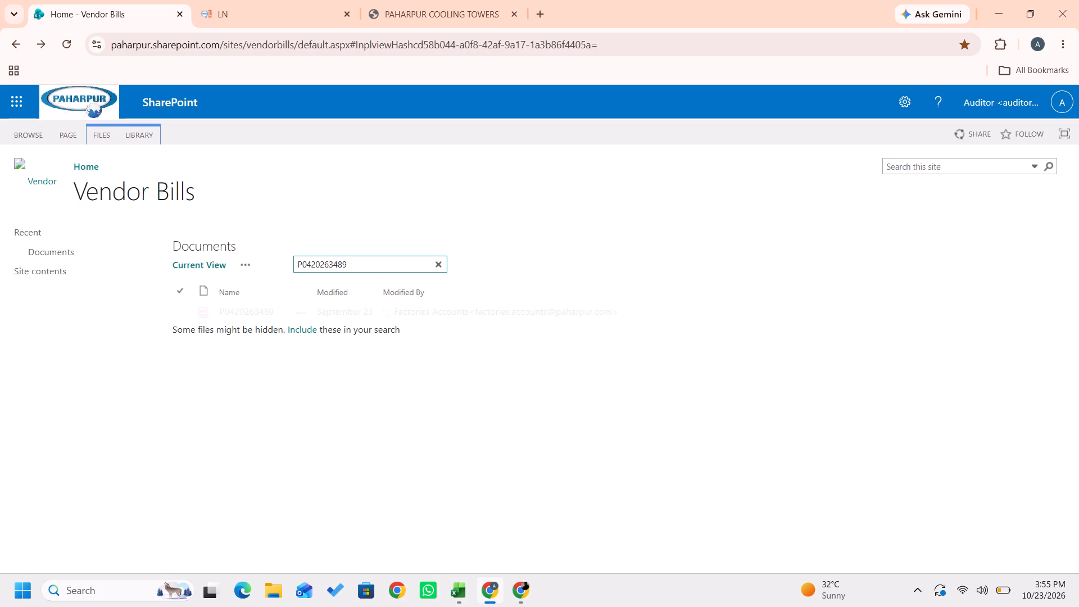
left_click(254, 311)
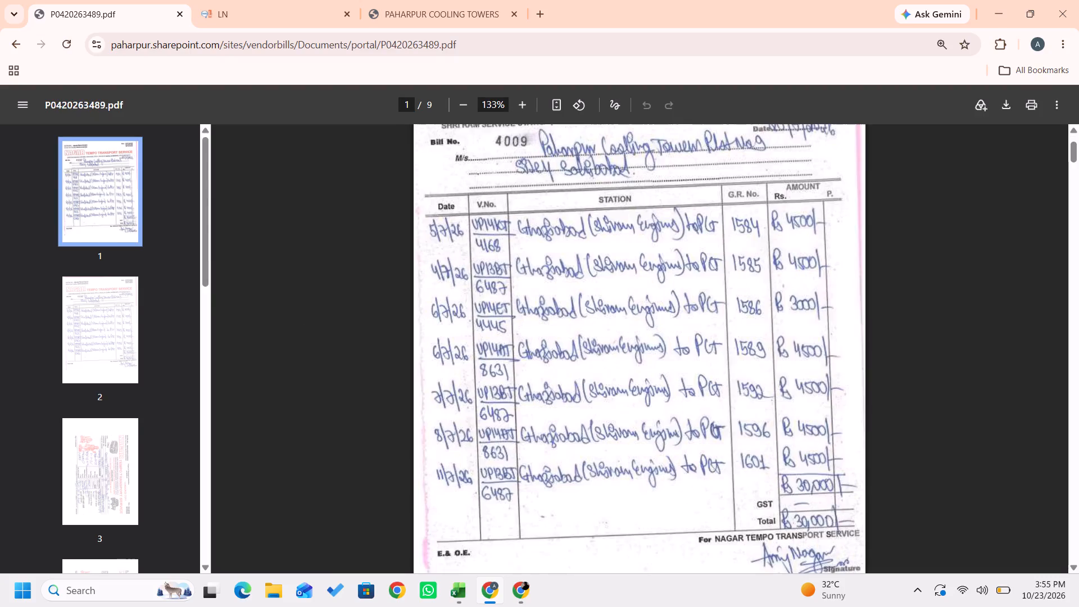
In Book1, fill row 36's entries from invoice copy attached through GST compliance (YES, YES, YES, 194C, YES) down into row 37.
key("alt+Tab")
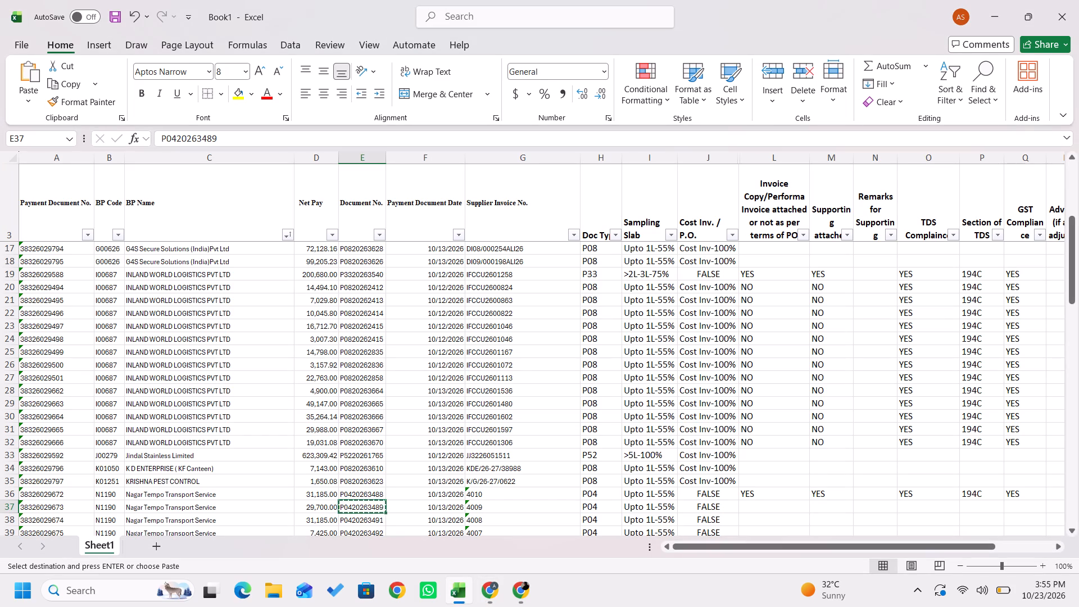
key("Left")
key("Right")
key("Right")
key("Right")
key("Right")
key("Right")
key("Right")
key("Right")
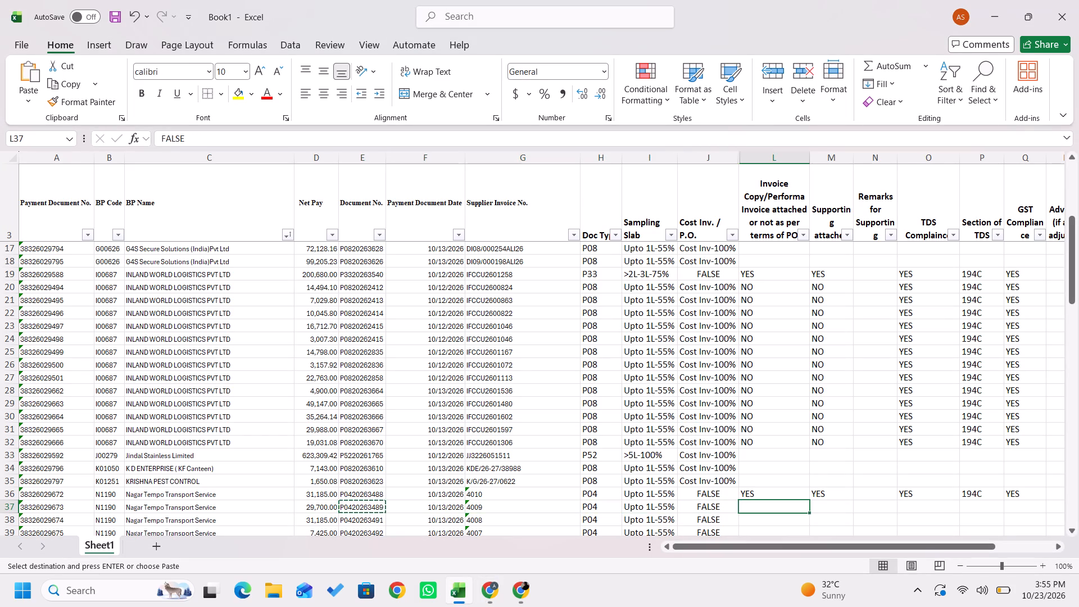
key("Up")
key("shift+Down")
key("shift+Right")
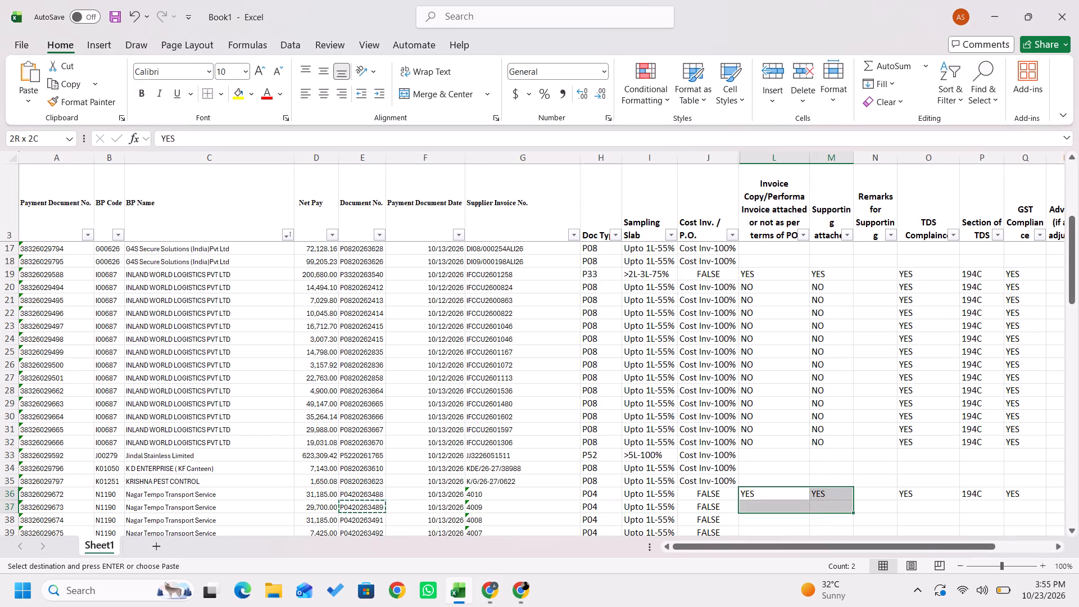
key("shift+Right")
key("shift+Right")
key("shift+Right")
key("shift+Right")
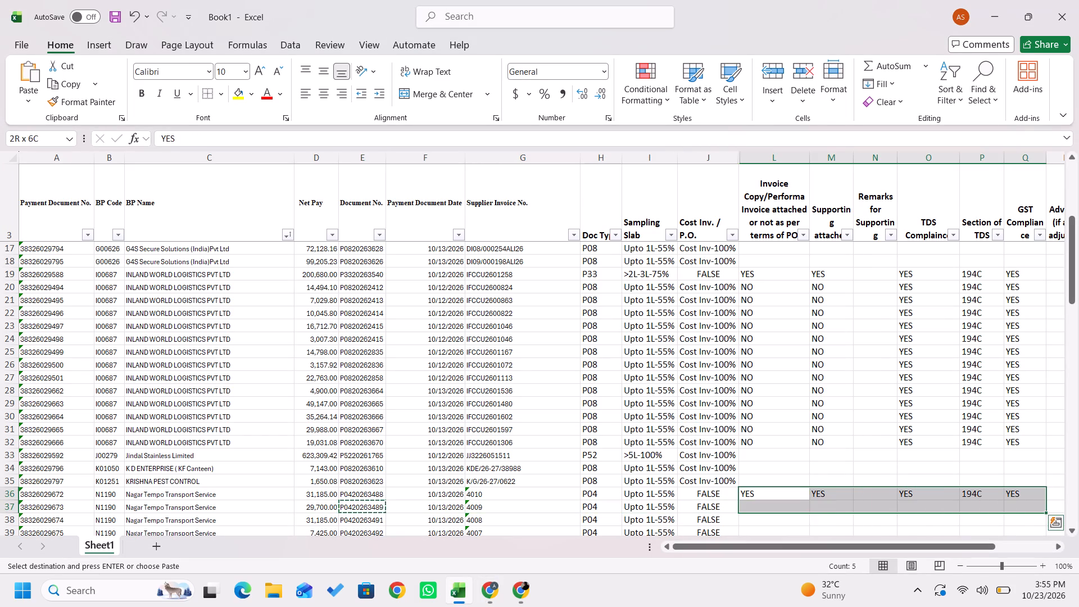
key("ctrl+d")
key("Down")
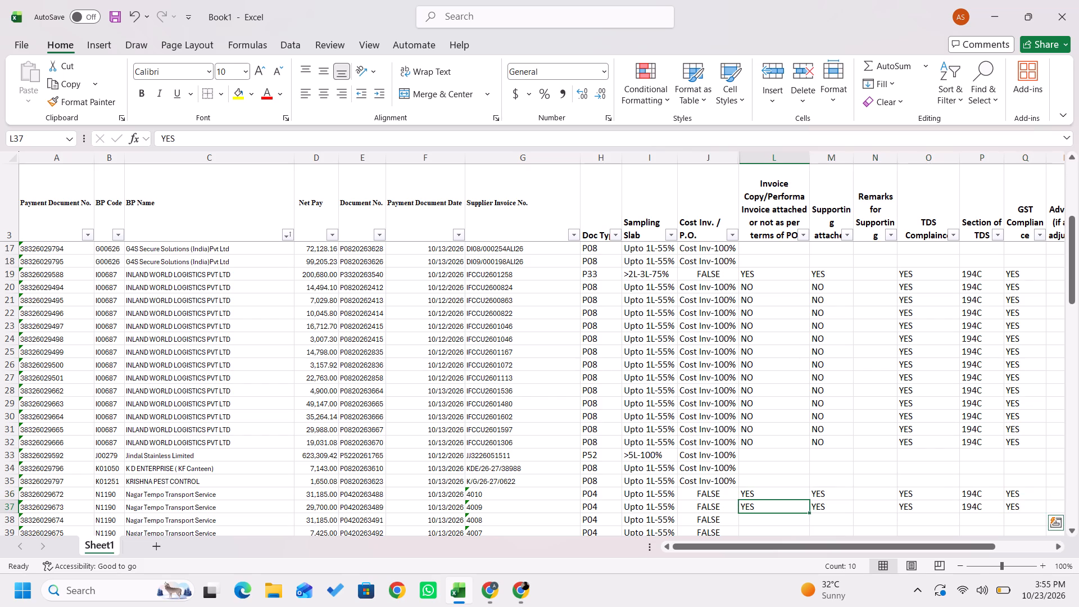
key("Left")
key("Left")
key("Left")
key("Left")
key("Left")
key("Left")
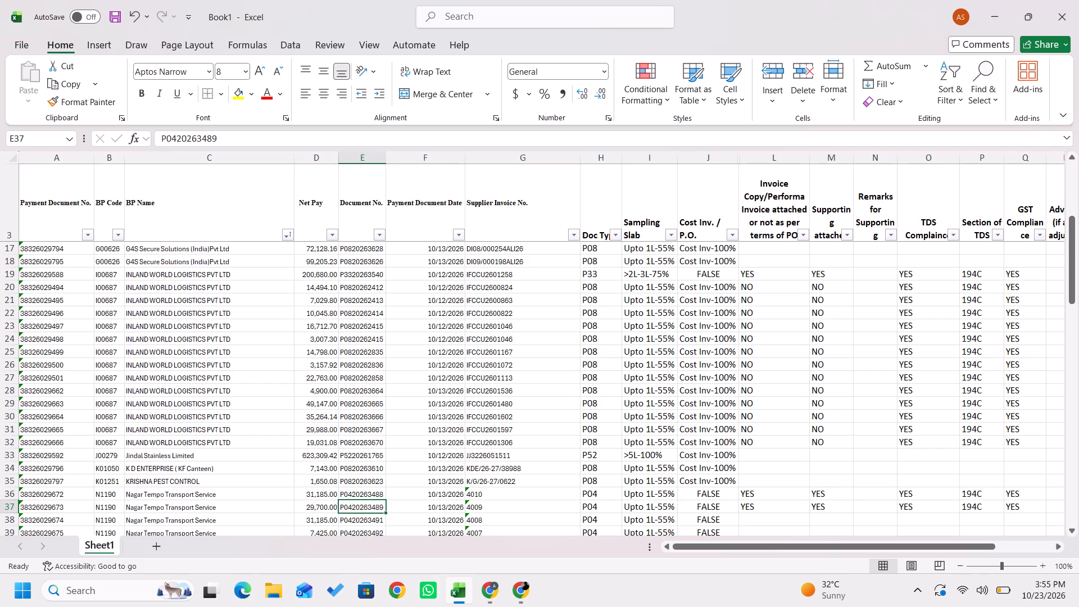
key("Right")
key("Right")
key("alt+Tab")
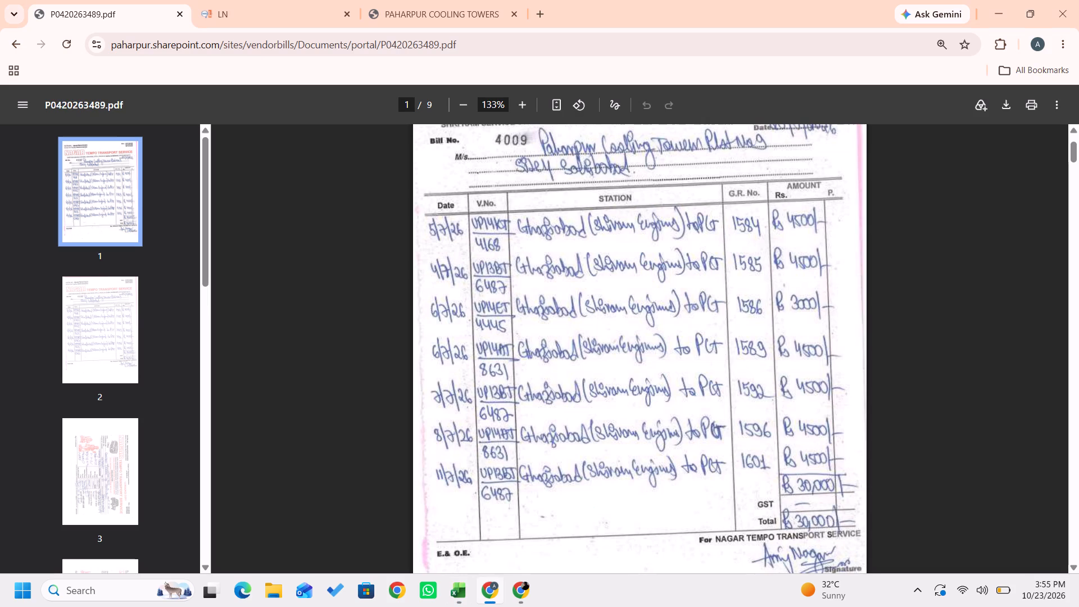
key("alt+Tab")
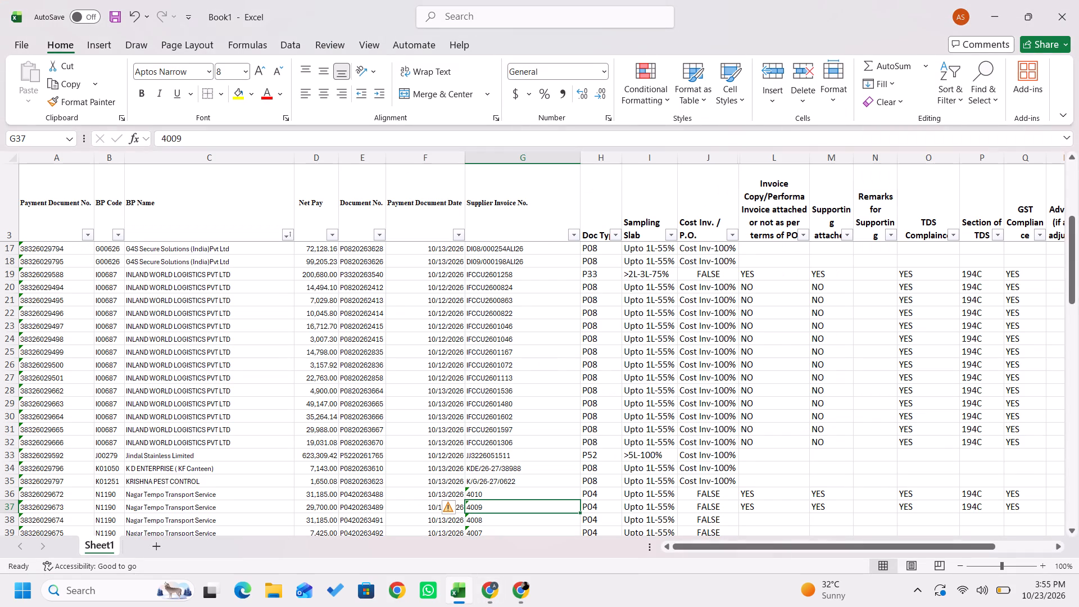
Filter LN's supplier invoices in Chrome by row 38's number 4008 and open that invoice's transaction lines.
key("Down")
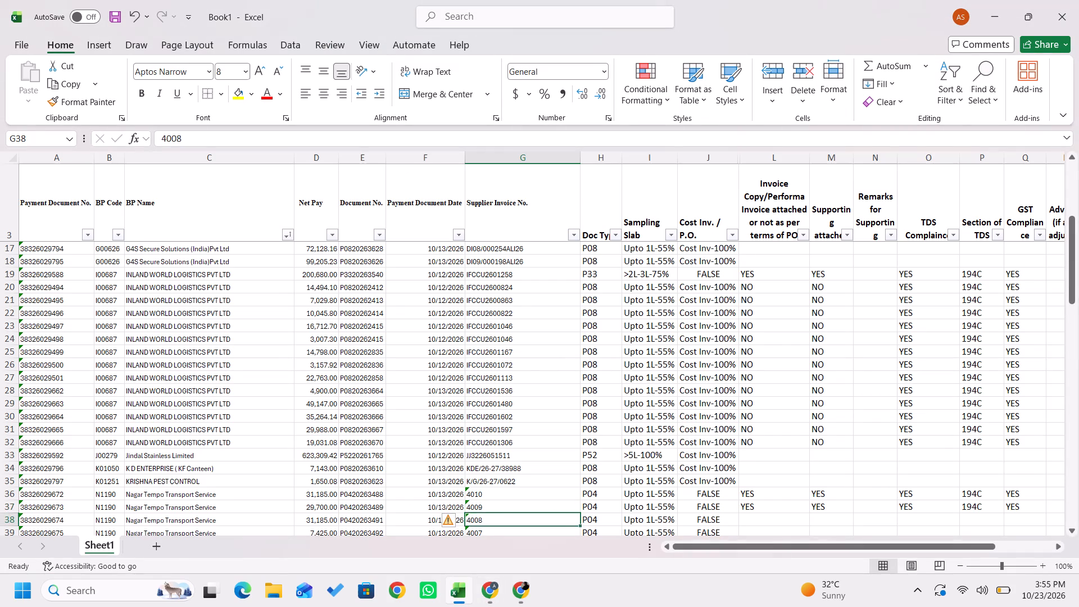
key("ctrl+c")
key("alt+Tab")
key("ctrl+Tab")
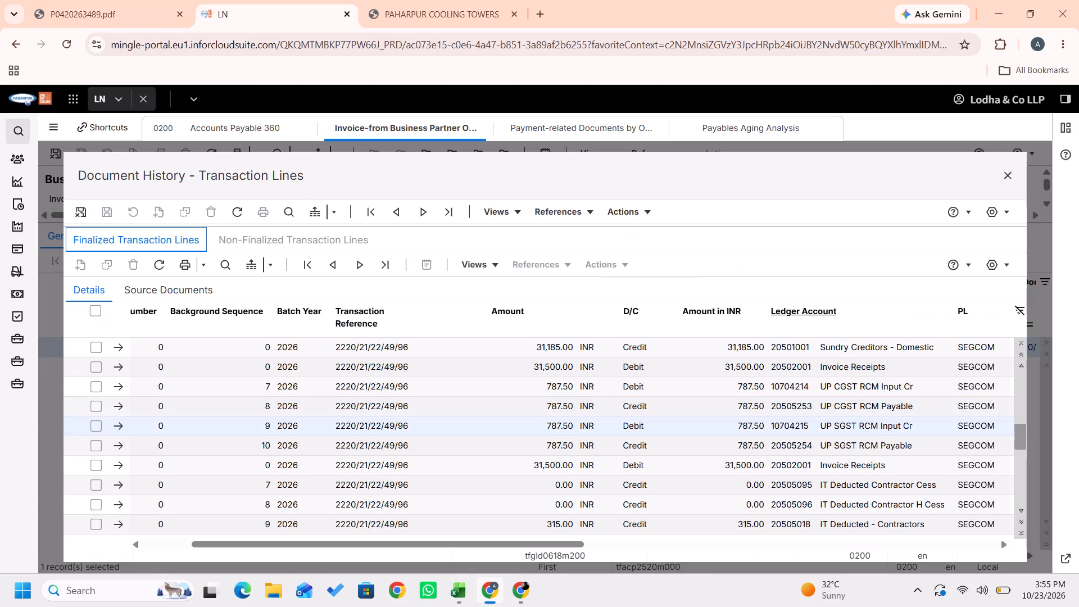
key("Escape")
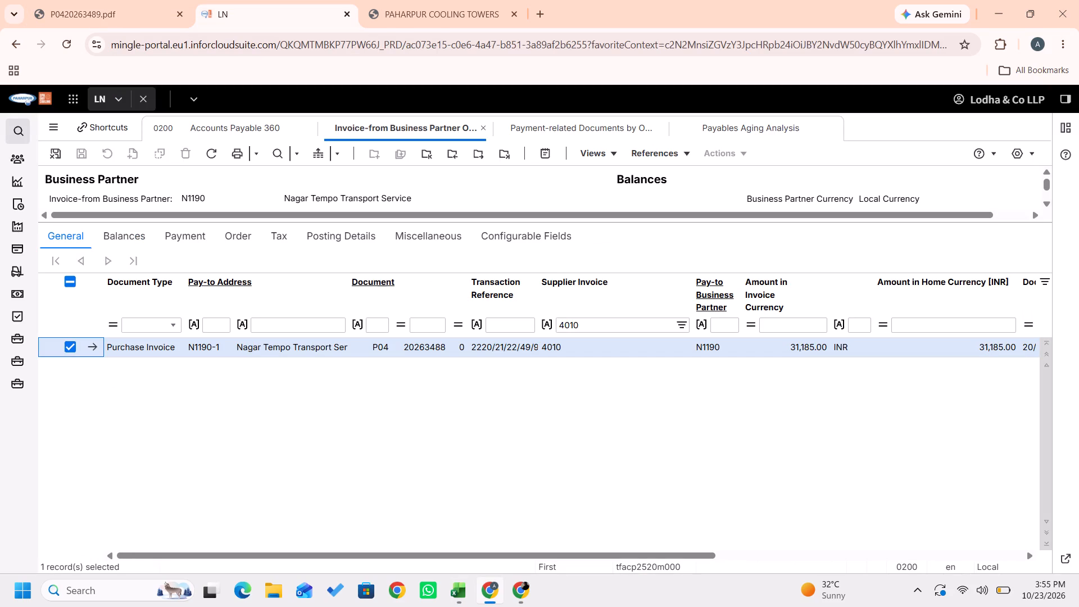
left_click(628, 338)
left_click(615, 326)
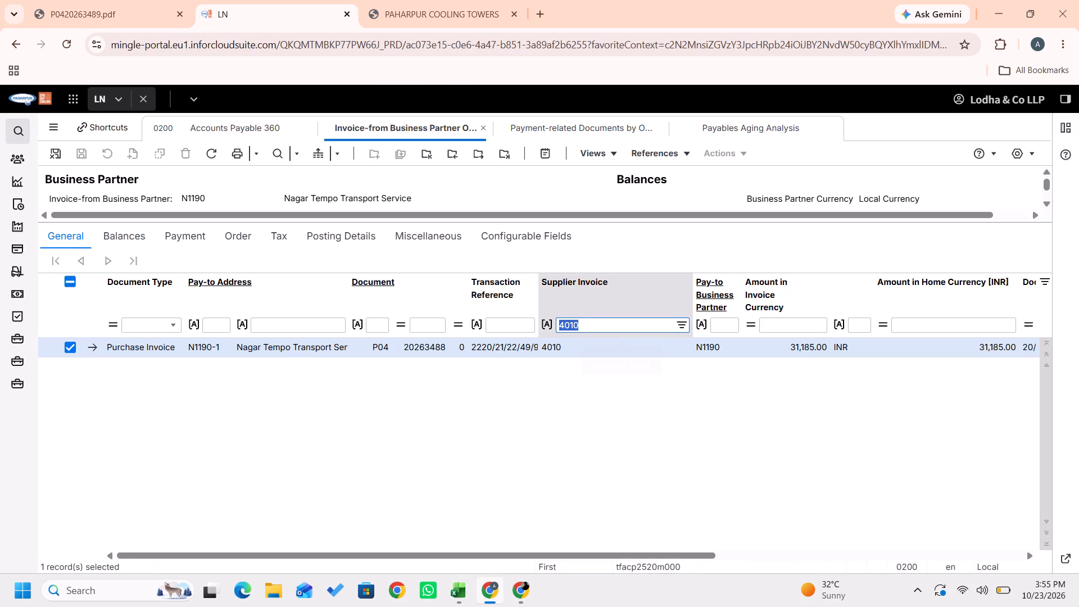
key("ctrl+v")
key("Return")
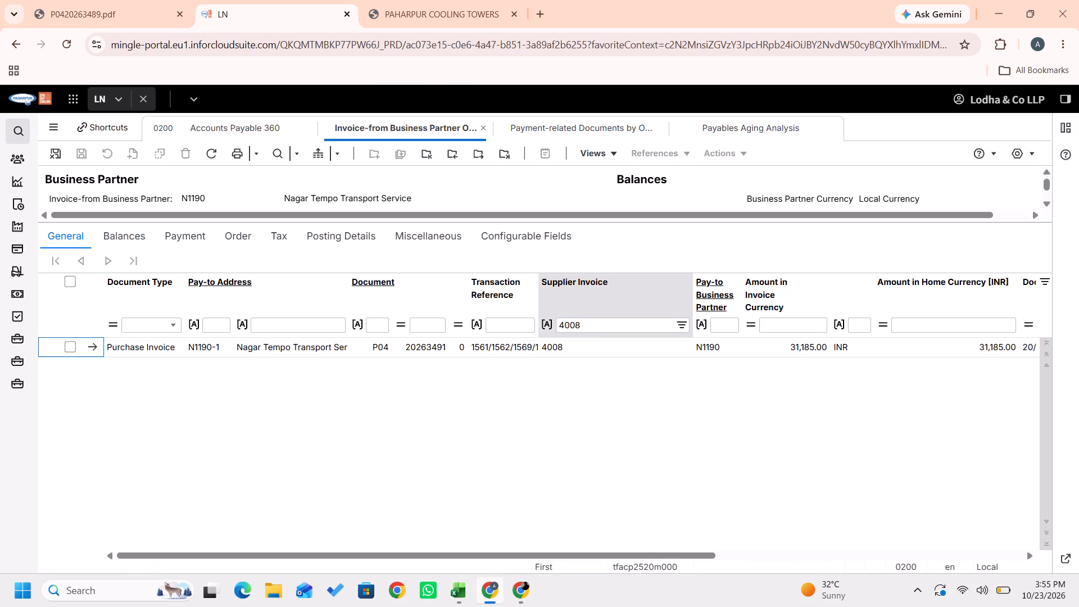
left_click(78, 346)
key("shift+g")
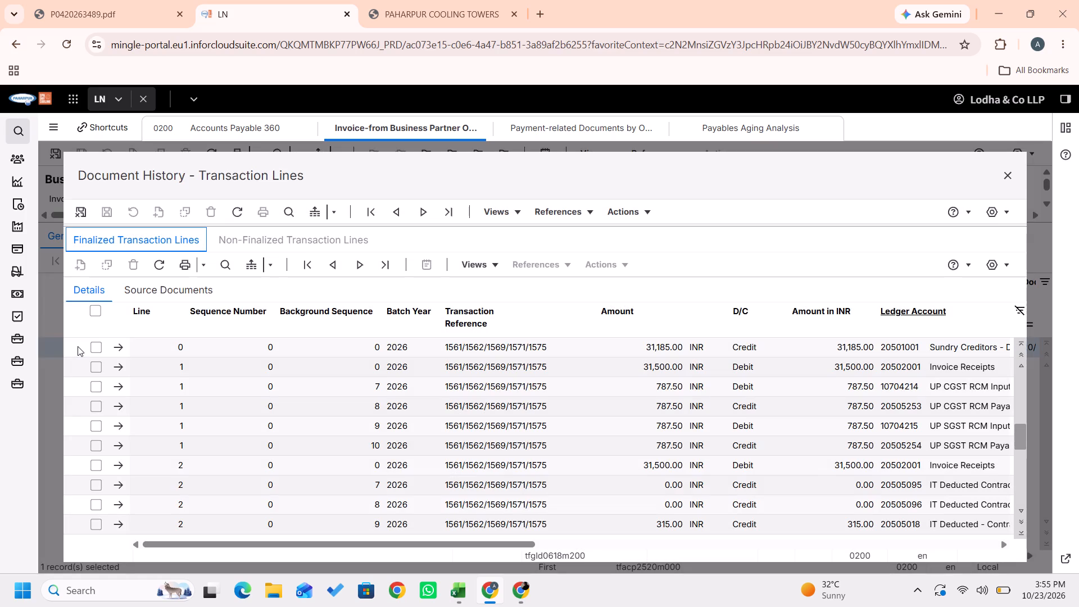
In Book1, fill row 37's entries from invoice copy attached through GST compliance (YES, YES, YES, 194C, YES) down into row 38.
key("alt+Tab")
key("Right")
key("Right")
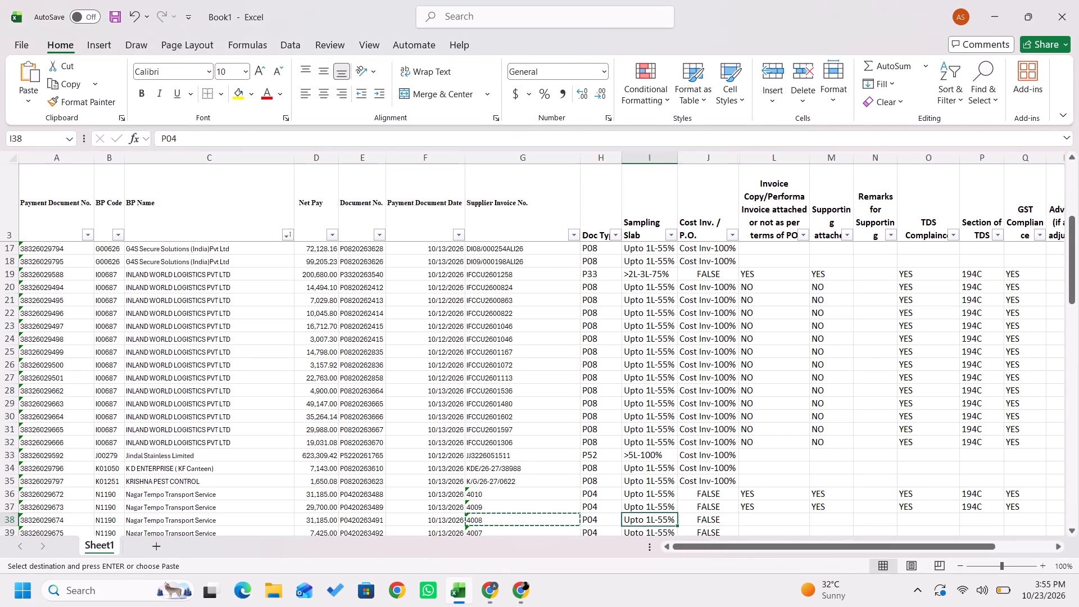
key("Right")
key("Right")
key("Escape")
key("Up")
key("shift+Down")
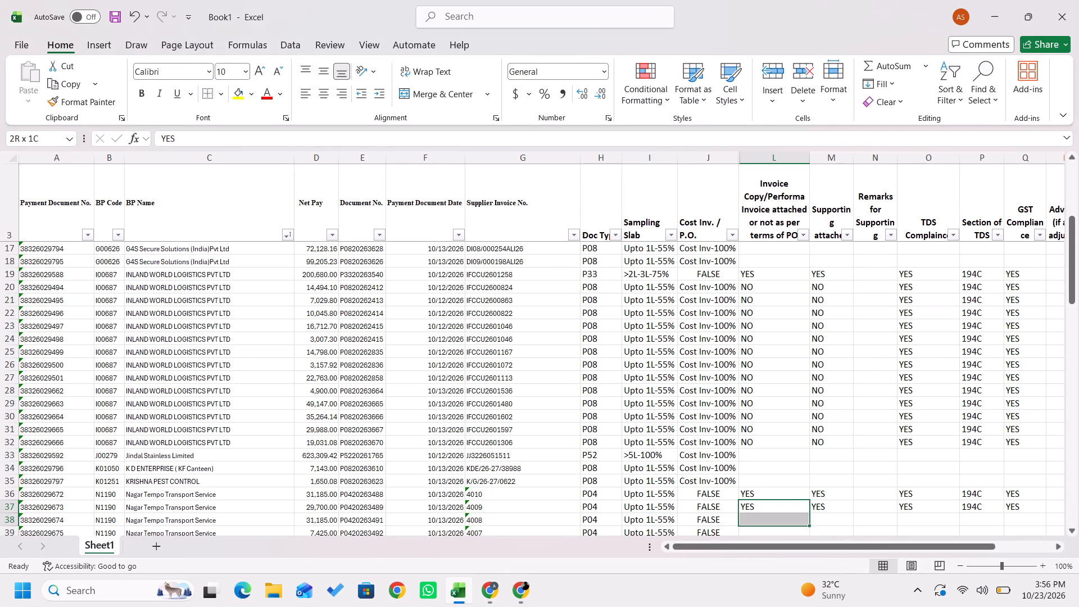
key("shift+Right")
key("shift+Right")
key("shift+Right")
key("shift+Right")
key("shift+Right")
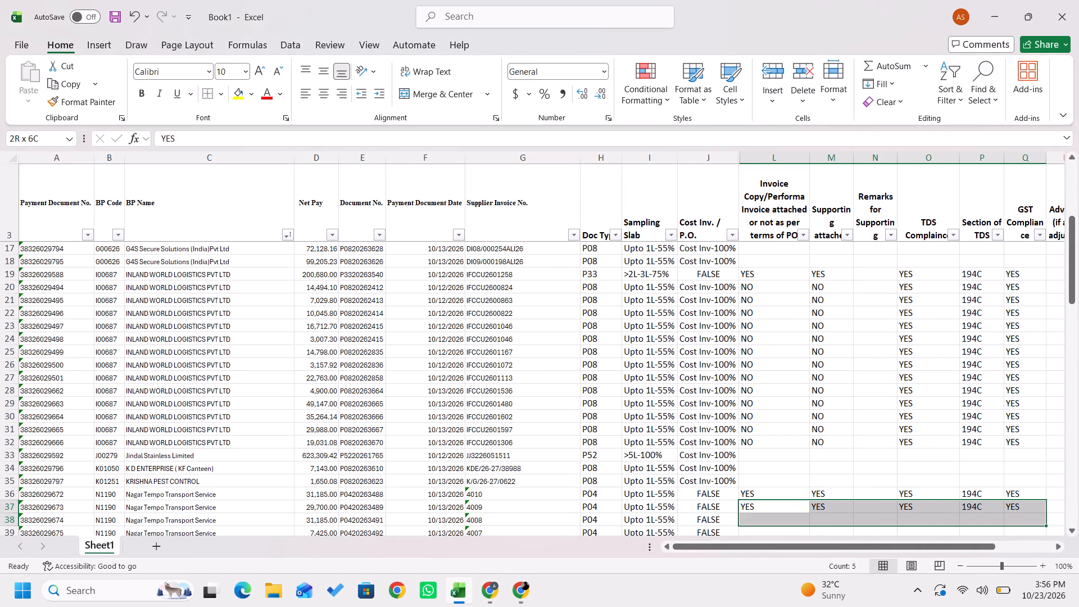
key("ctrl+d")
key("Down")
key("Down")
key("Up")
key("Left")
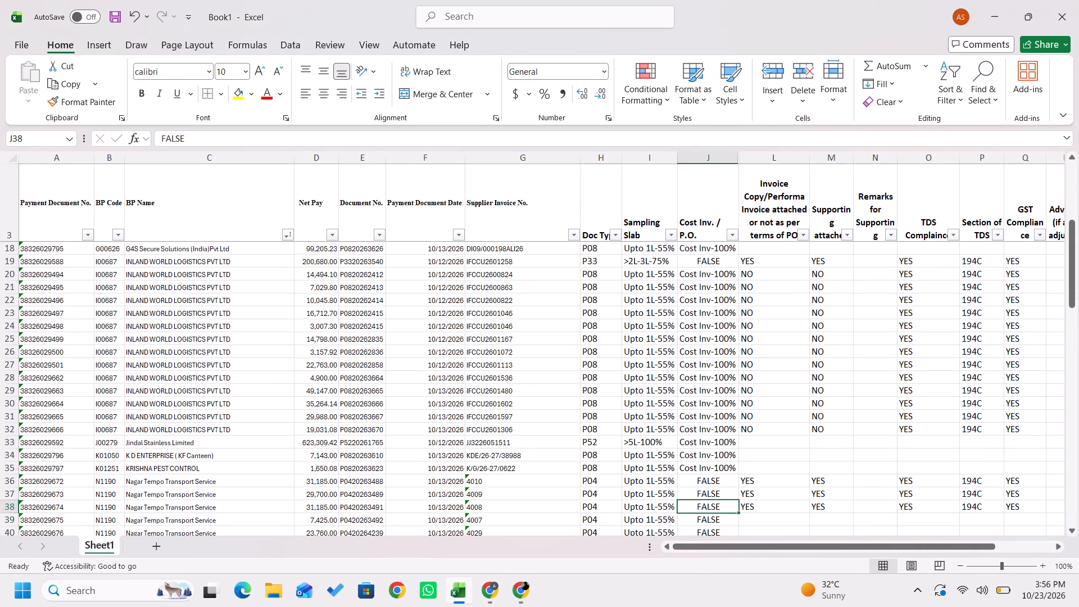
key("Left")
key("Left")
key("Left")
key("Left")
key("Left")
key("Right")
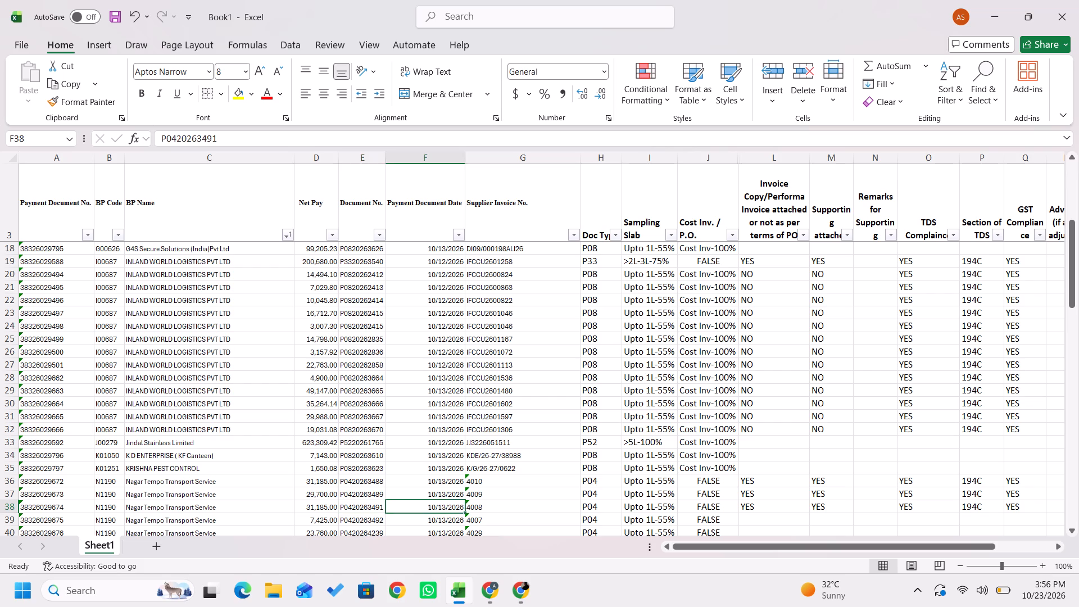
key("Left")
key("ctrl+c")
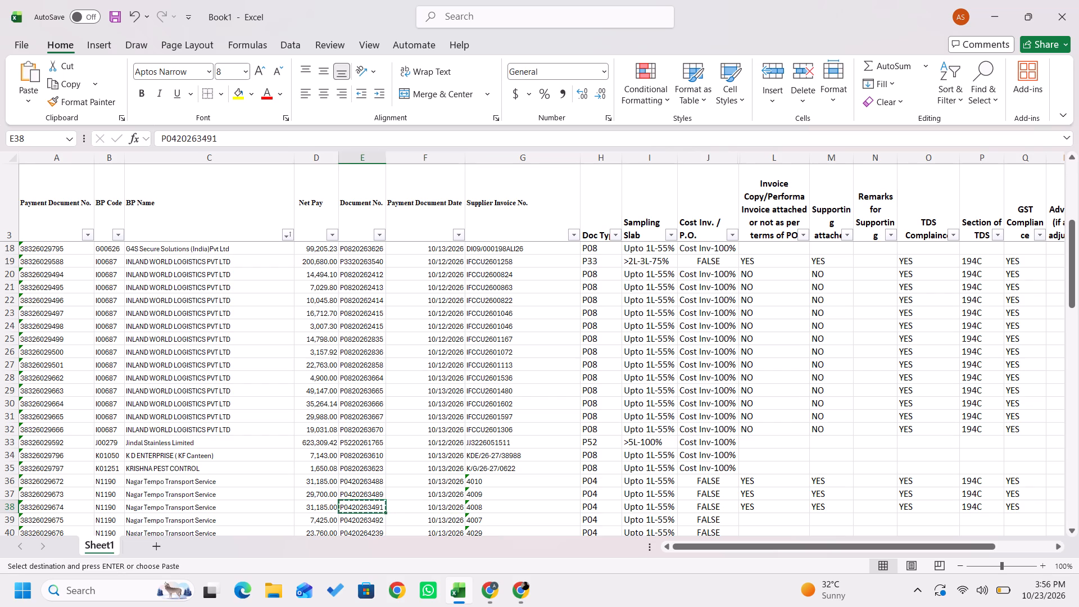
key("alt+Tab")
key("ctrl+Tab")
key("ctrl+Tab")
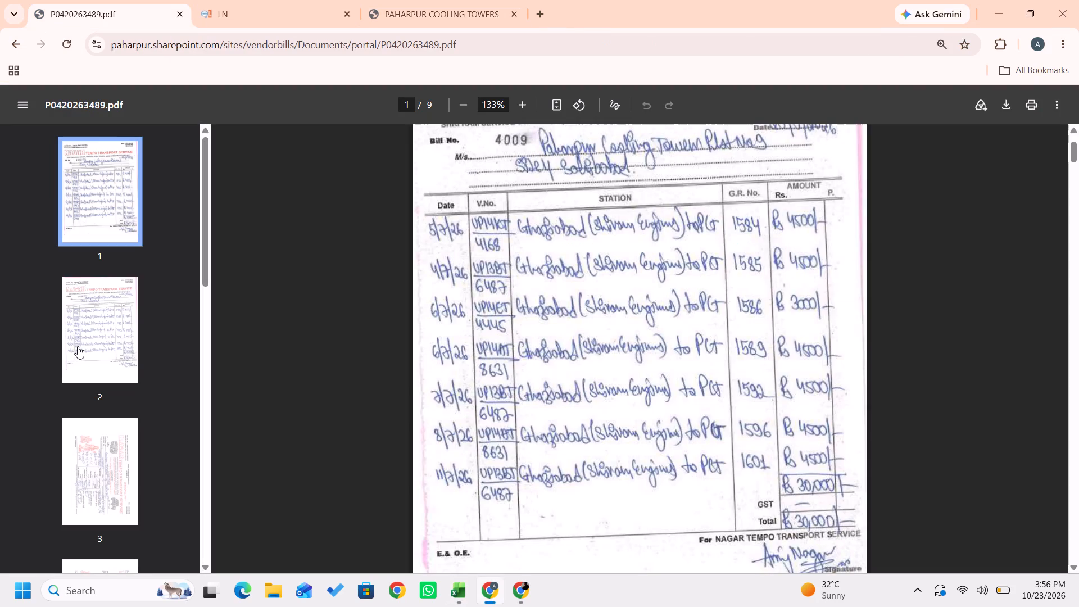
scroll(78, 346, "right", 9)
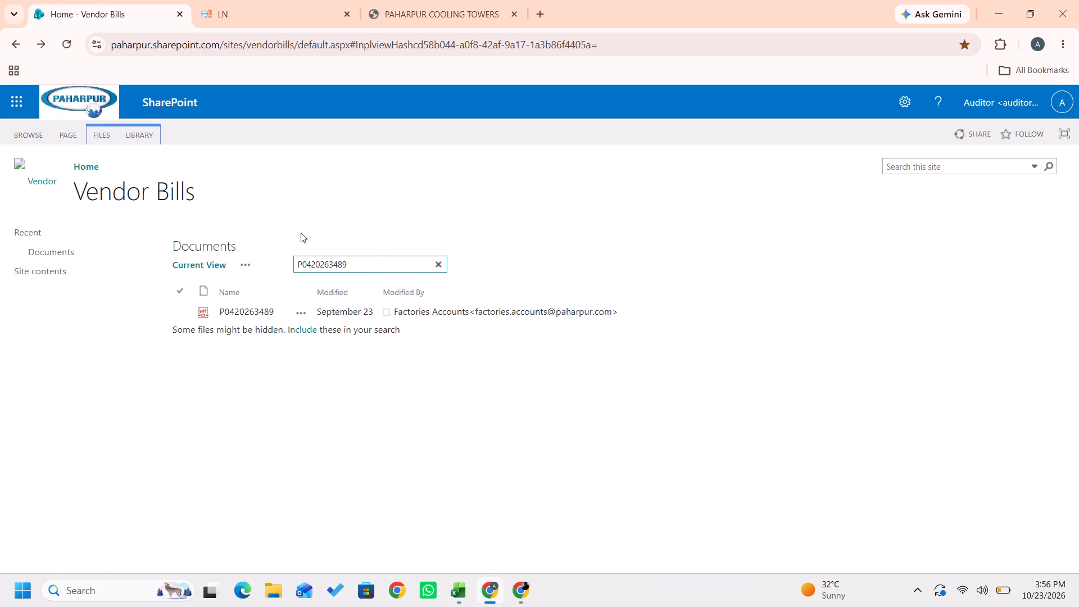
left_click(376, 266)
key("ctrl+a")
key("ctrl+v")
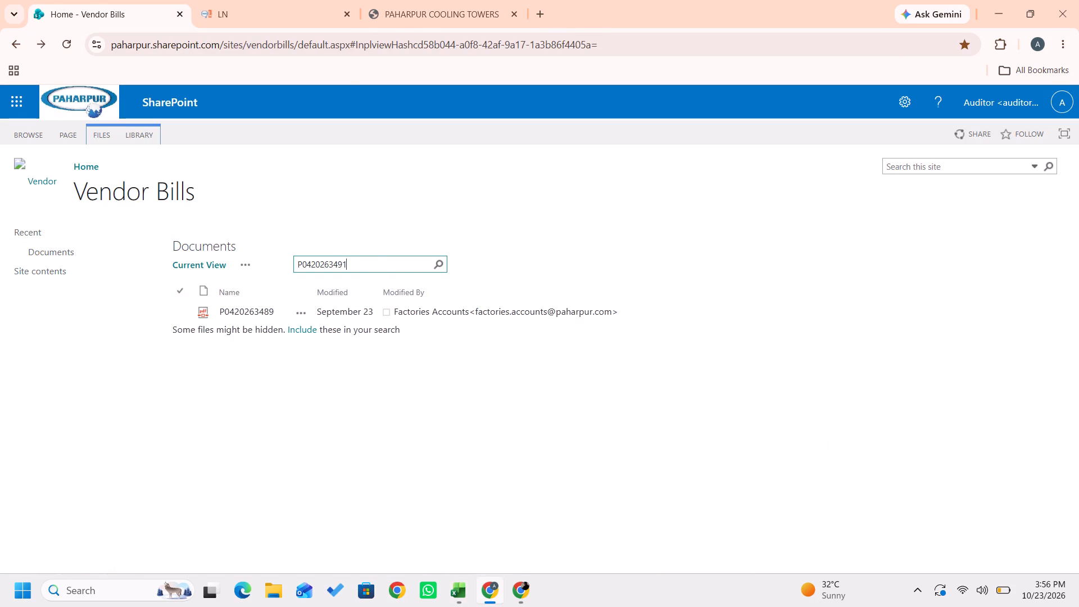
key("apostrophe")
key("BackSpace")
key("Return")
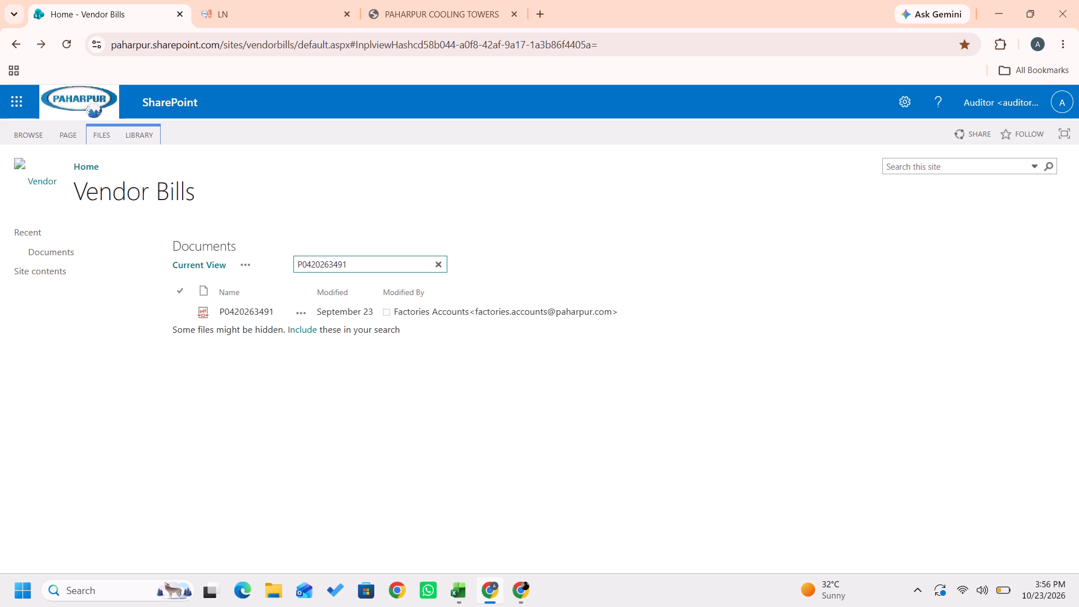
In the YouTube Music window, play Houdini by Eminem from the queue, and return to the Vendor Bills window.
key("alt+Tab")
key("alt+Tab")
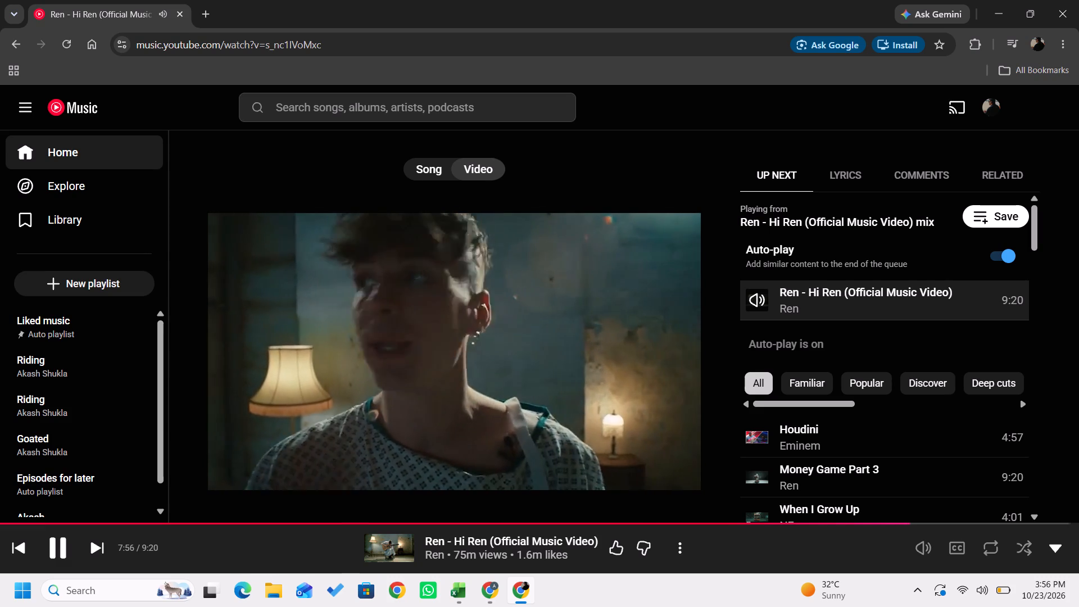
left_click(810, 426)
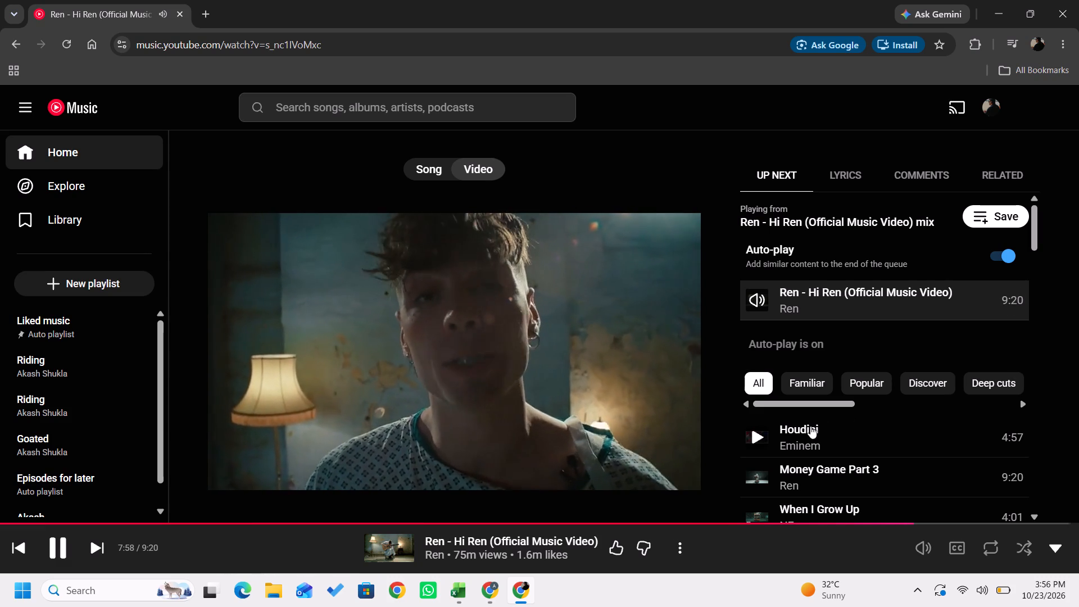
left_click(765, 440)
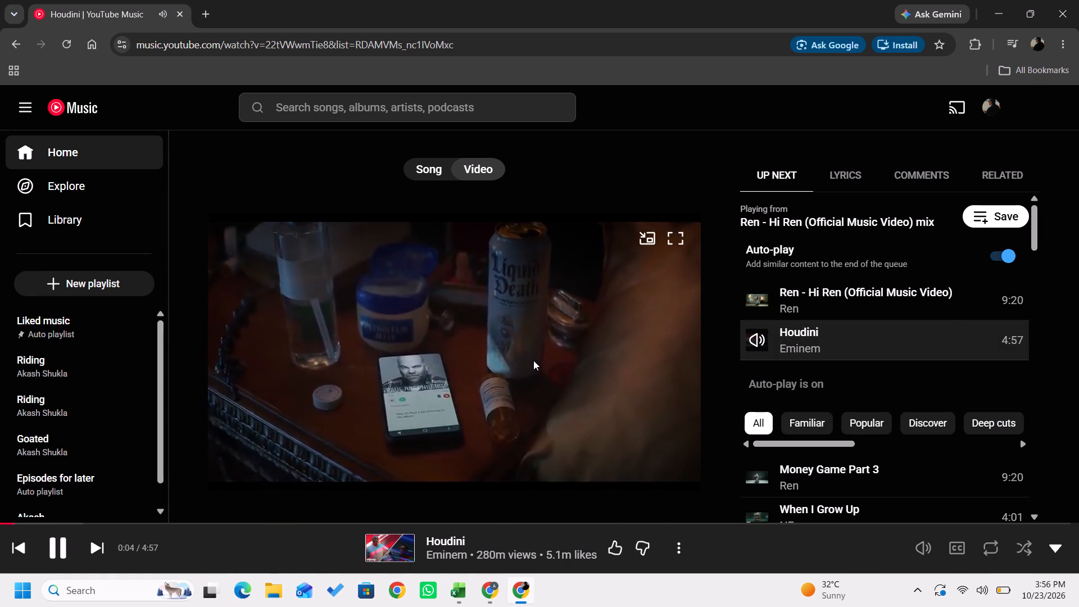
key("alt+Tab")
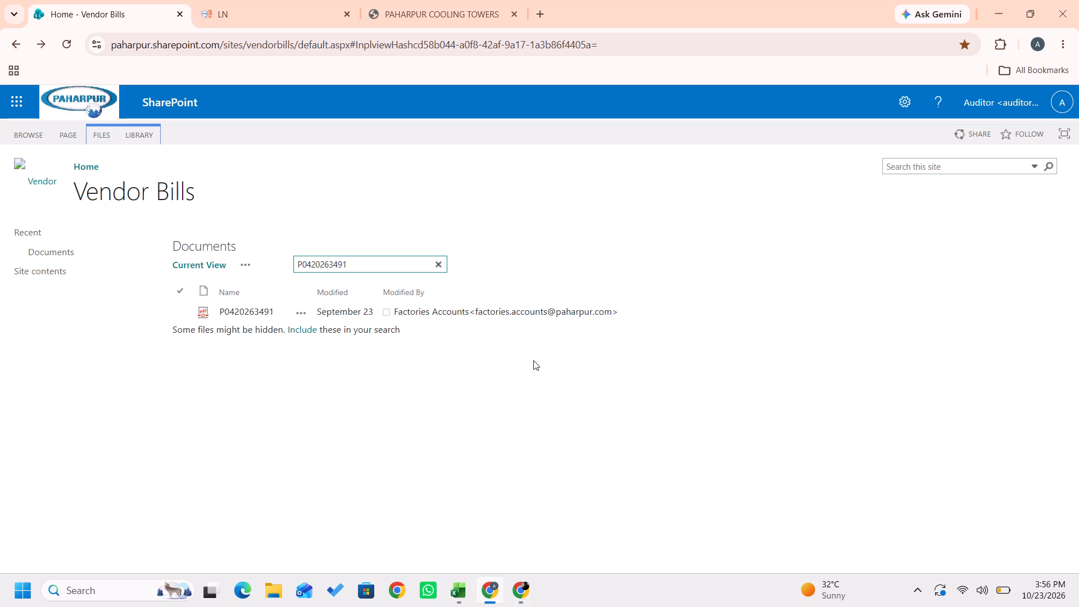
key("alt+Tab")
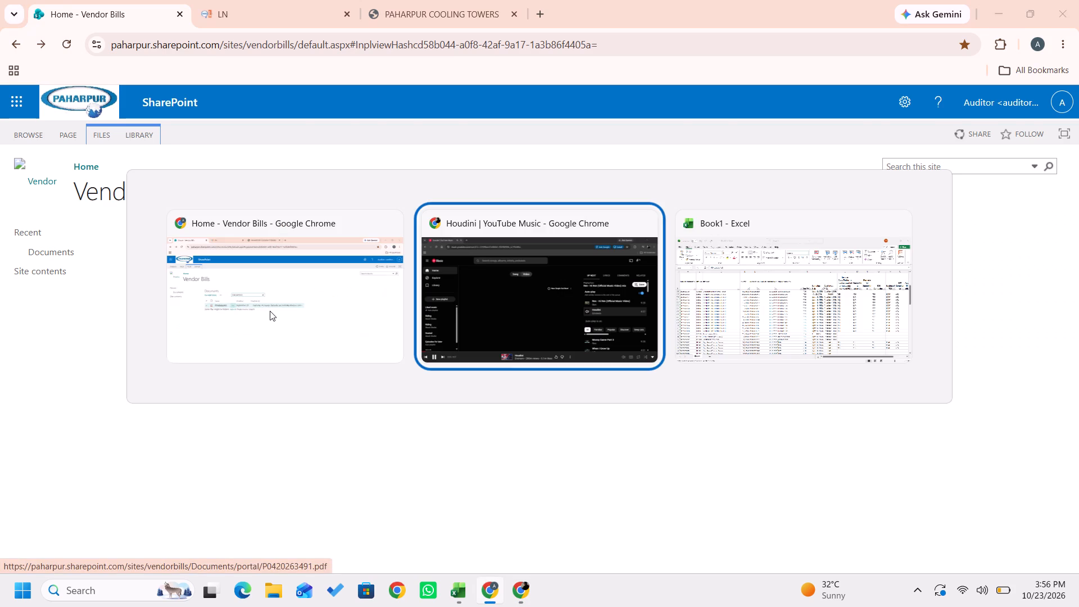
key("alt+Tab")
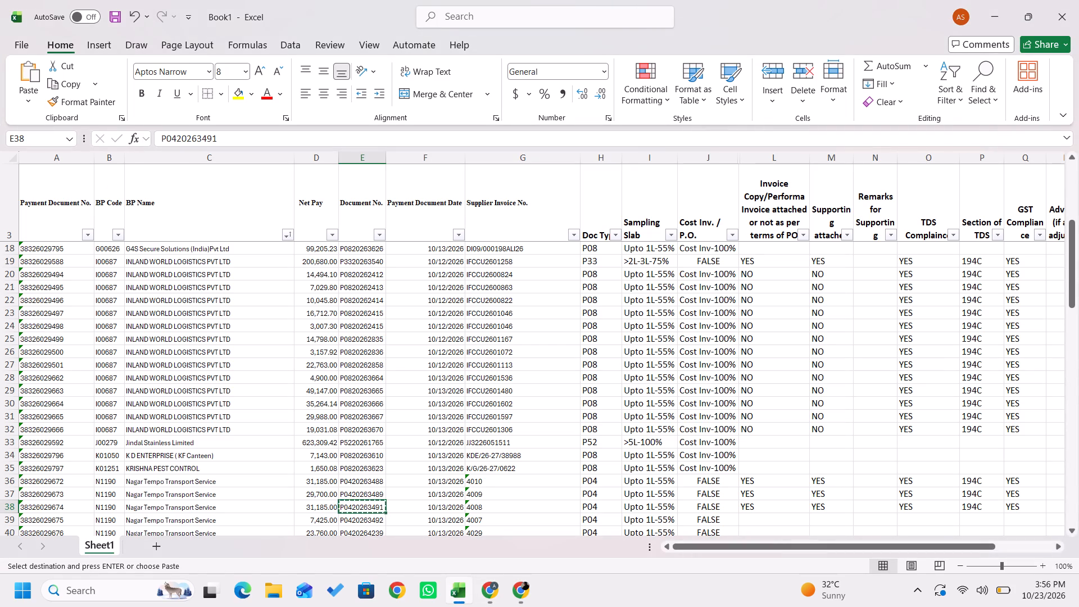
key("alt+Tab")
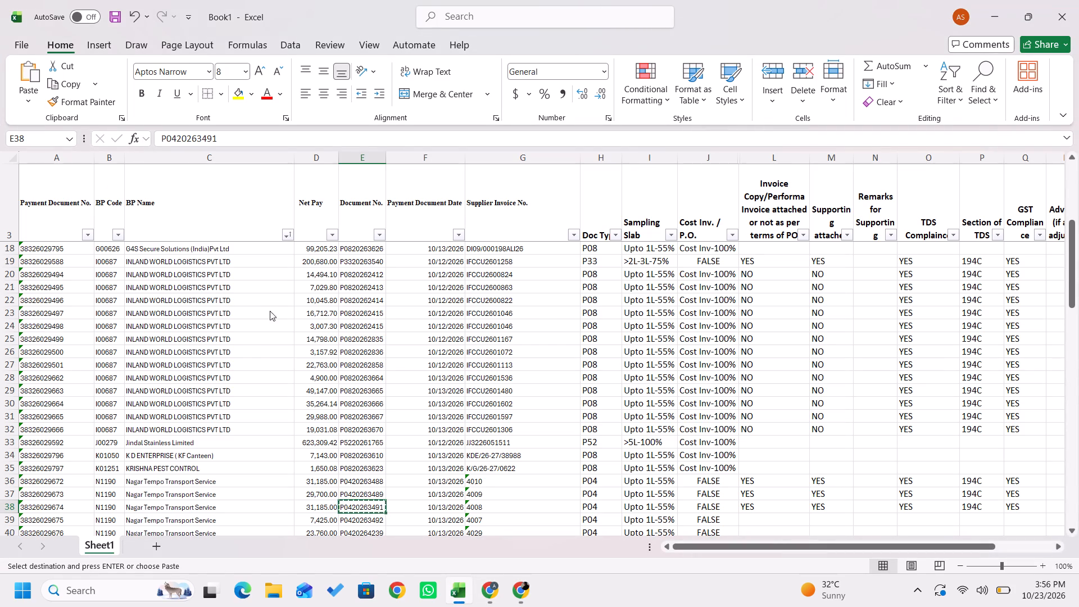
left_click(270, 311)
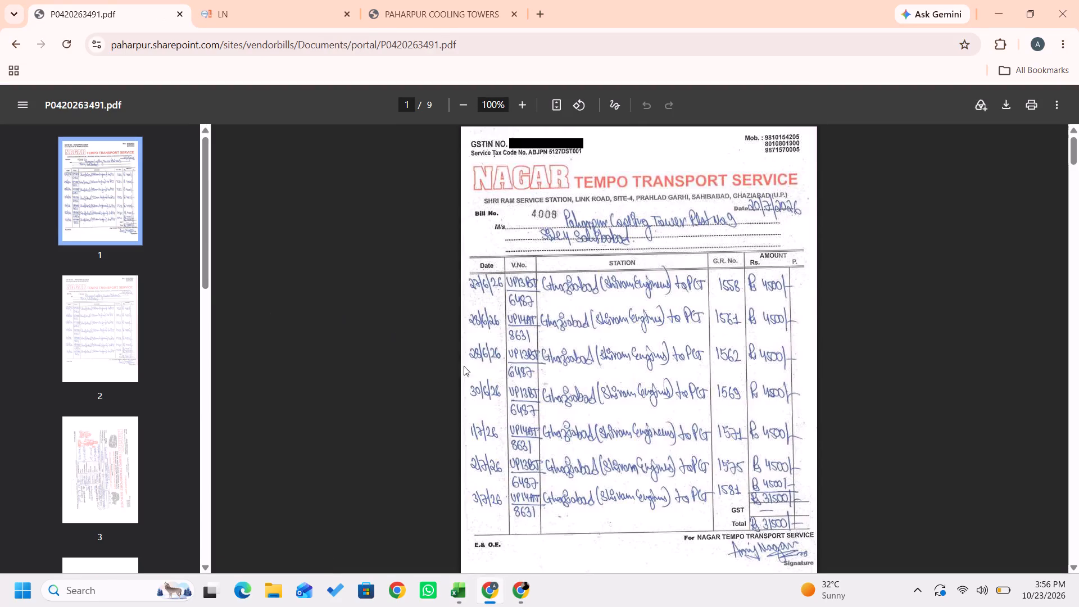
key("alt+Tab")
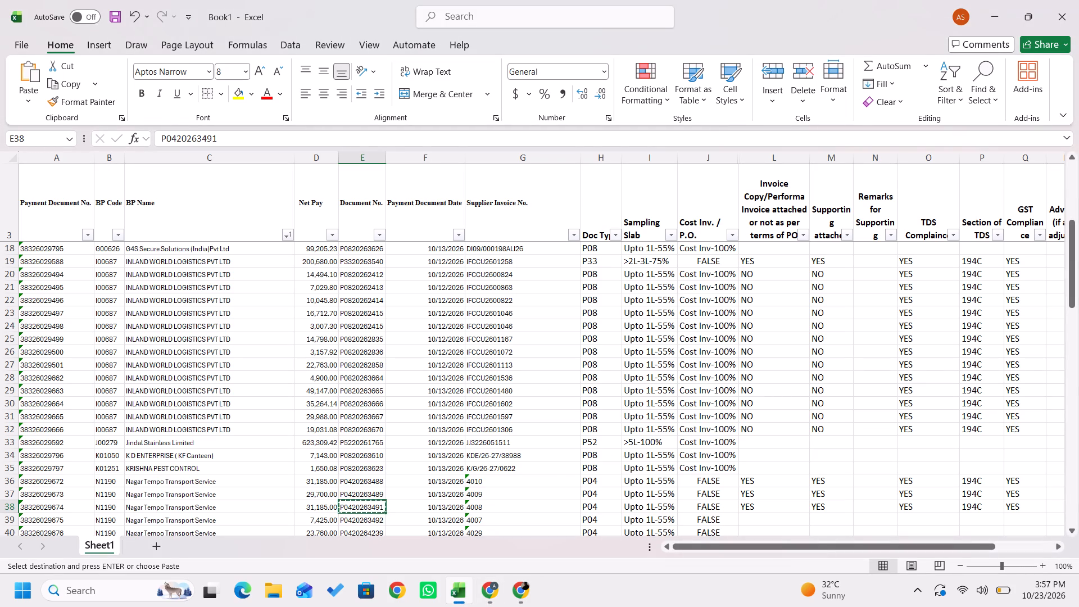
key("Right")
key("Right")
key("Right")
key("Right")
key("Right")
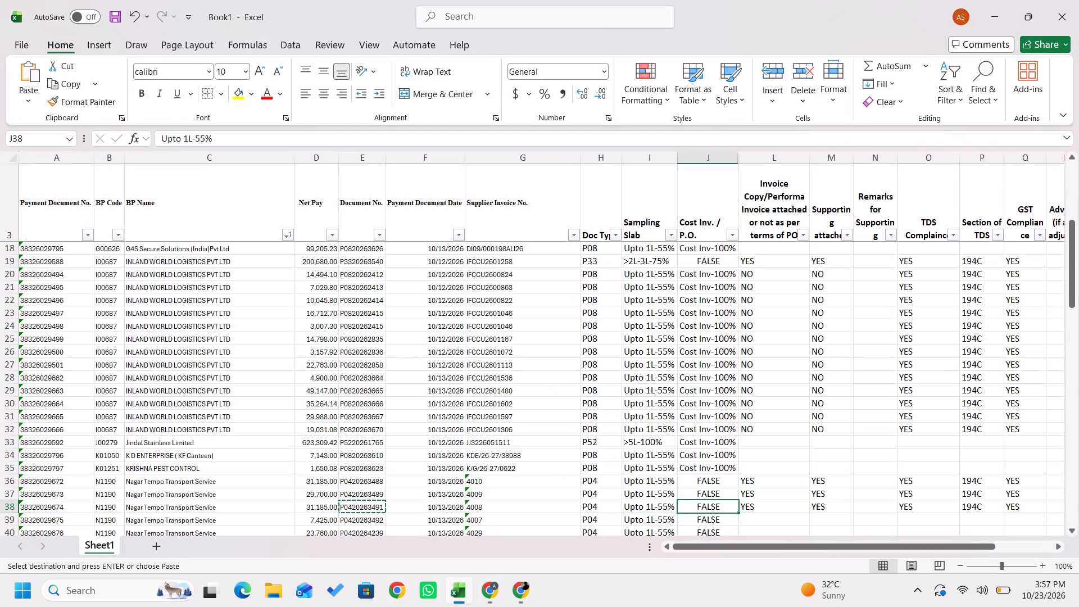
key("Right")
key("Down")
key("Left")
key("Left")
key("Left")
key("Left")
key("Left")
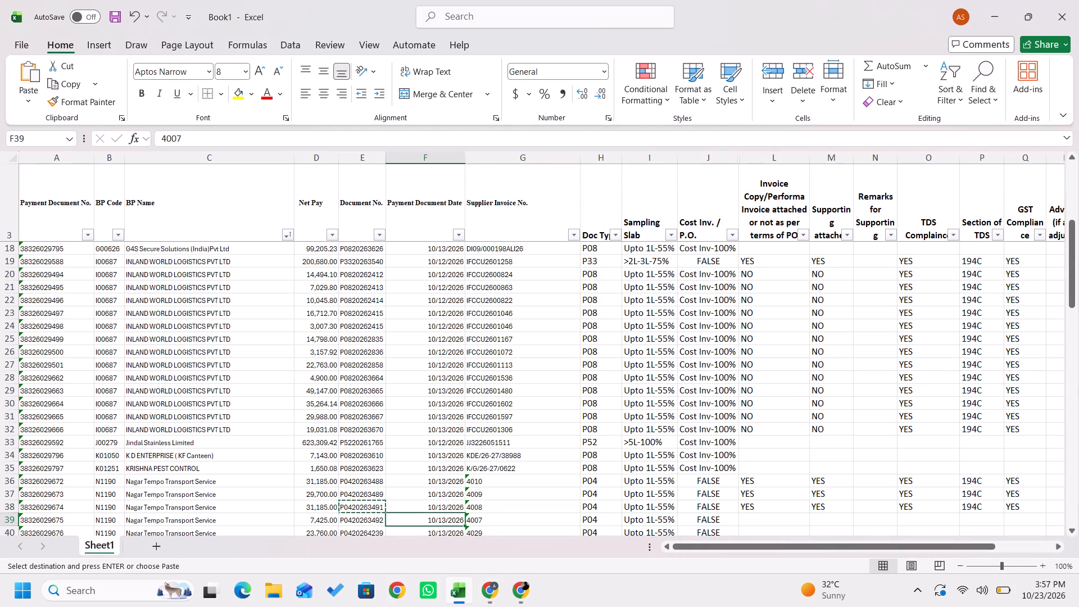
key("Left")
key("ctrl+c")
key("alt+Tab")
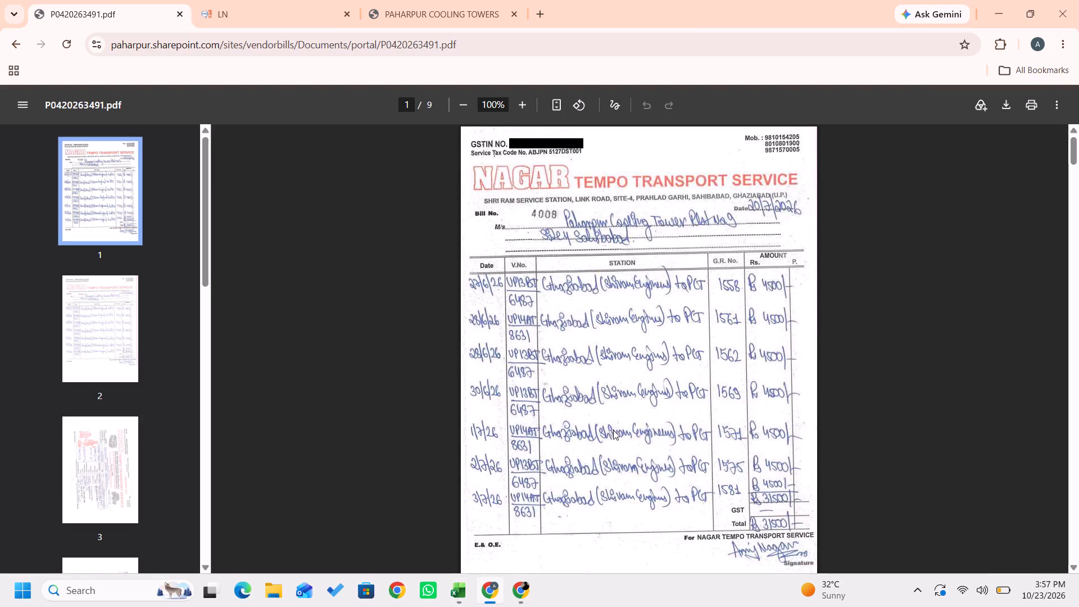
scroll(613, 430, "right", 10)
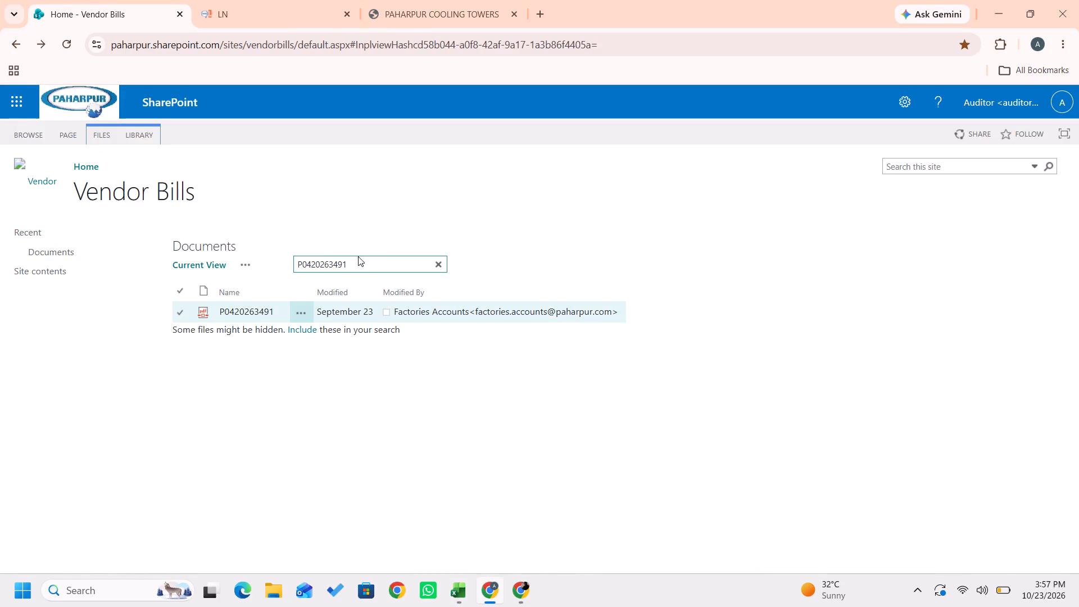
left_click(357, 260)
key("ctrl+a")
key("ctrl+v")
key("Return")
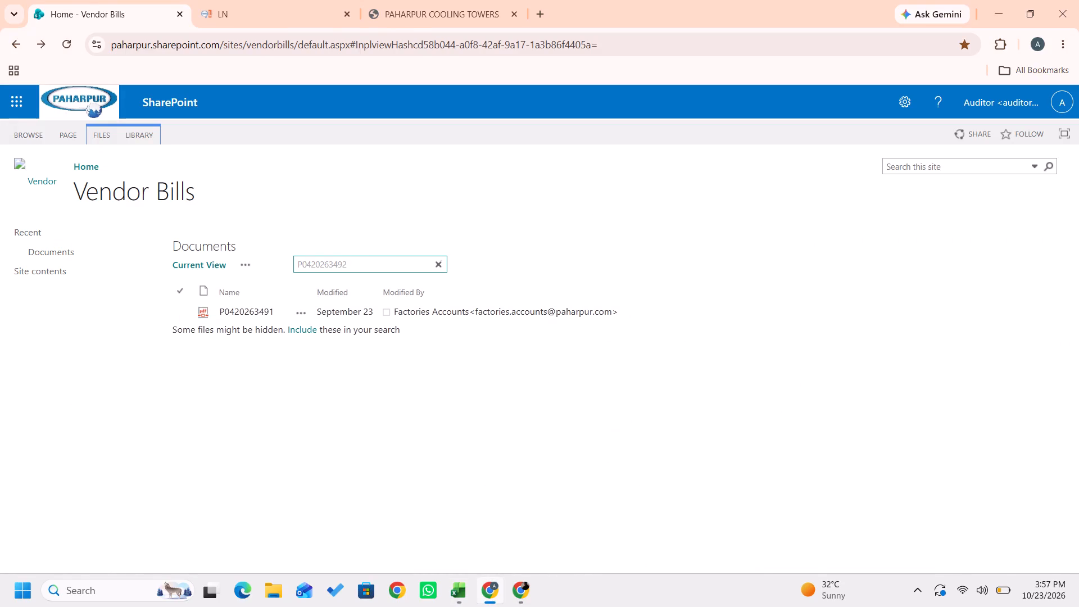
key("alt+Tab")
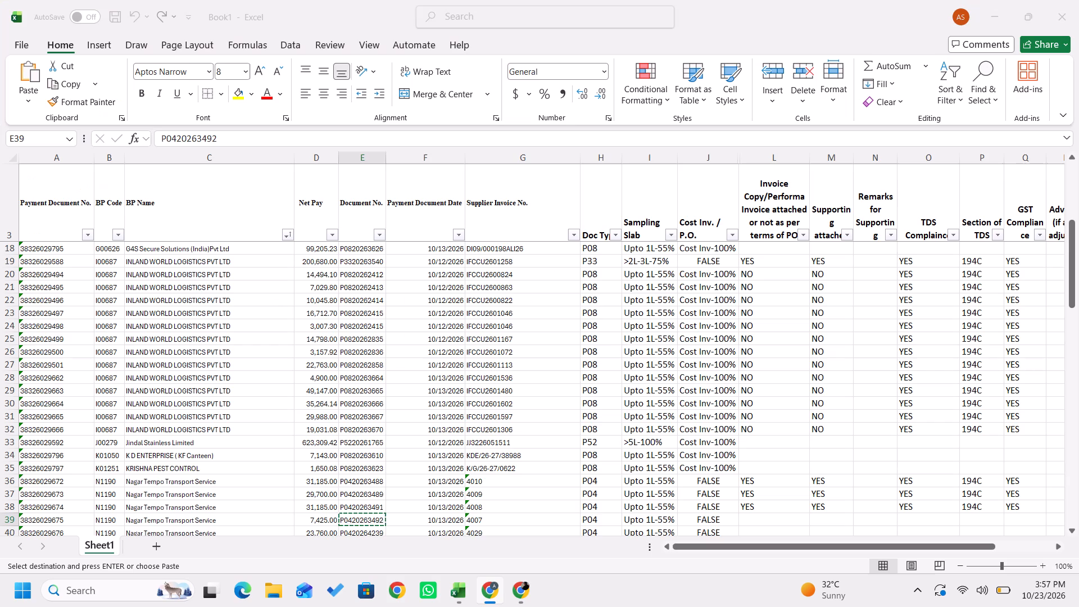
key("Down")
key("ctrl+c")
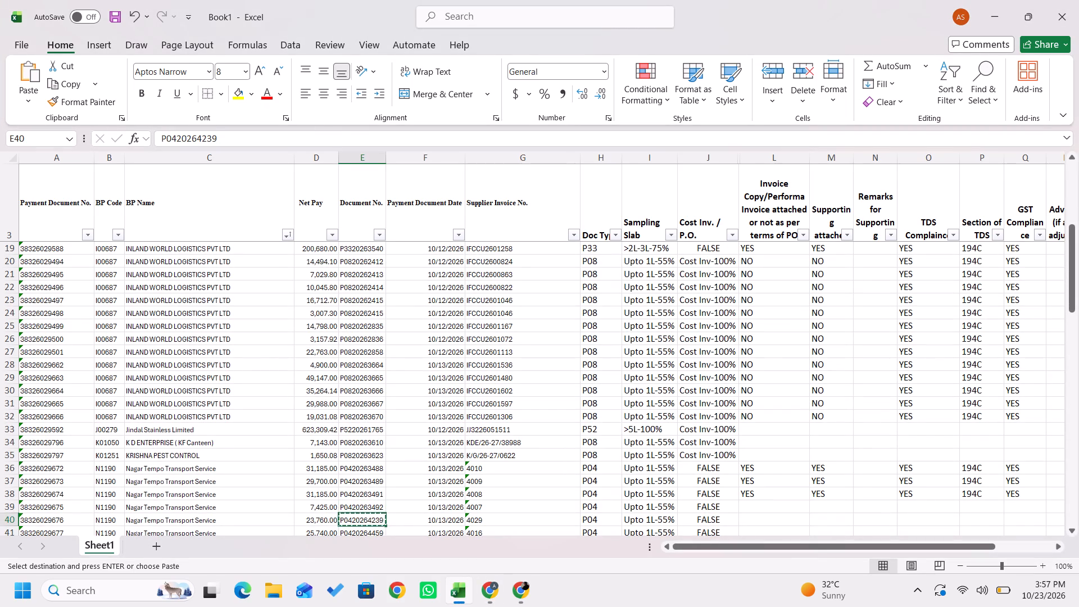
key("alt+Tab")
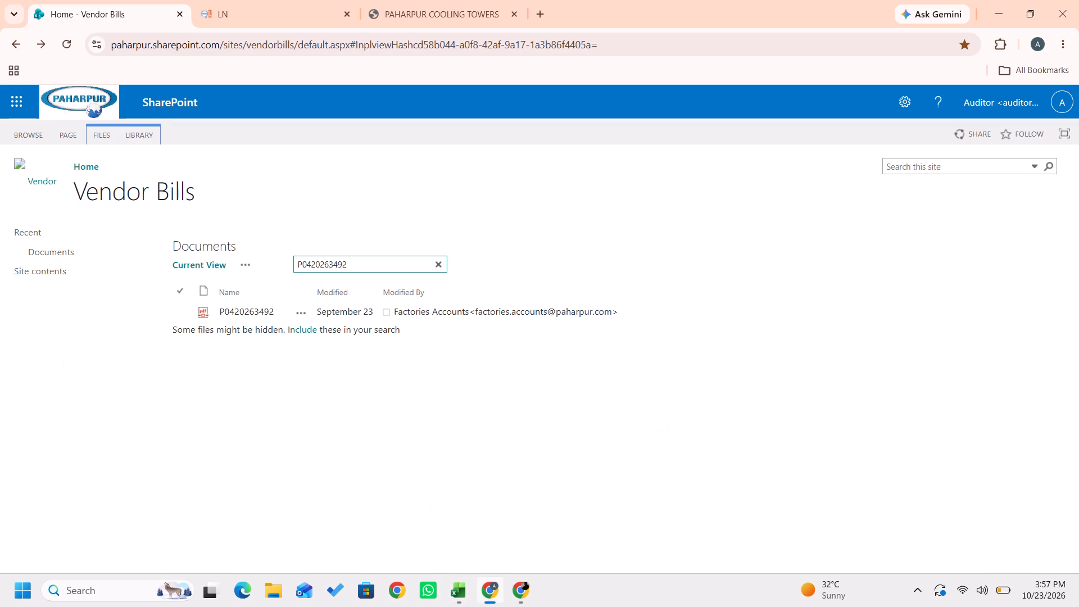
left_click(357, 260)
key("ctrl+a")
key("ctrl+v")
key("Return")
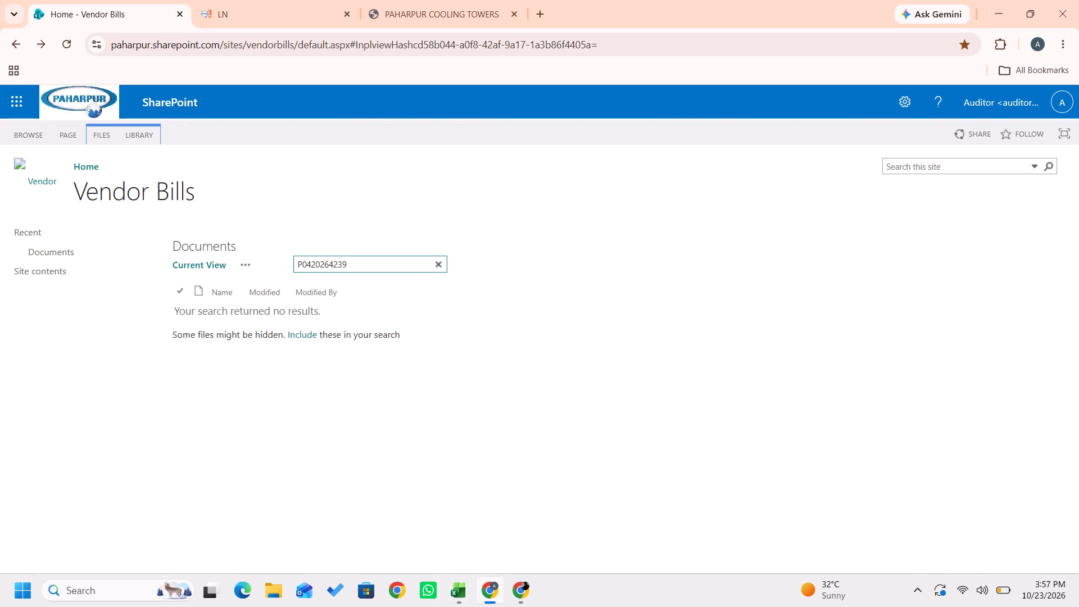
Search PCTL's supplier invoices in Chrome by row 40's supplier invoice number 4029 from Book1.
key("alt+Tab")
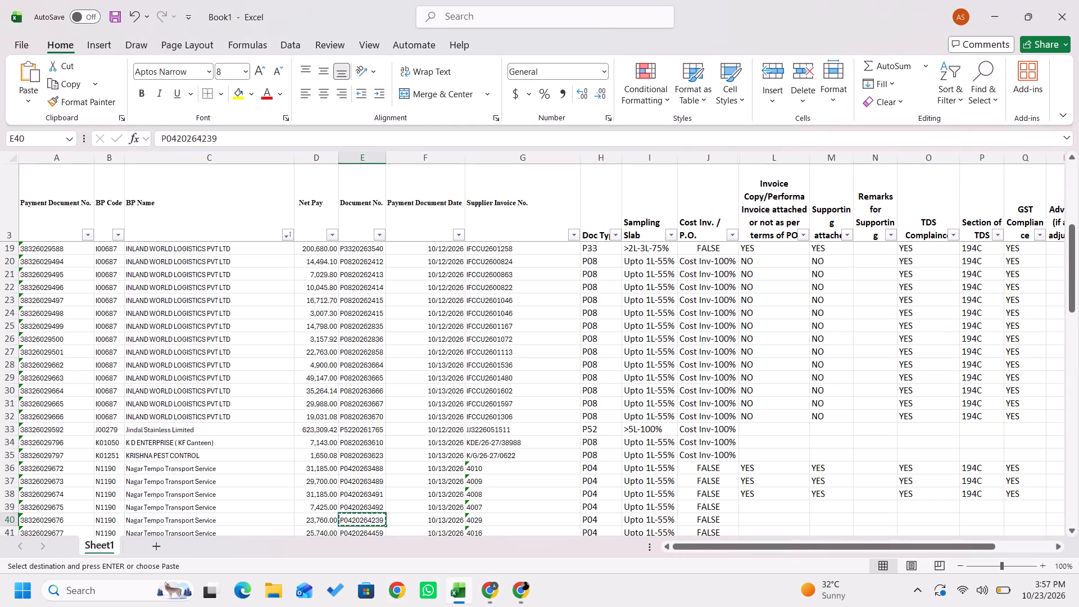
key("Right")
key("Right")
key("Right")
key("Left")
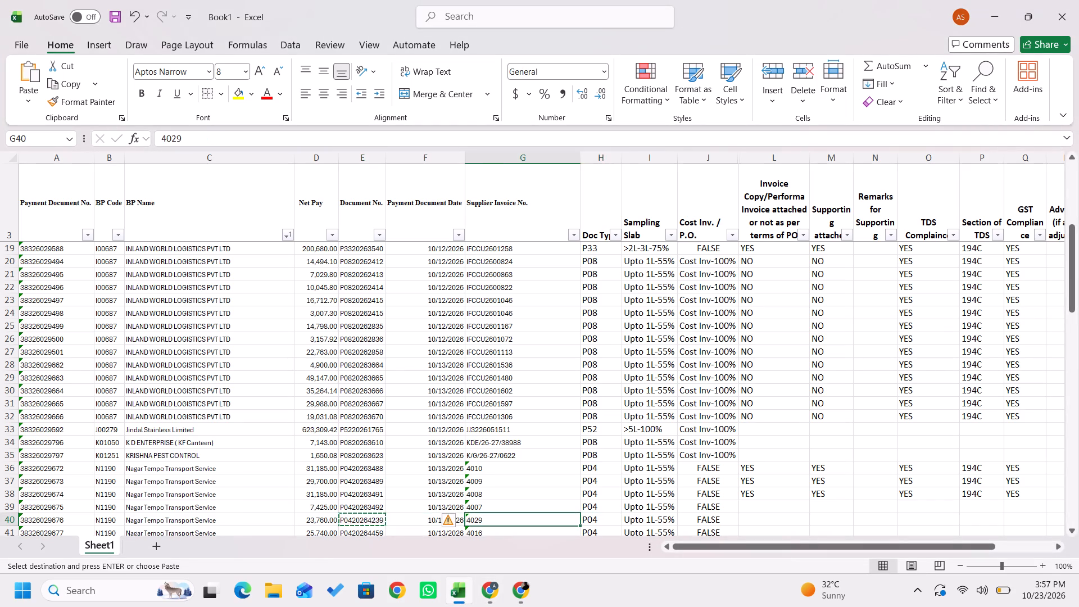
key("ctrl+c")
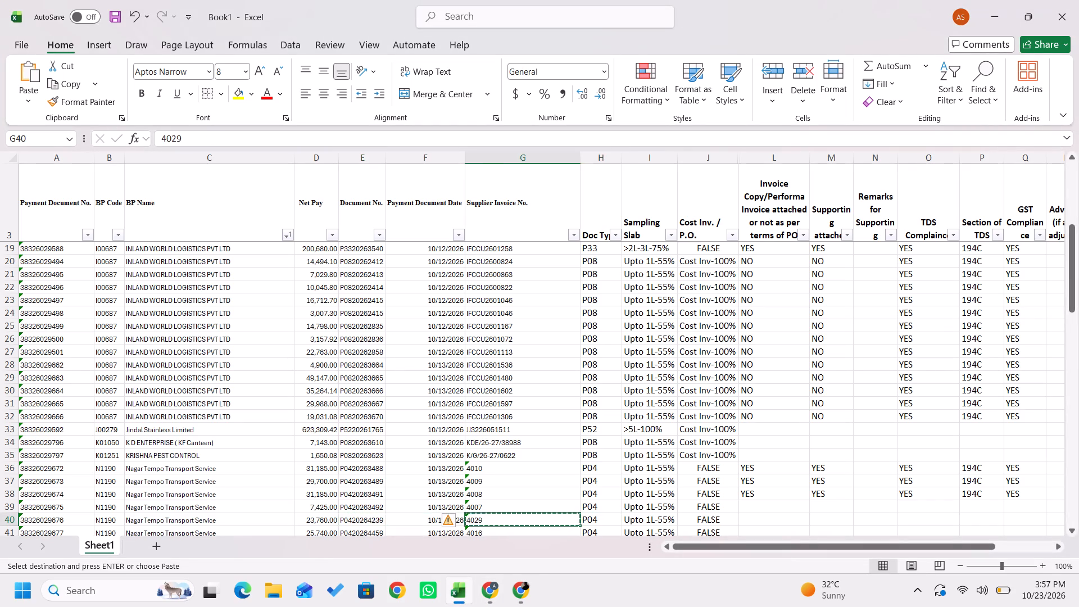
key("alt+Tab")
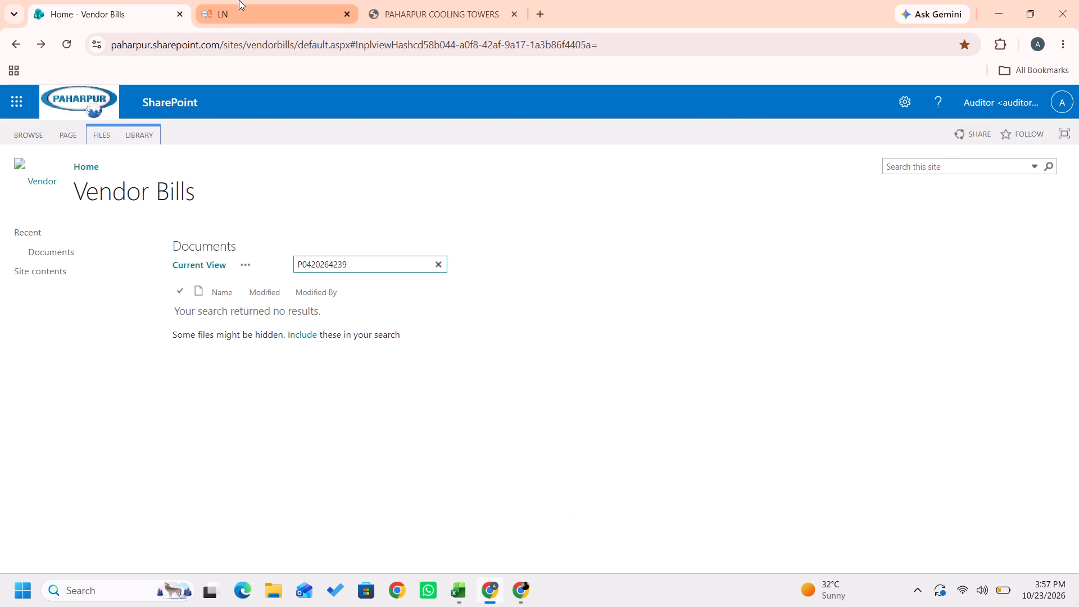
left_click(239, 0)
left_click(484, 0)
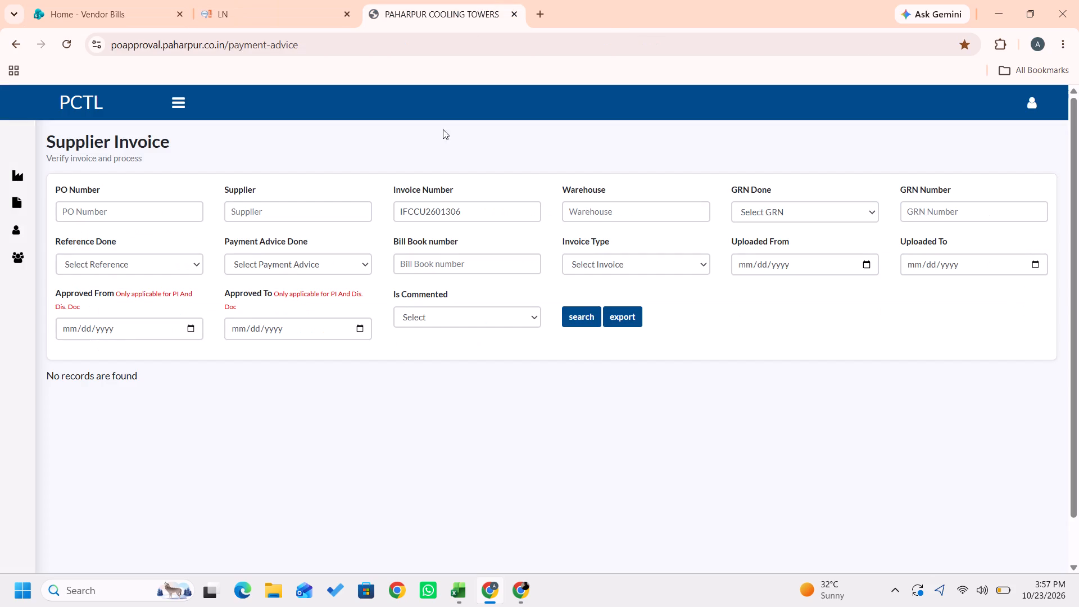
left_click(528, 208)
key("ctrl+a")
key("ctrl+v")
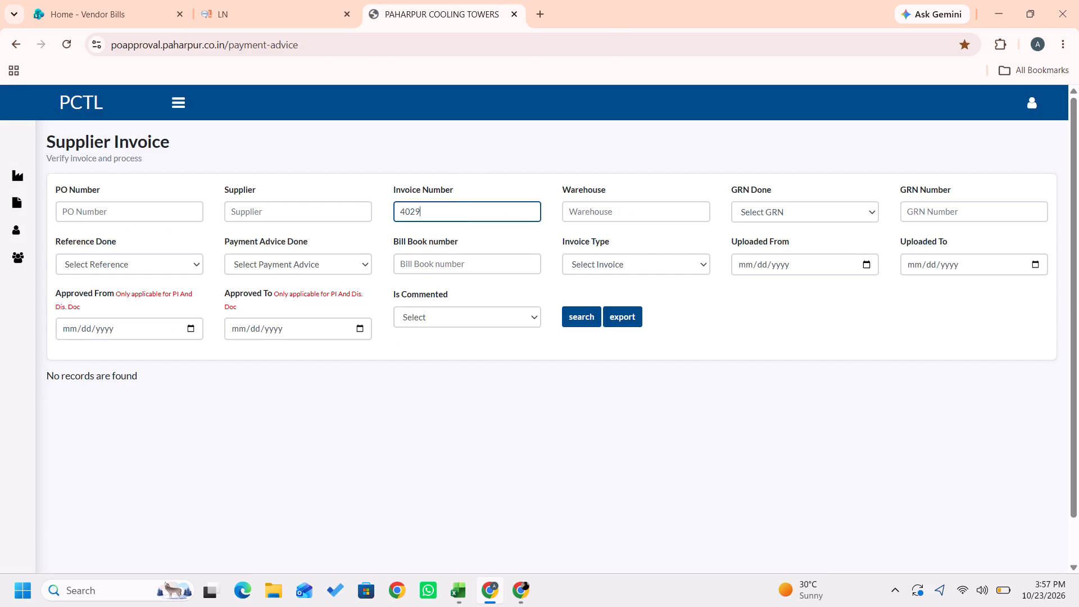
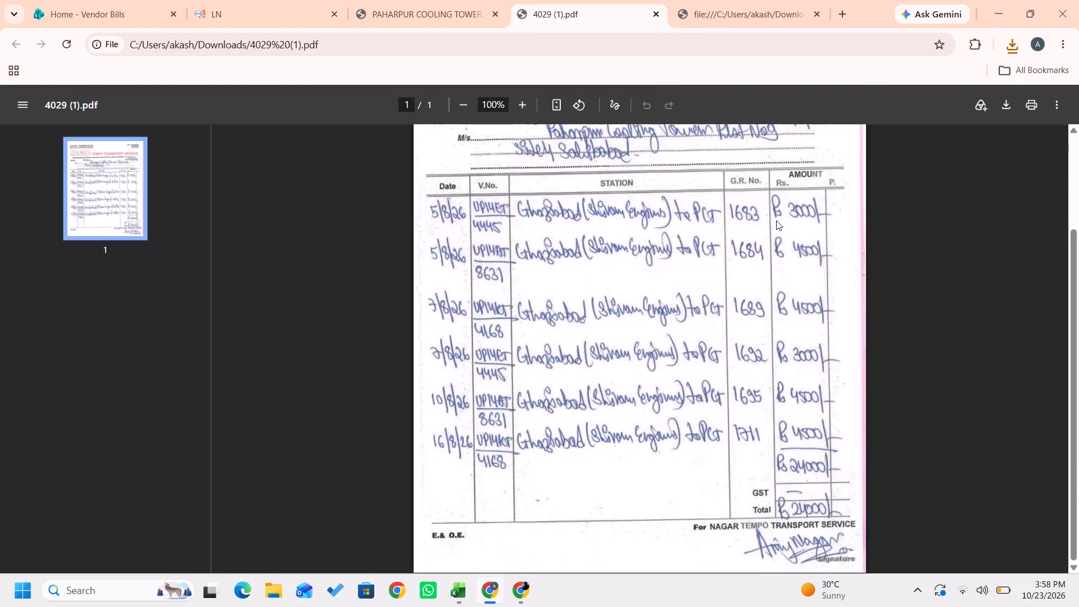
scroll(776, 220, "down", 2)
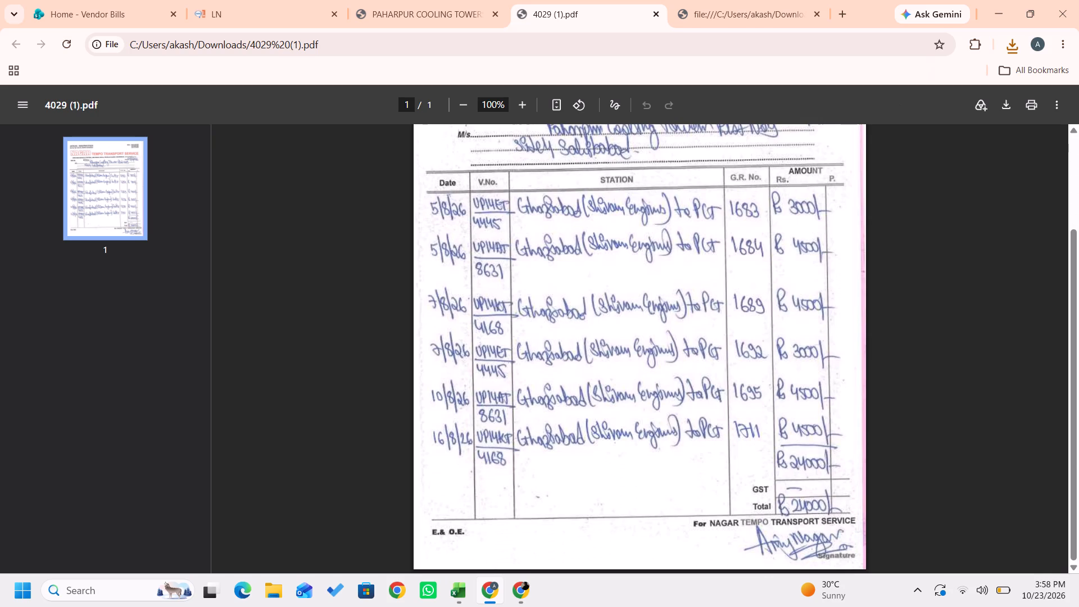
Switch to the Excel payment sheet and examine the row 40 entries for supplier invoice 4029.
key("alt+Tab")
key("Escape")
key("Escape")
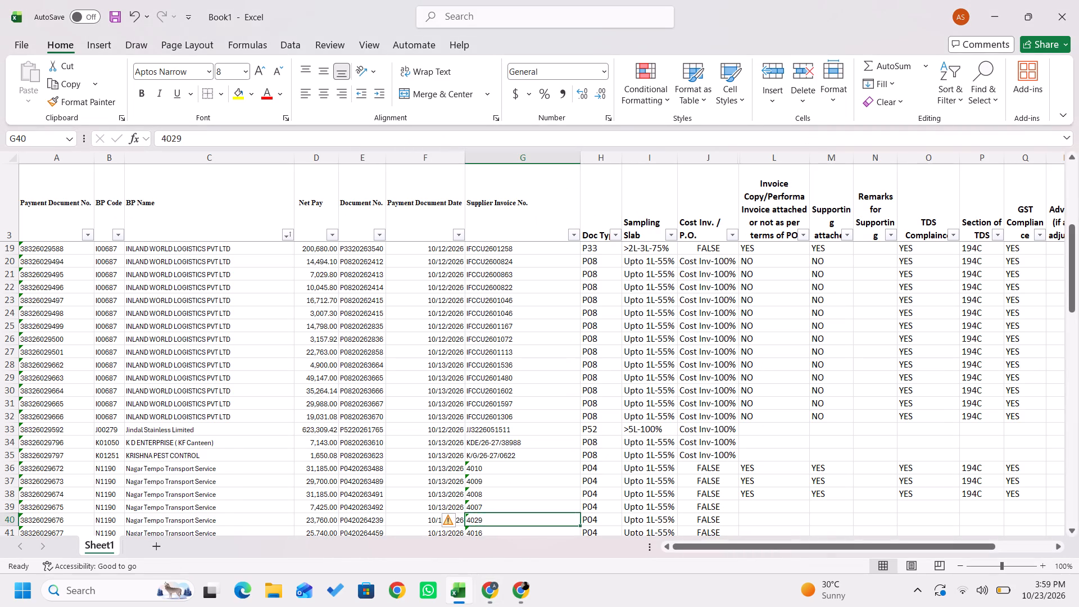
key("Right")
key("Left")
key("Left")
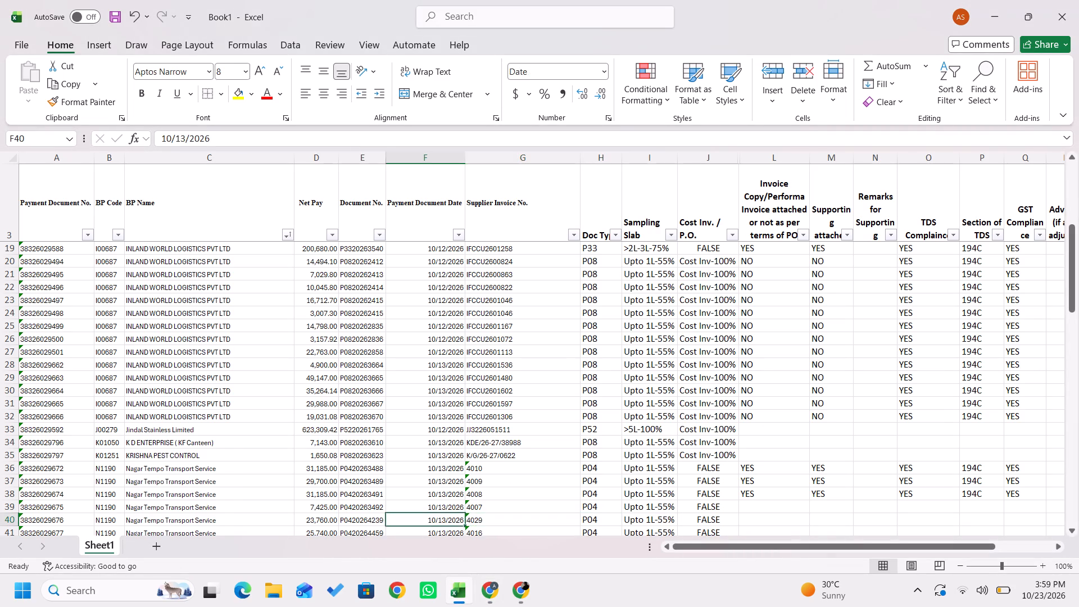
key("Left")
key("Right")
key("Right")
key("Right")
key("Right")
key("Right")
key("Right")
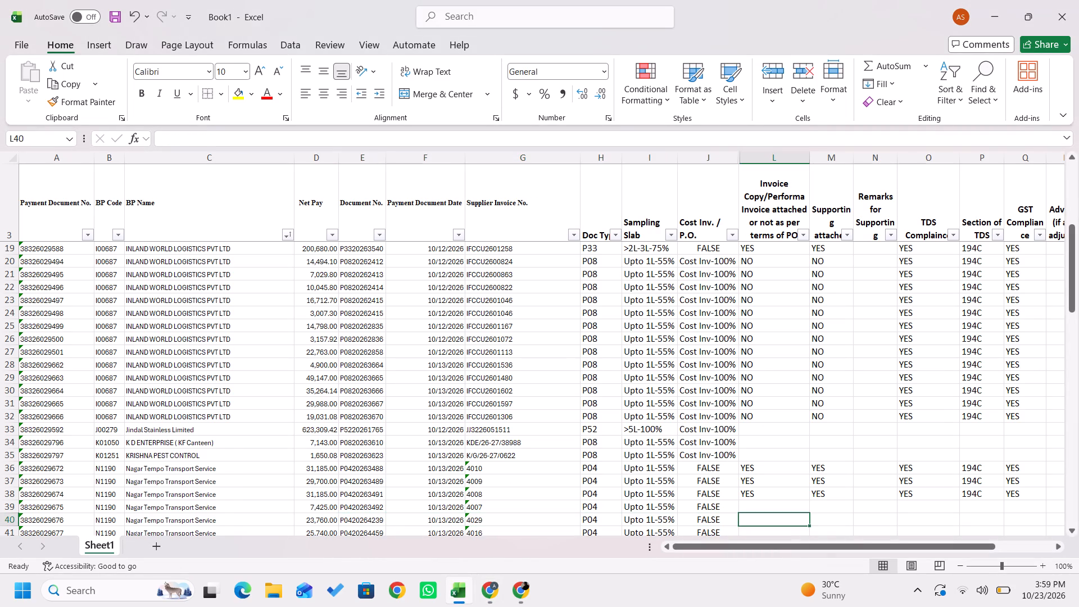
key("Left")
key("Right")
key("Left")
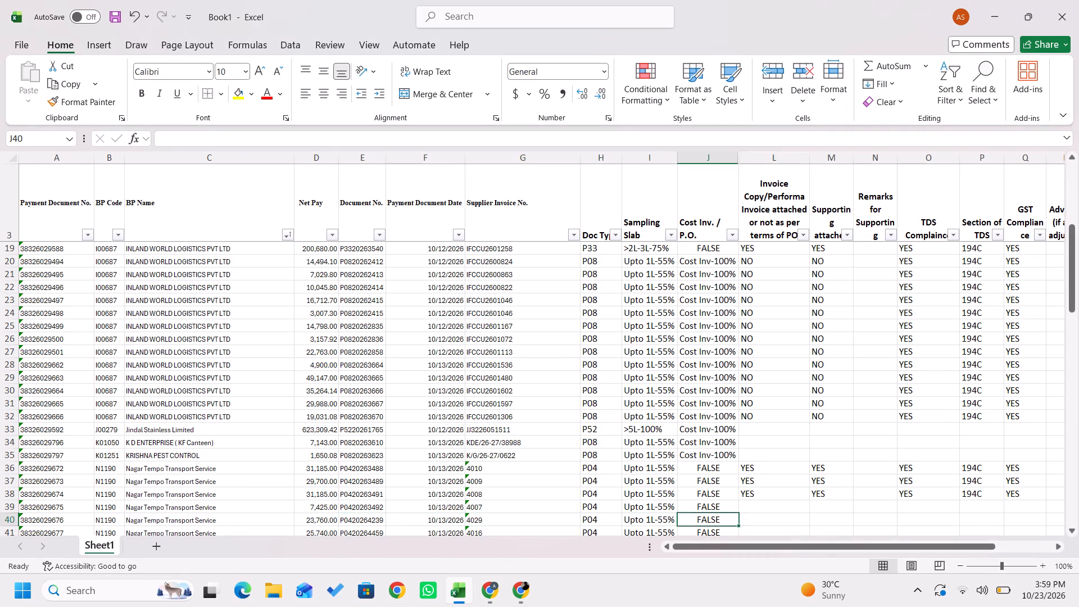
key("Left")
key("Left")
key("Left")
key("Left")
key("Right")
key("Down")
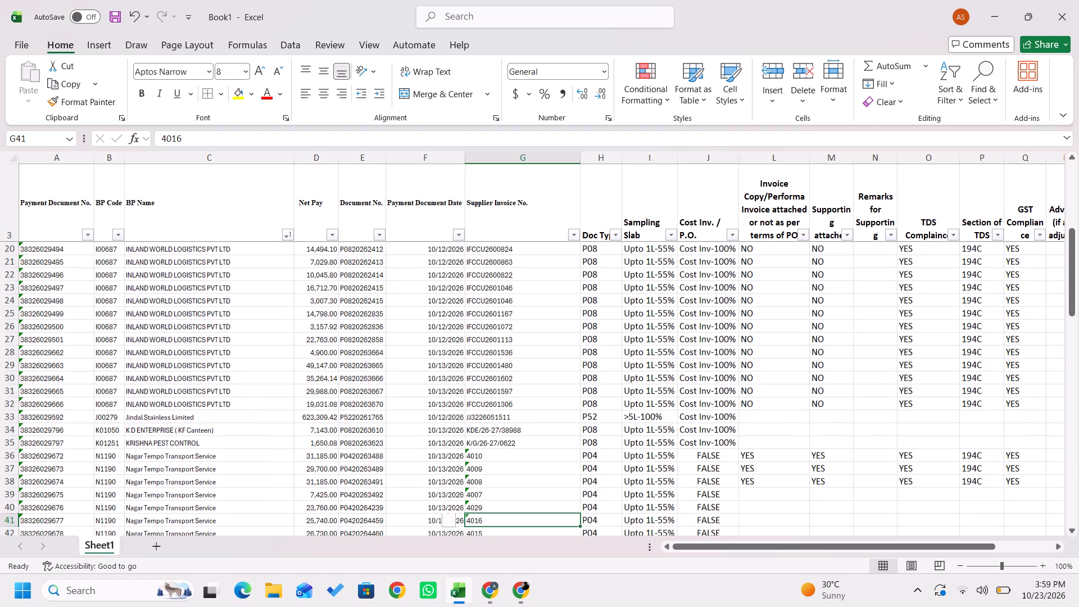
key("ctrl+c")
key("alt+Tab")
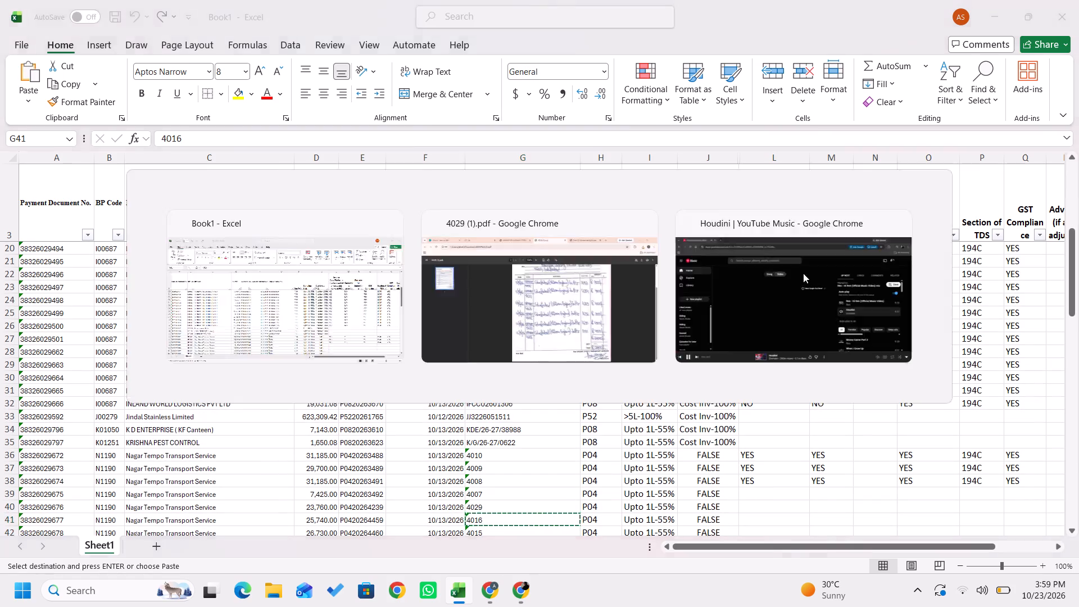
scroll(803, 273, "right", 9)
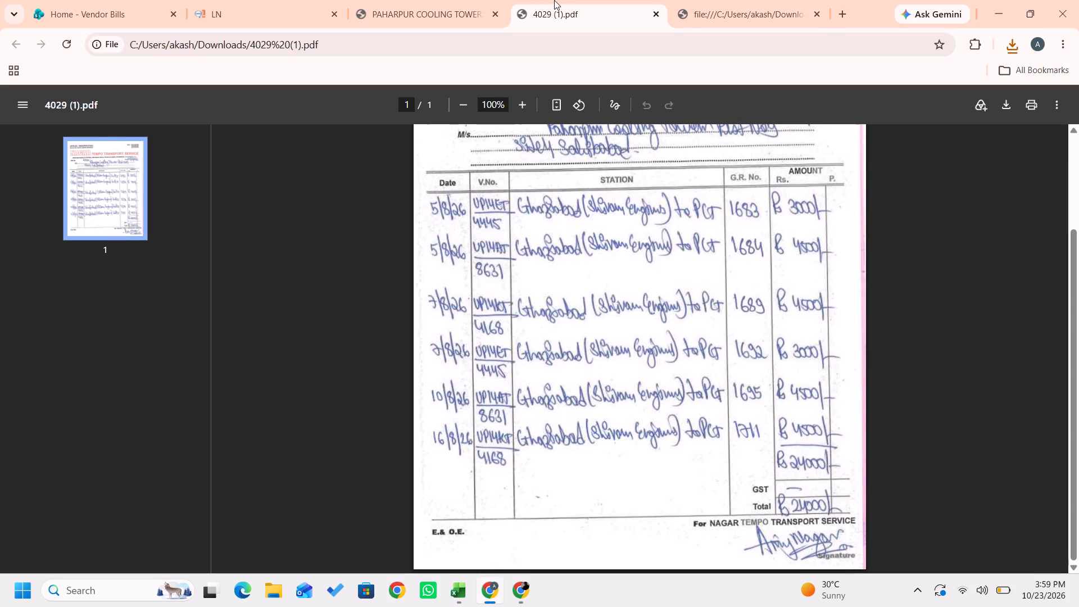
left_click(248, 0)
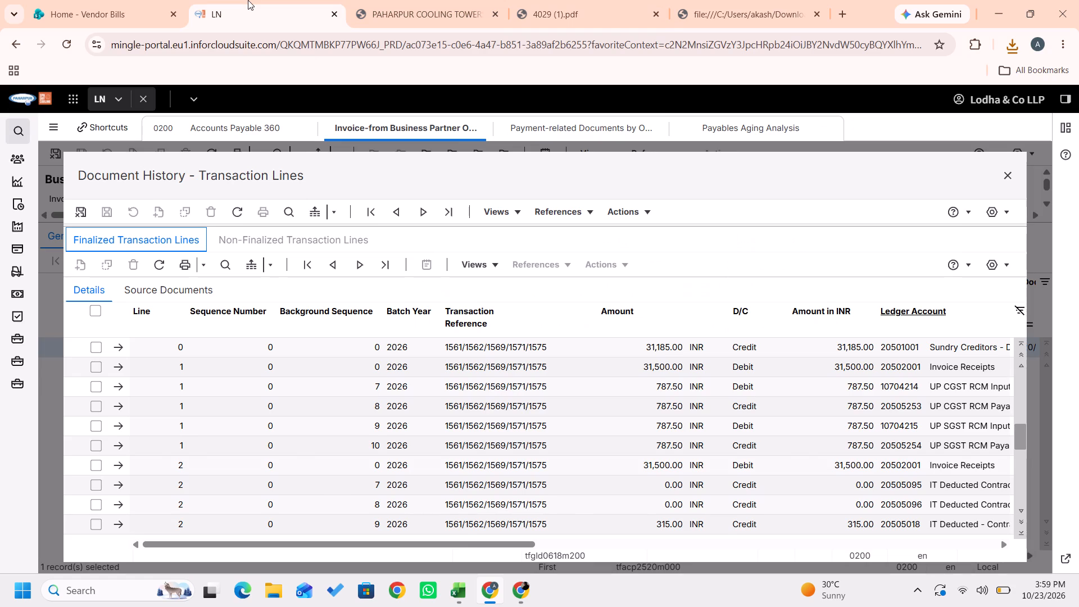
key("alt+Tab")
key("Left")
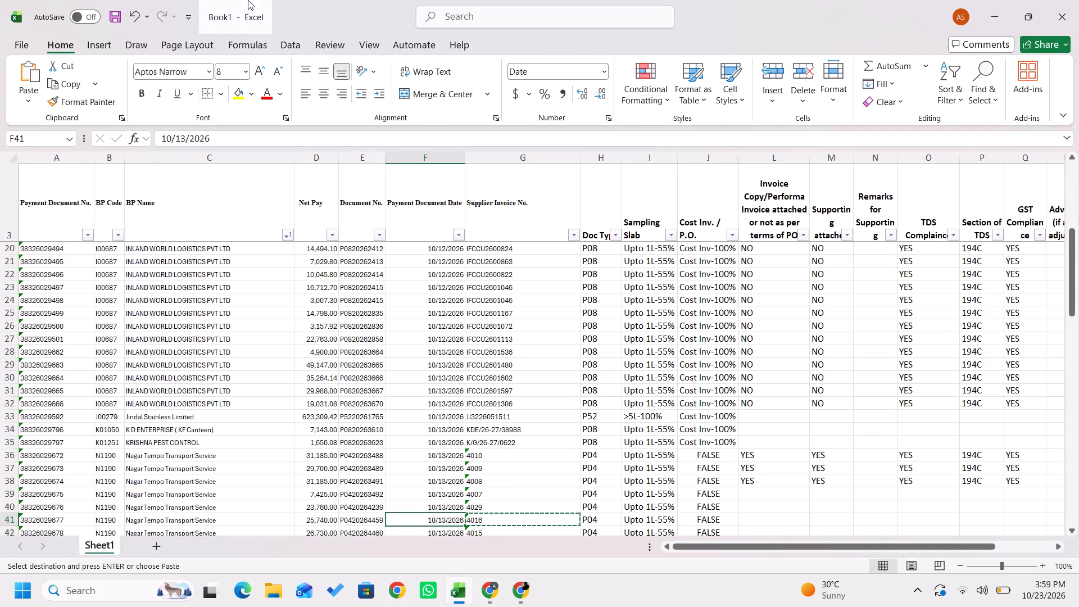
key("Left")
key("Left")
key("Right")
key("ctrl+c")
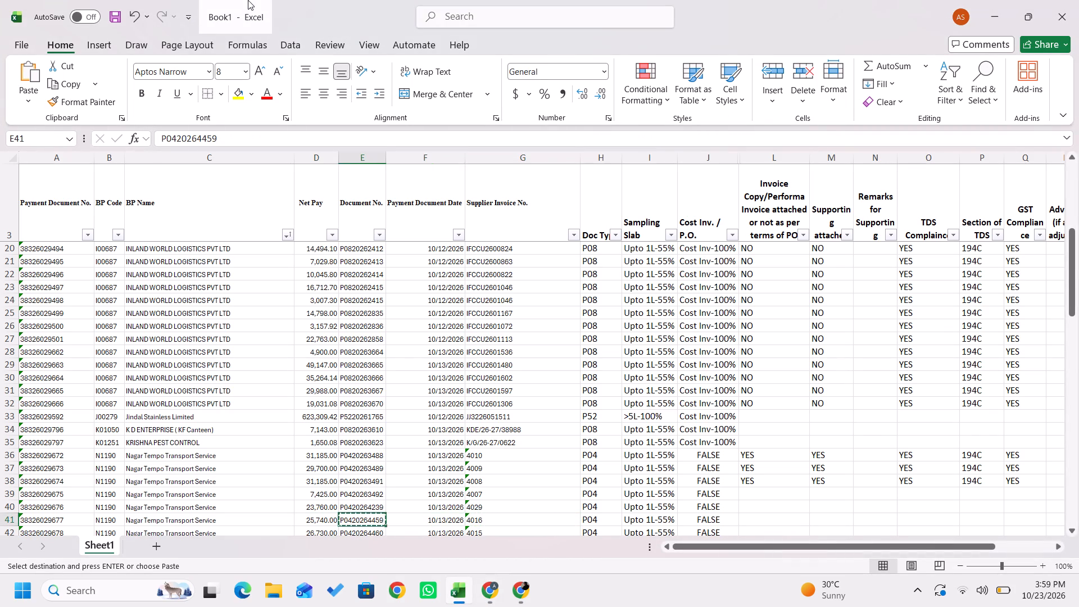
key("alt+Tab")
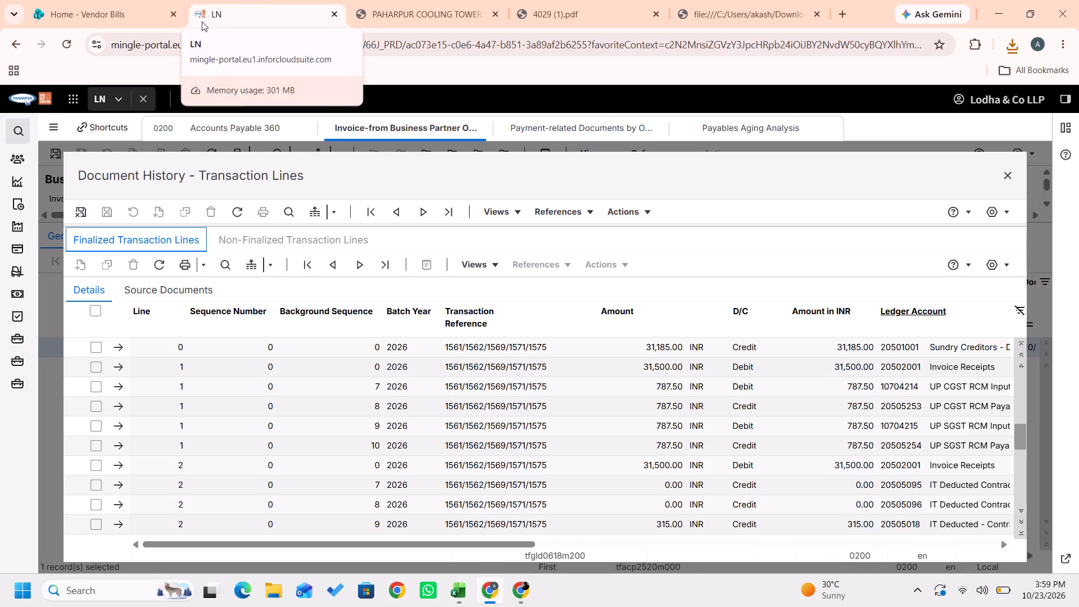
left_click(125, 0)
left_click(343, 262)
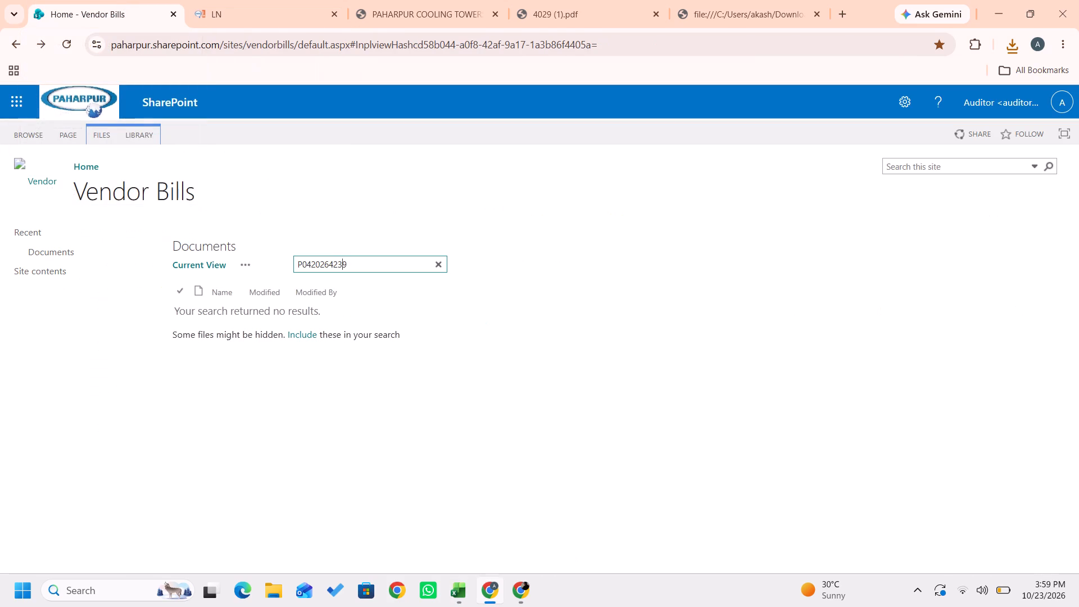
key("ctrl+a")
key("ctrl+v")
key("Return")
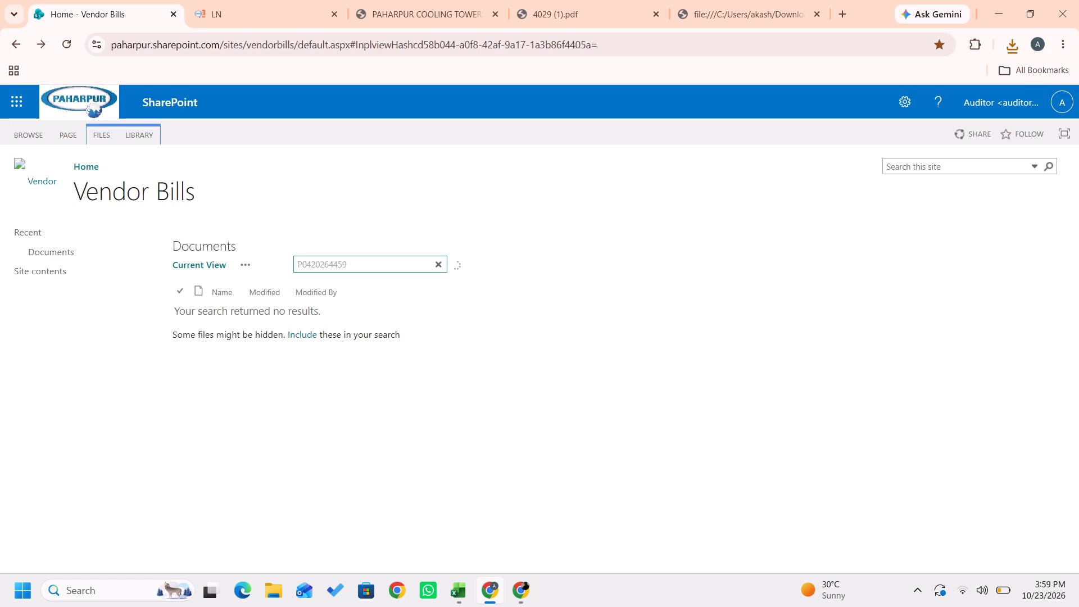
key("alt+Tab")
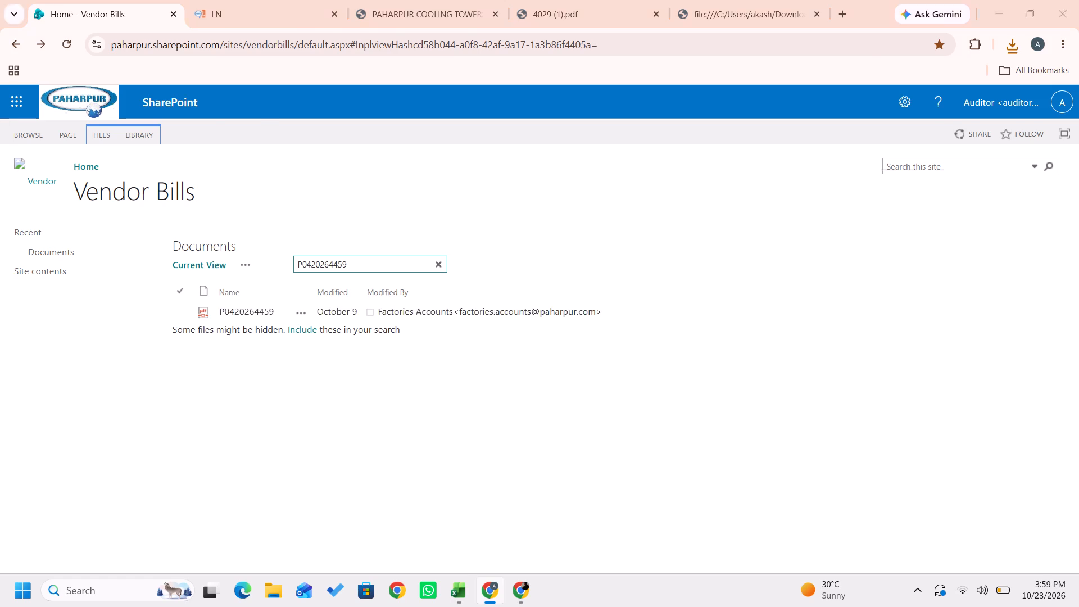
key("Down")
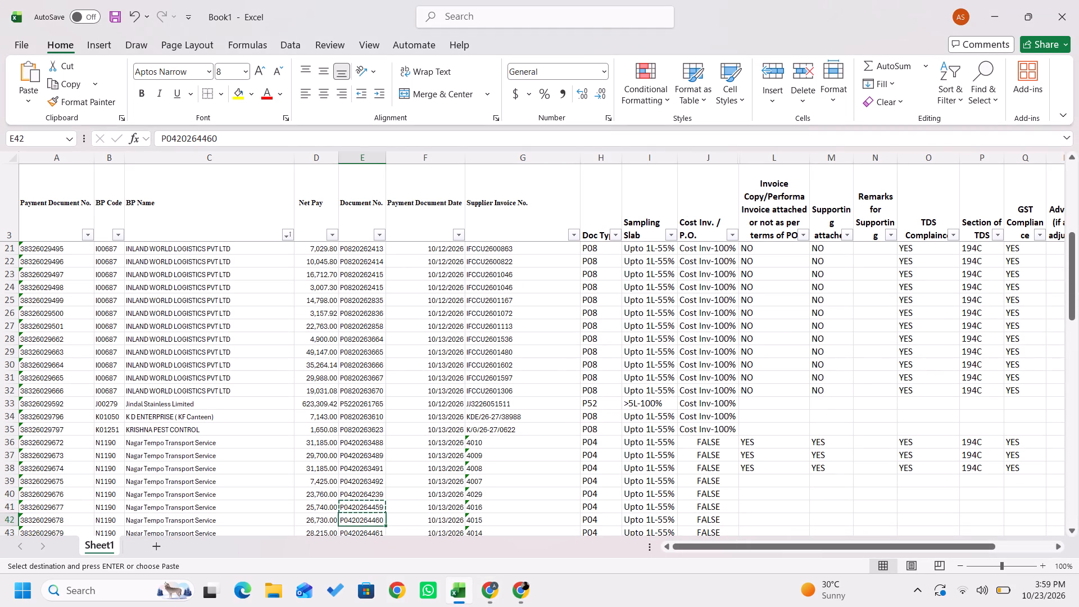
key("ctrl+c")
key("alt+Tab")
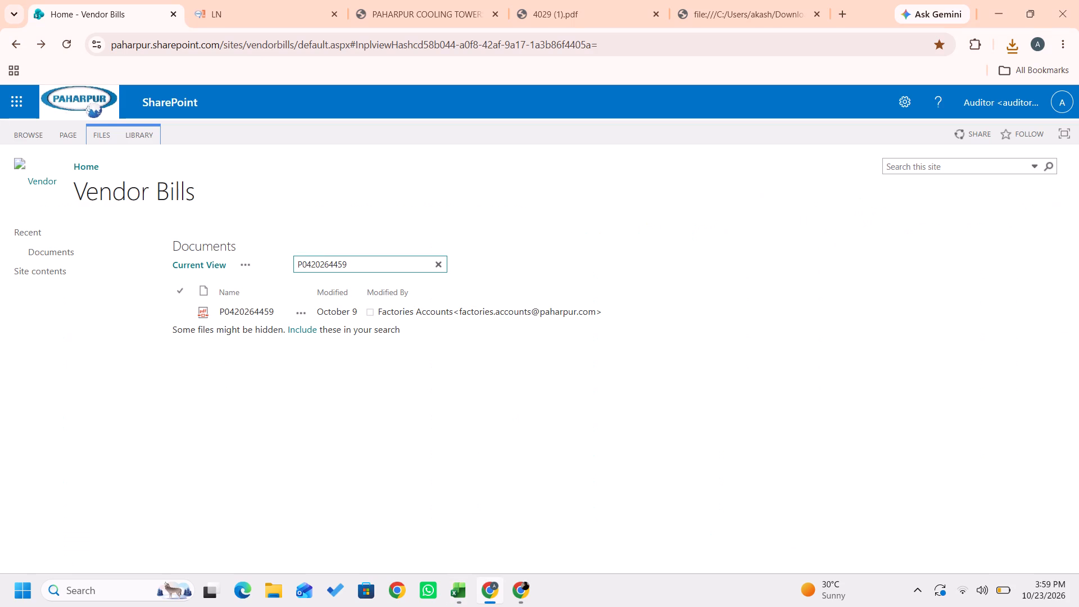
left_click(352, 262)
key("ctrl+a")
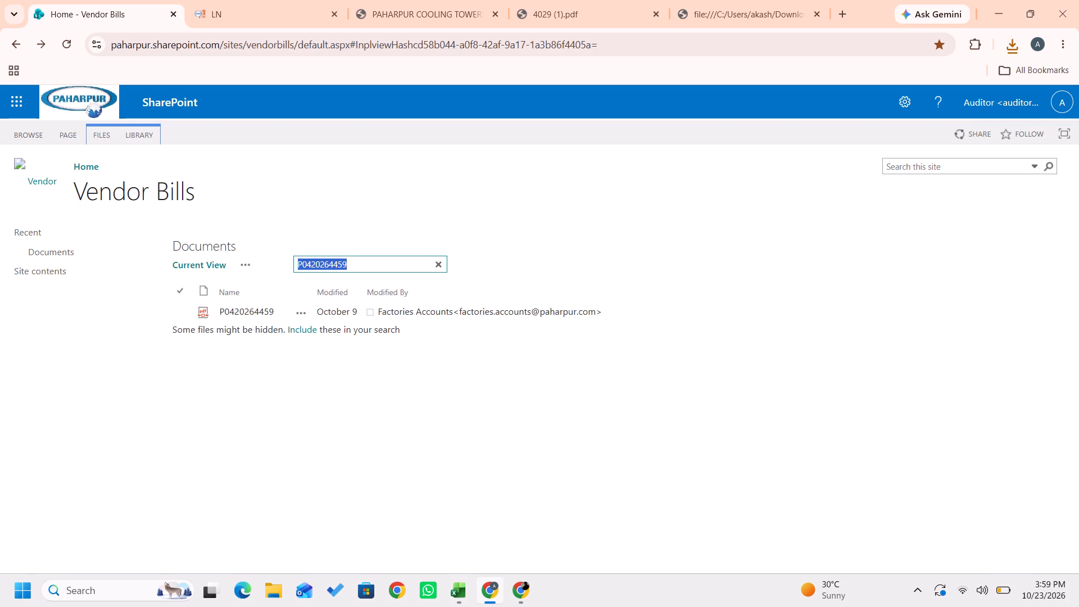
key("ctrl+v")
key("Return")
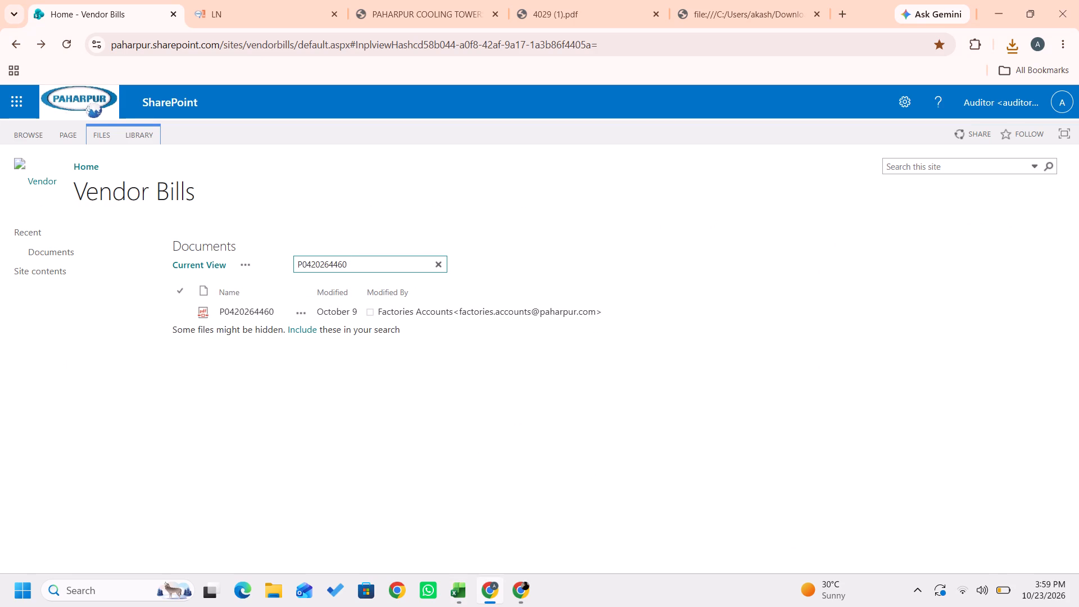
key("alt+Tab")
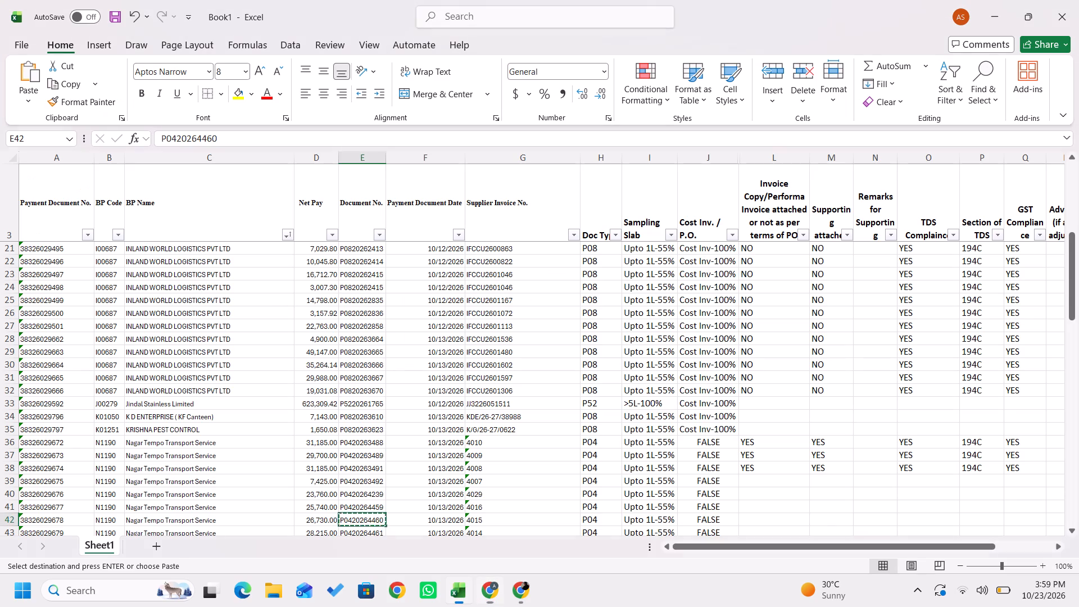
key("Down")
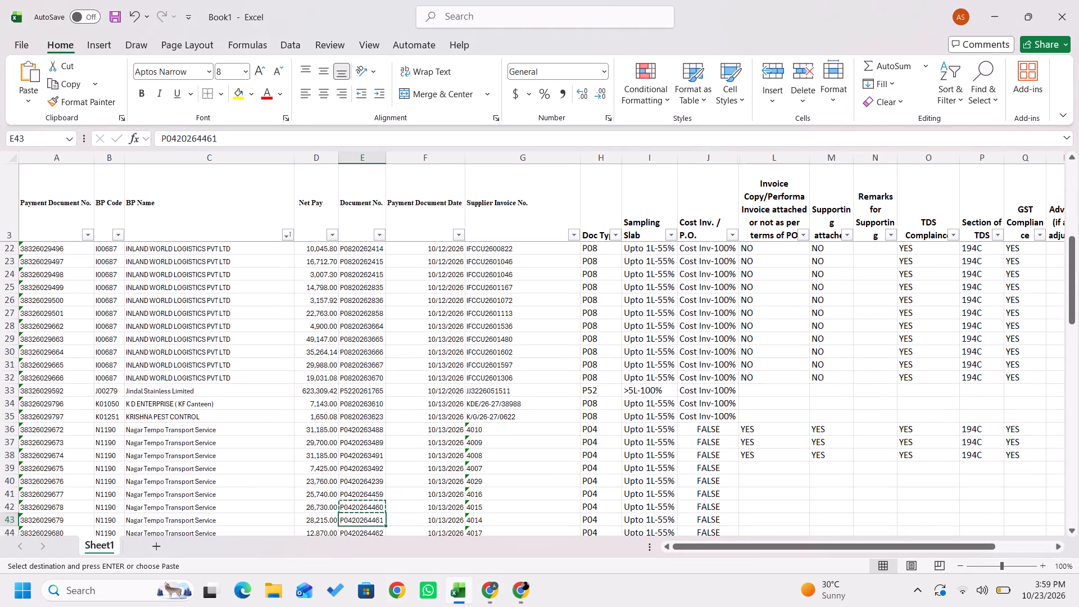
key("ctrl+c")
key("alt+Tab")
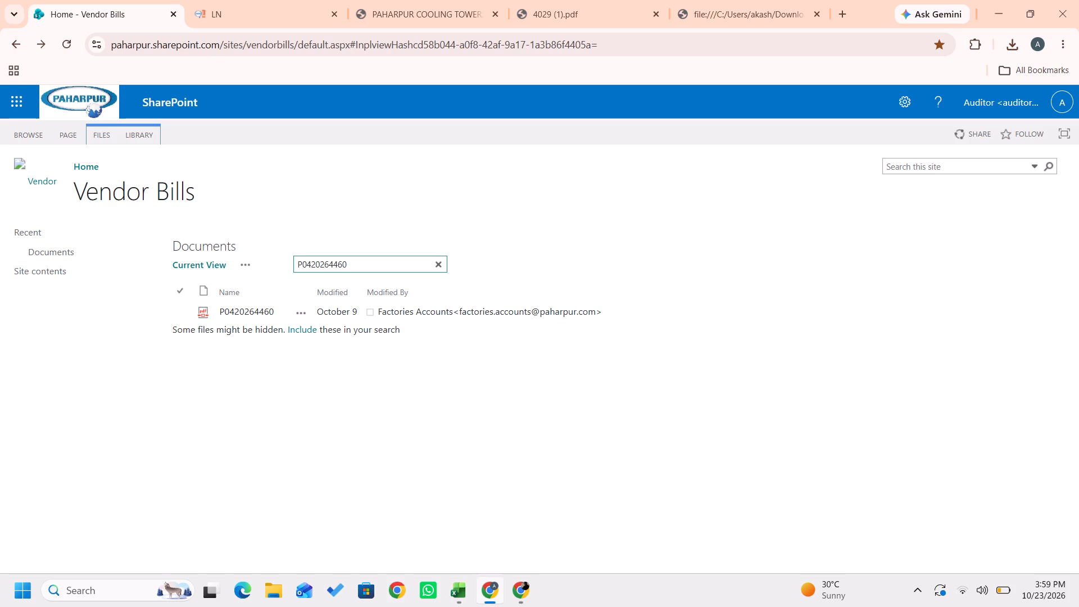
left_click(352, 262)
key("ctrl+a")
key("ctrl+v")
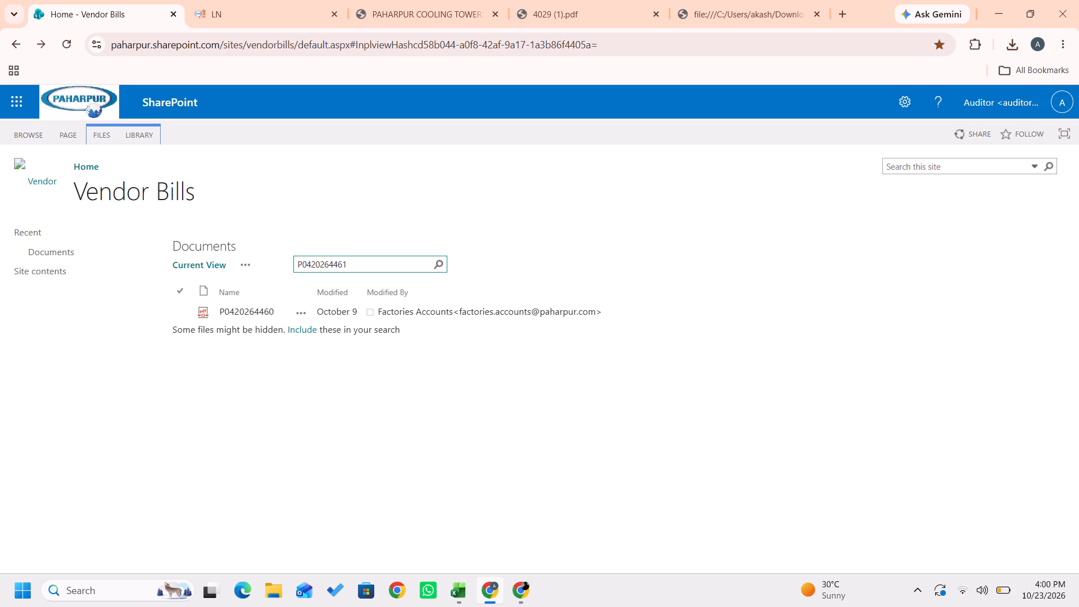
key("Return")
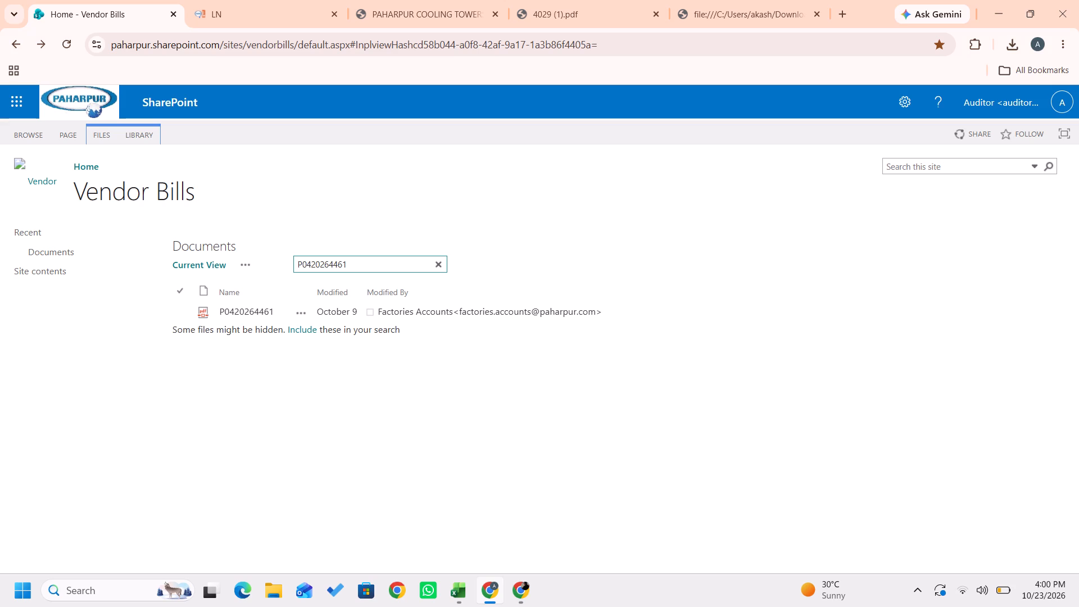
key("alt+Tab")
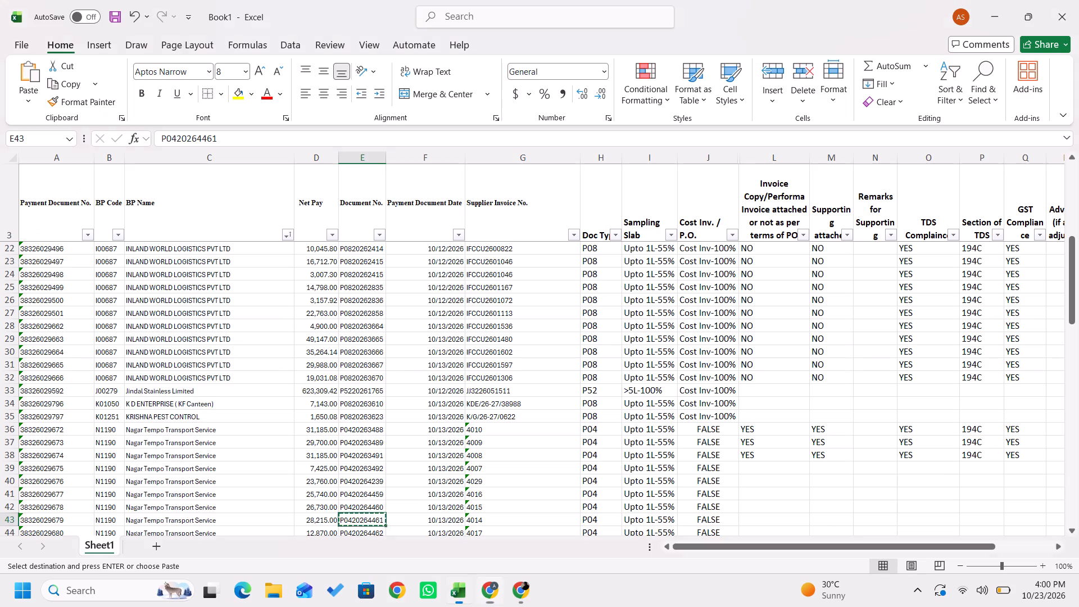
key("Down")
key("ctrl+c")
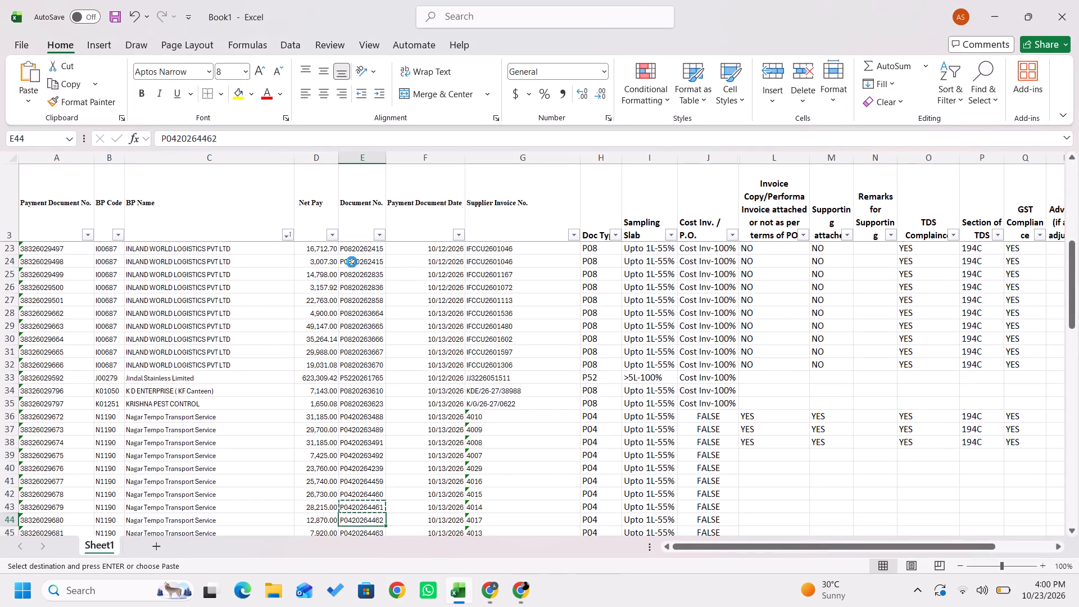
key("alt+Tab")
left_click(352, 262)
key("ctrl+a")
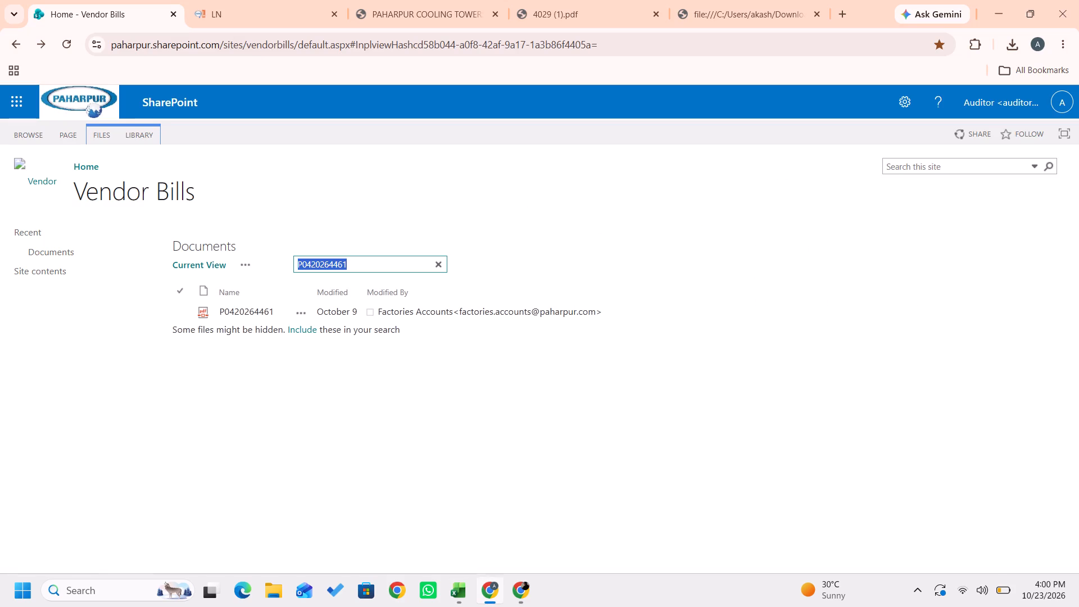
key("ctrl+v")
key("Return")
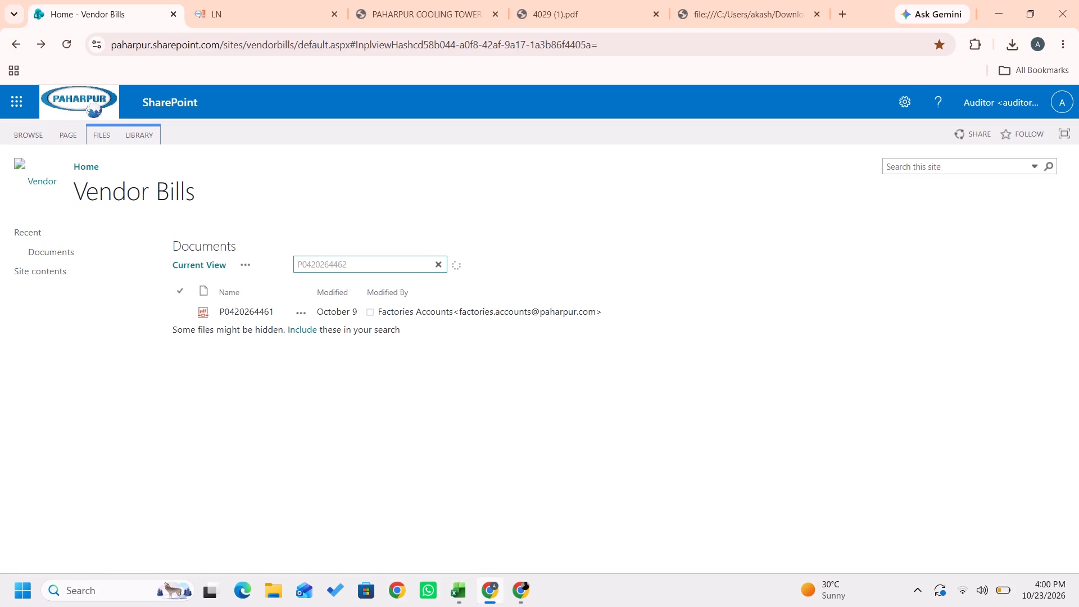
key("alt+Tab")
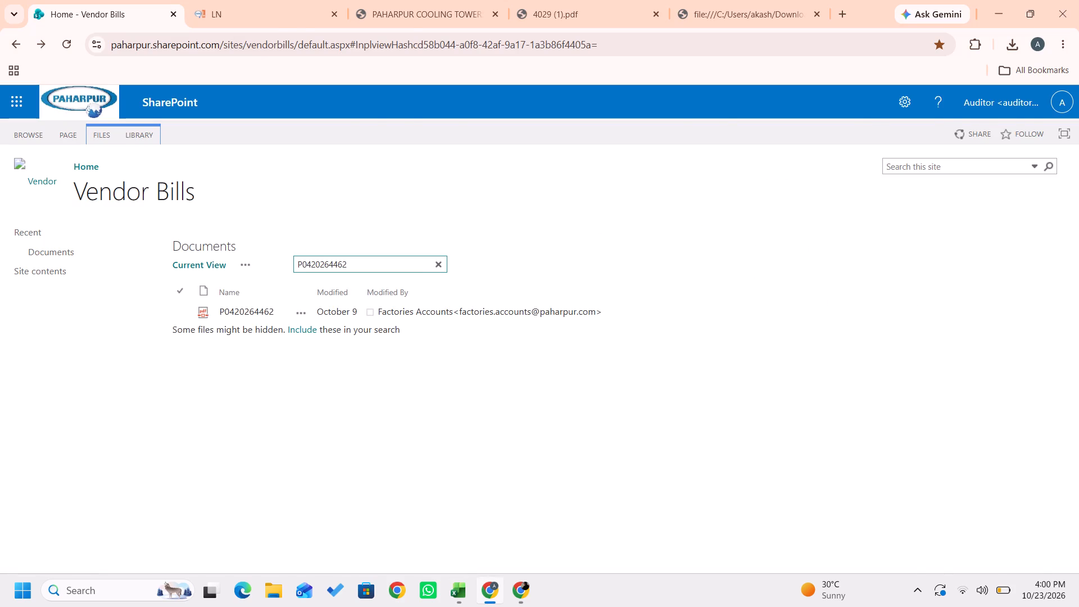
key("Down")
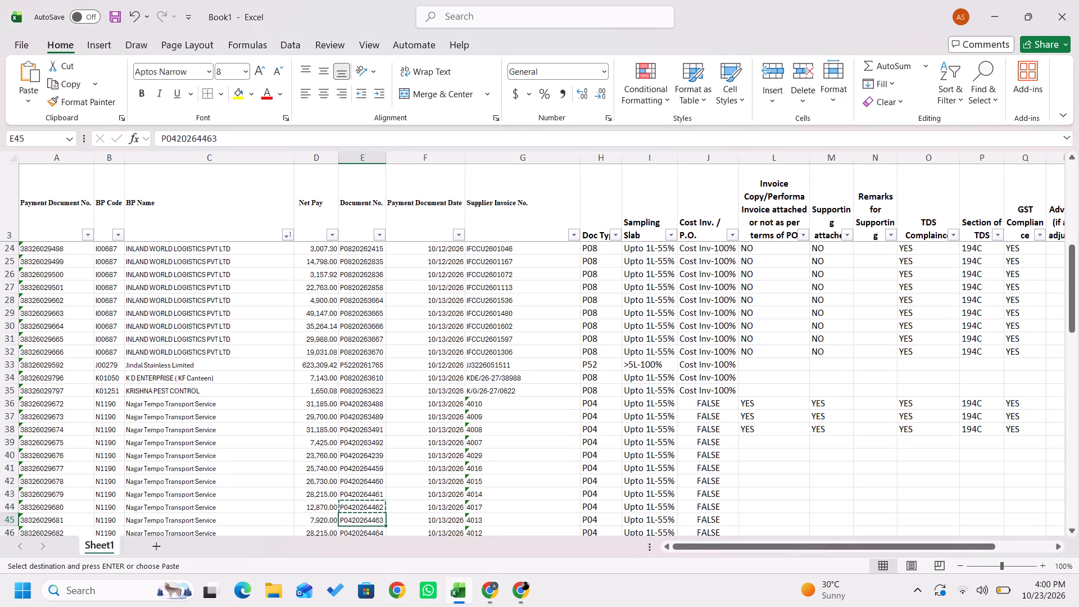
key("ctrl+c")
key("alt+Tab")
left_click(352, 262)
key("ctrl+a")
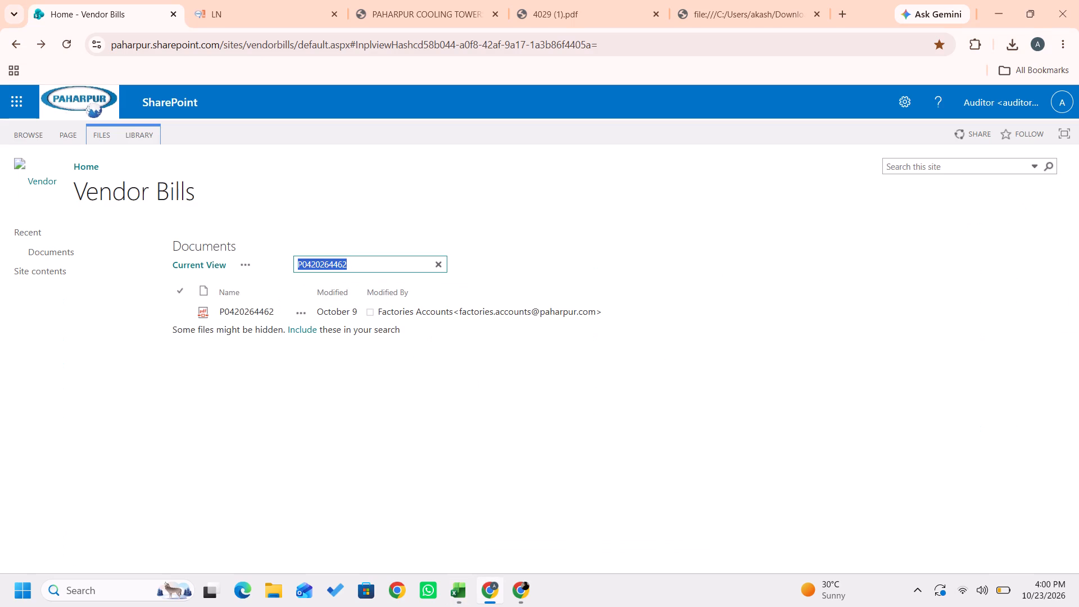
key("ctrl+v")
key("Return")
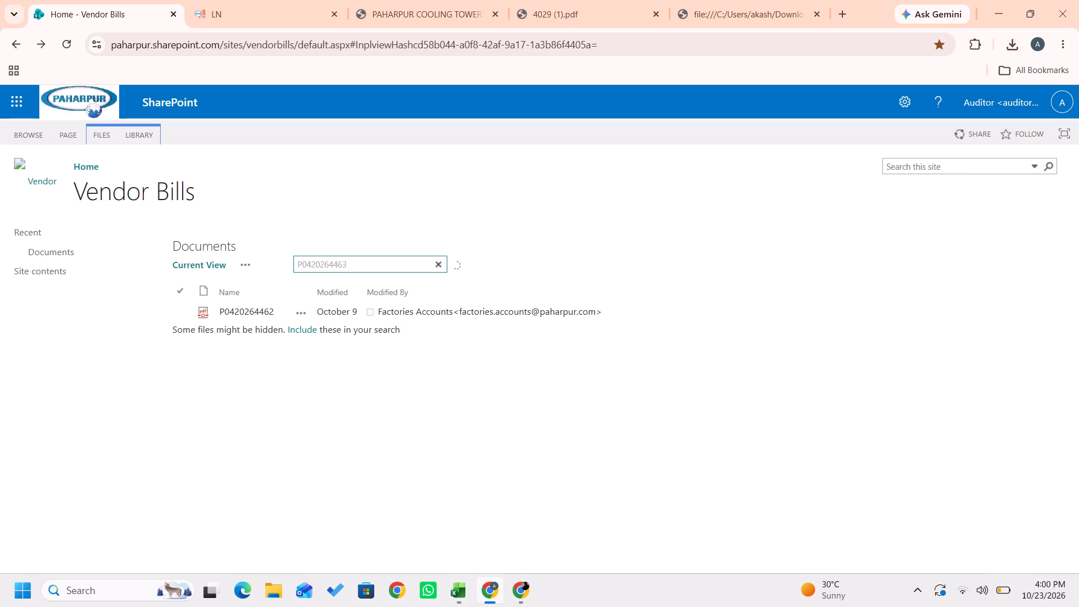
key("alt+Tab")
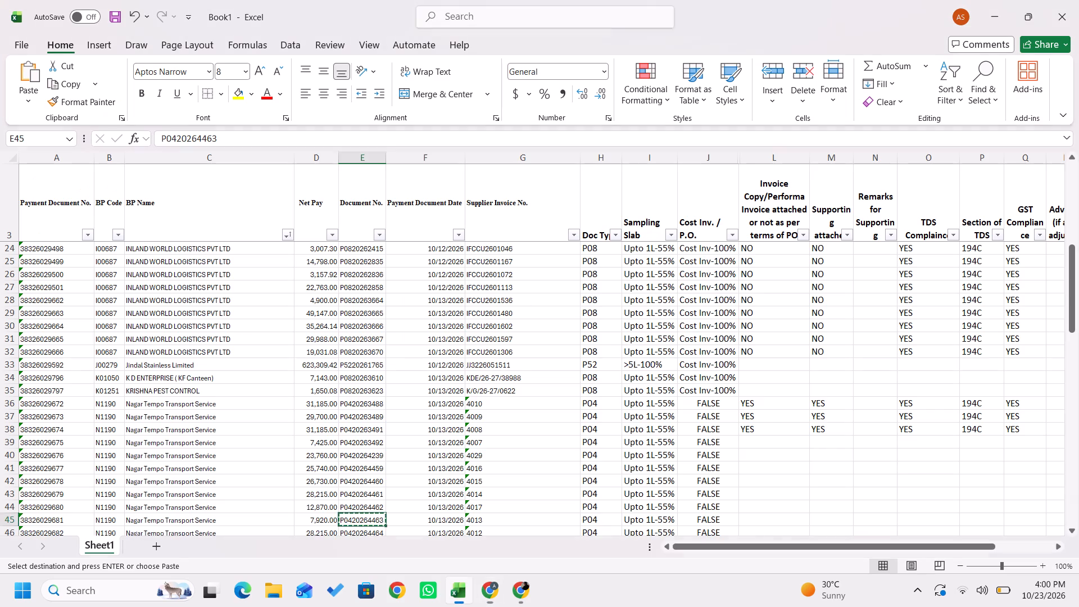
key("Down")
key("ctrl+c")
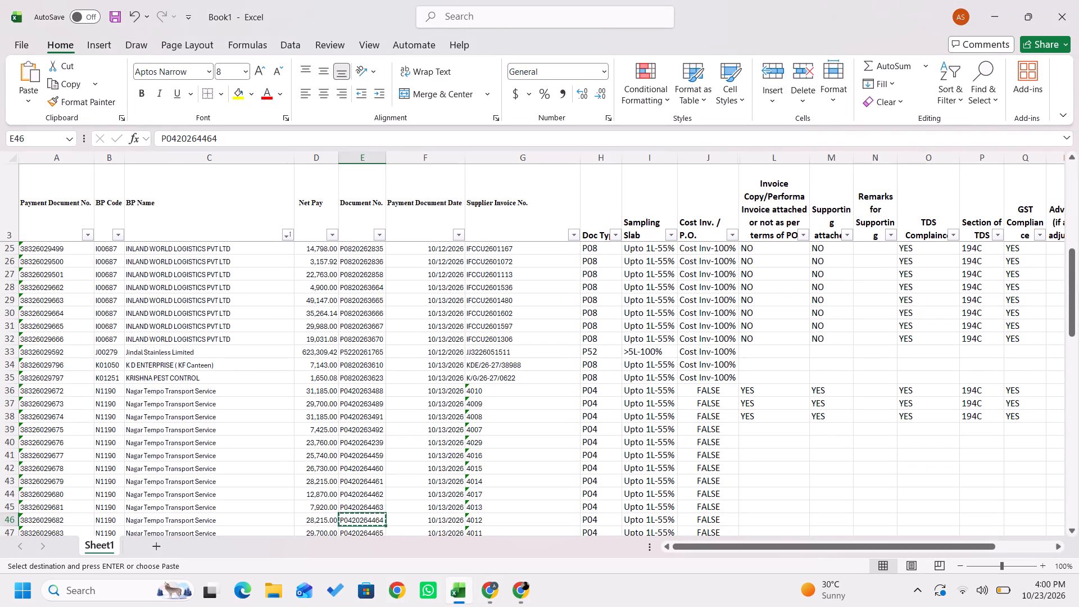
key("alt+Tab")
left_click(352, 262)
key("ctrl+a")
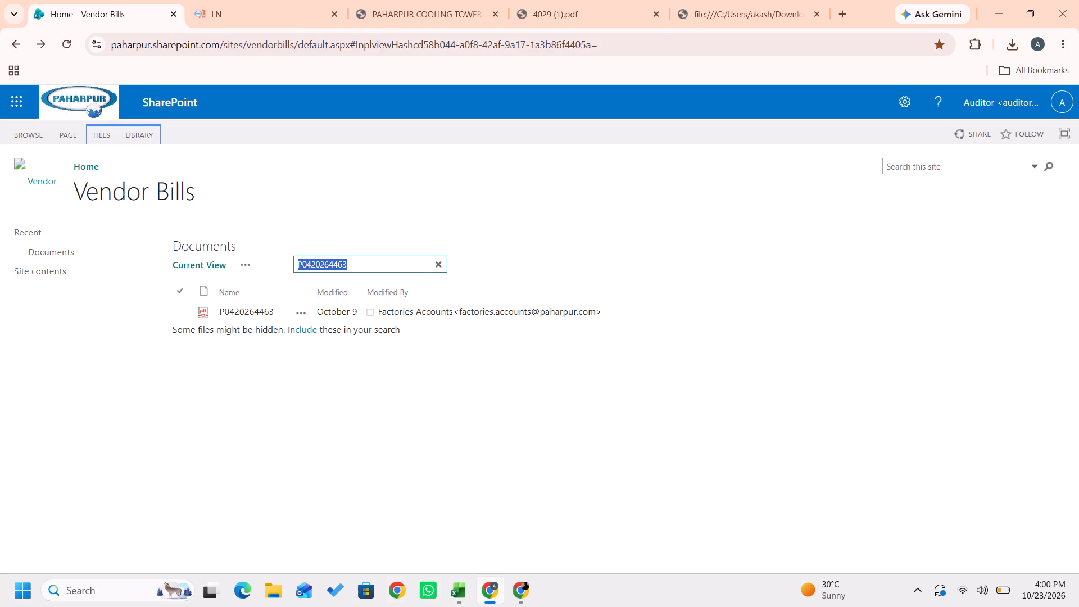
key("ctrl+v")
key("Return")
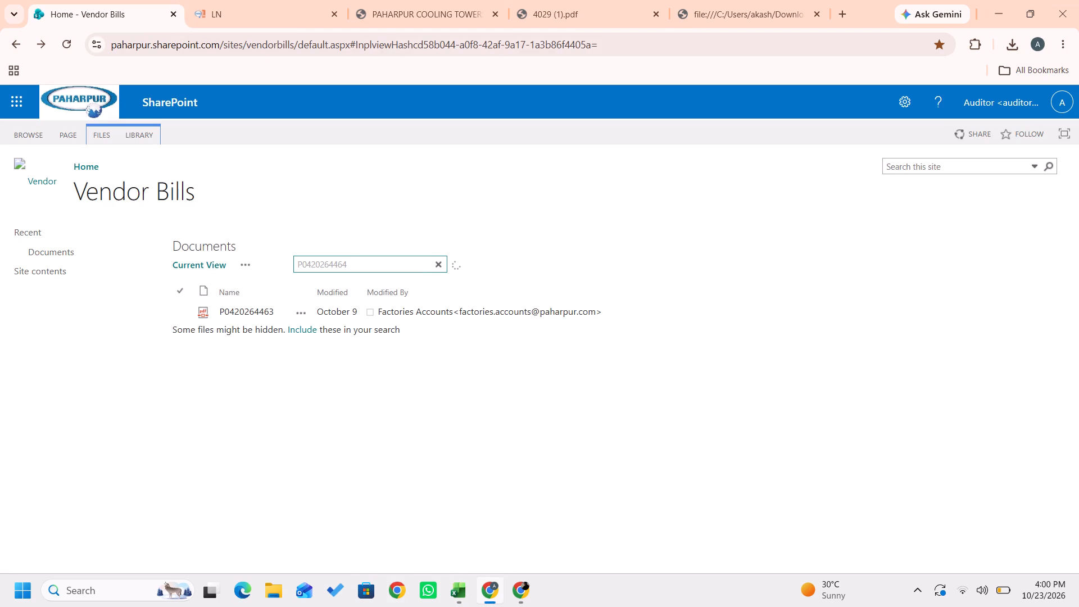
key("alt+Tab")
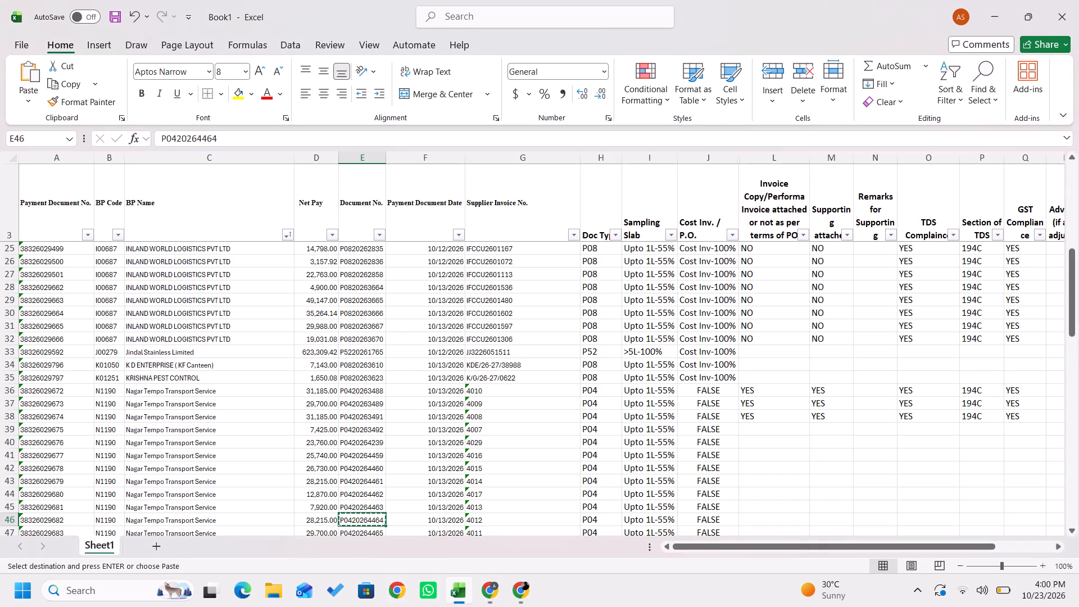
key("Down")
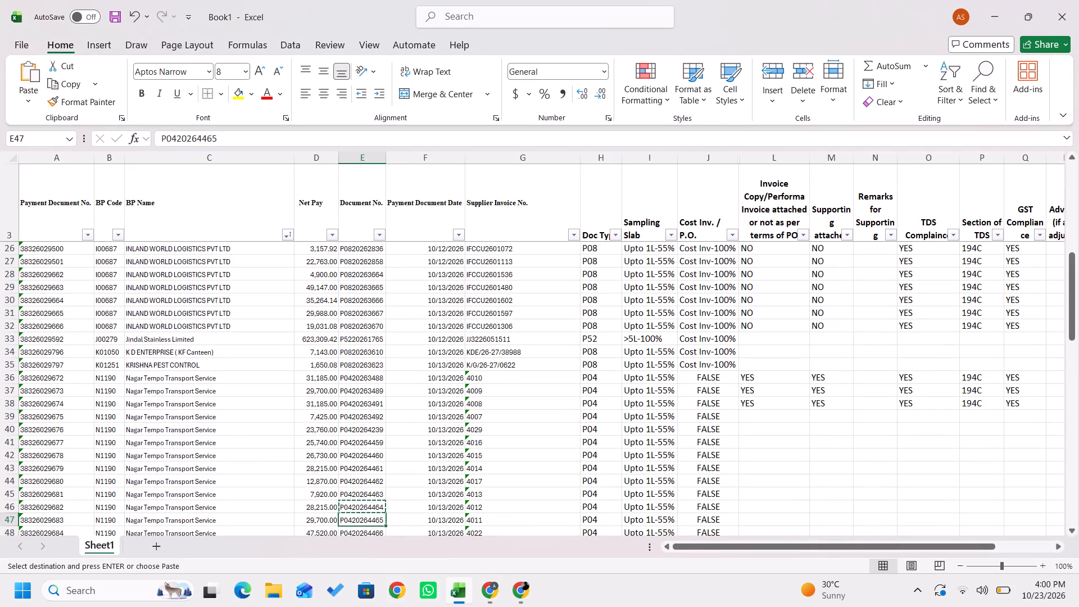
key("ctrl+c")
key("alt+Tab")
left_click(352, 262)
key("ctrl+a")
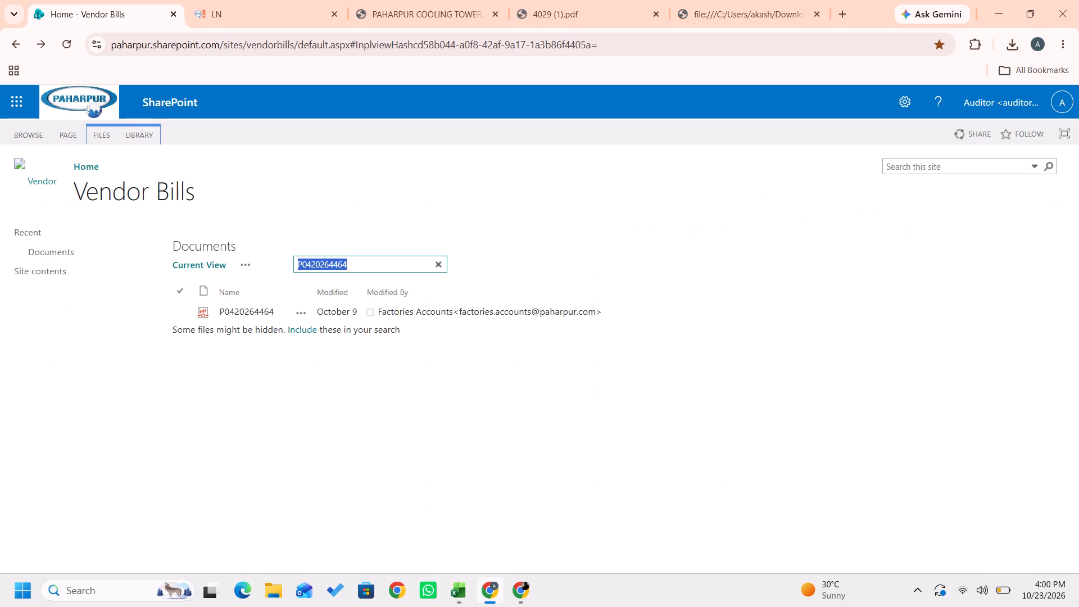
key("ctrl+v")
key("Return")
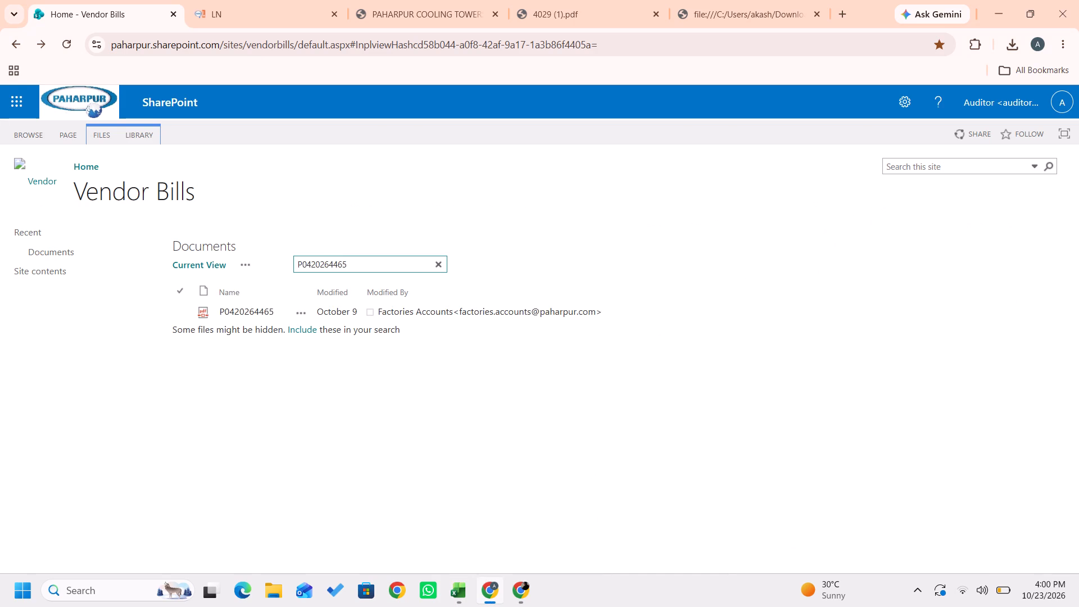
key("alt+Tab")
key("Down")
key("ctrl+c")
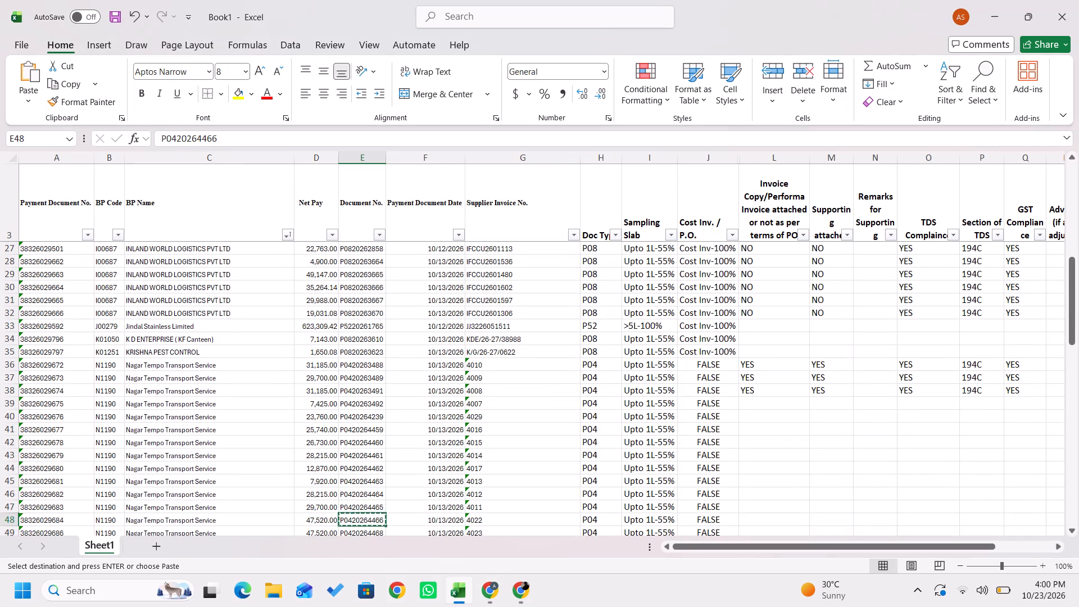
key("alt+Tab")
left_click(352, 262)
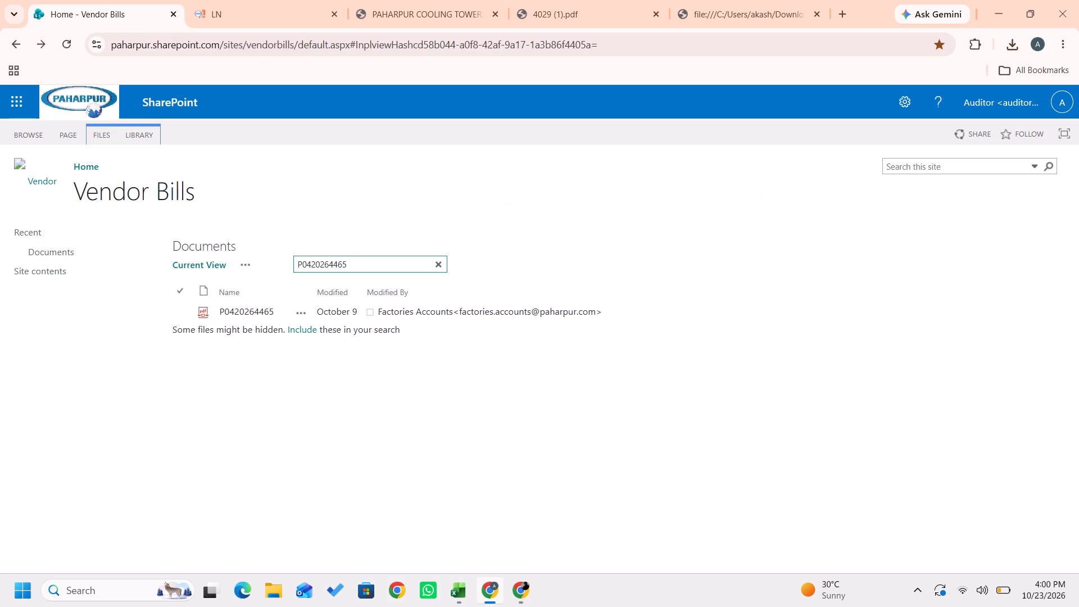
key("ctrl+a")
key("ctrl+v")
key("Return")
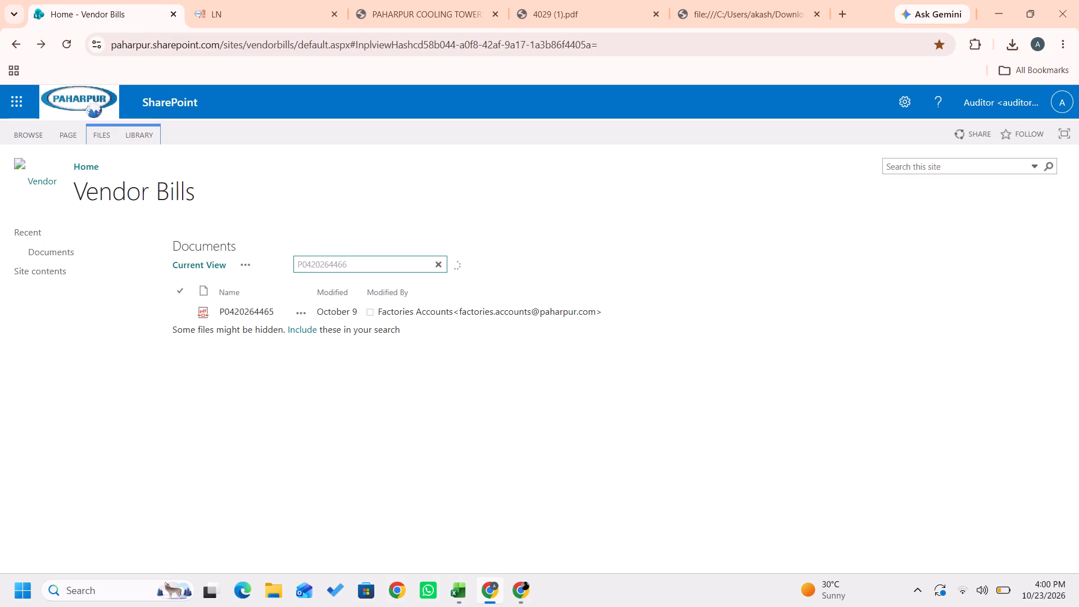
key("alt+Tab")
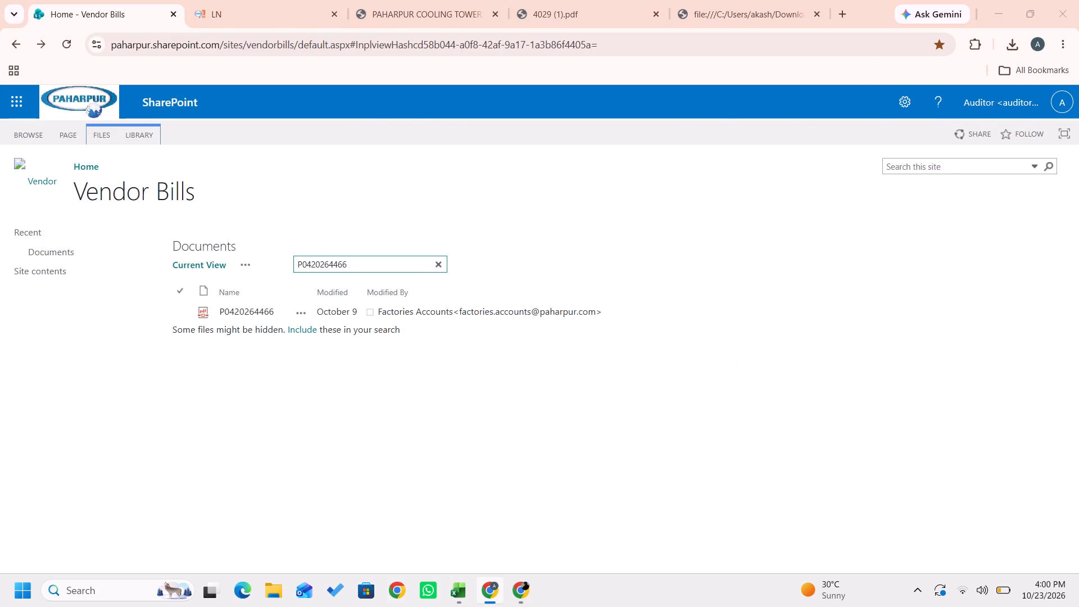
key("Down")
key("ctrl+c")
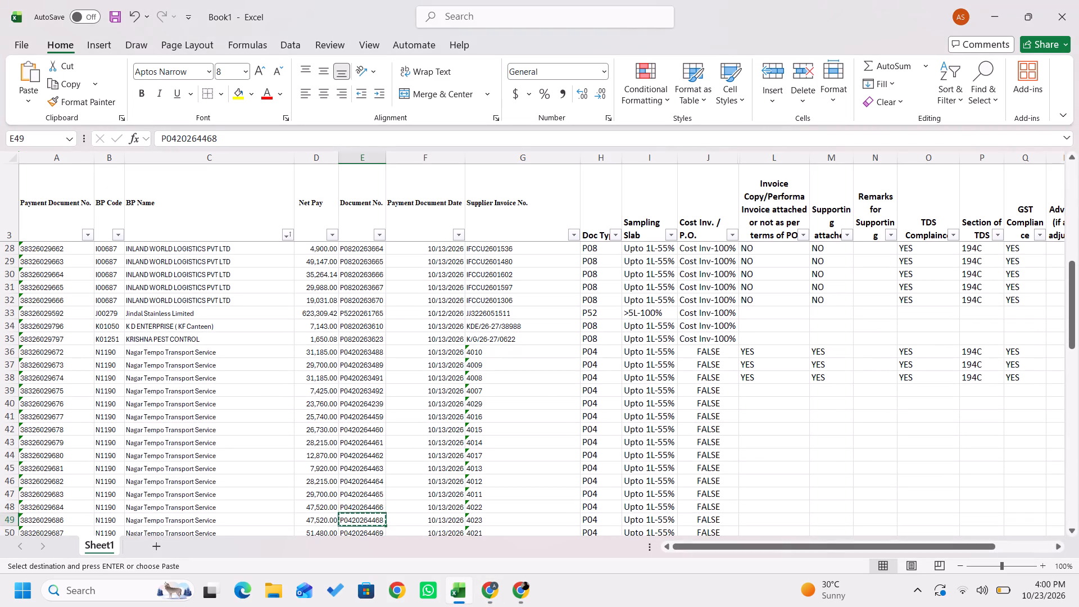
key("alt+Tab")
left_click(352, 262)
key("ctrl+a")
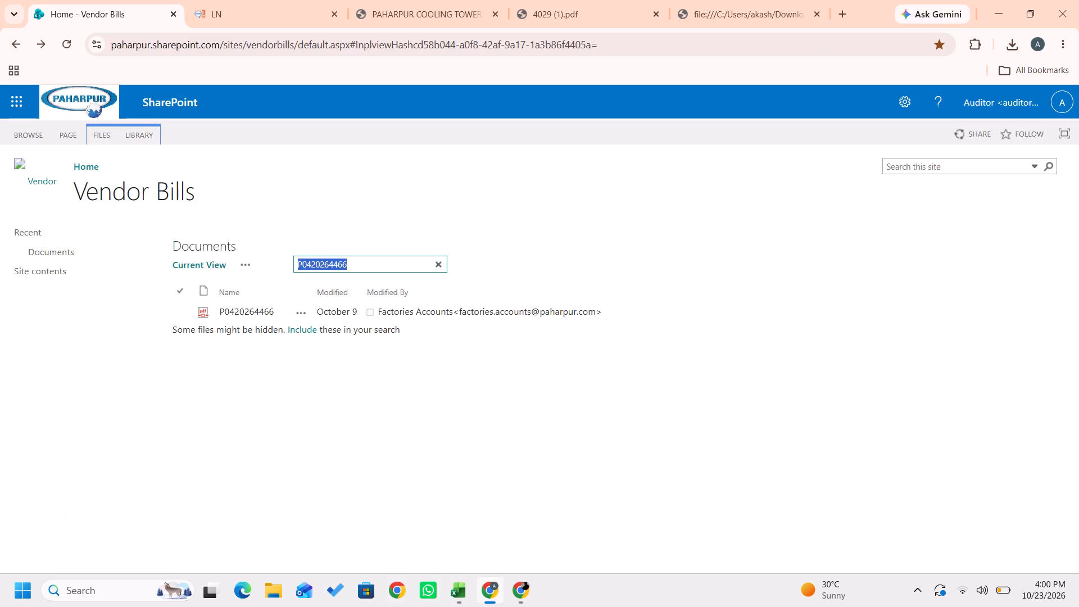
key("ctrl+v")
key("Return")
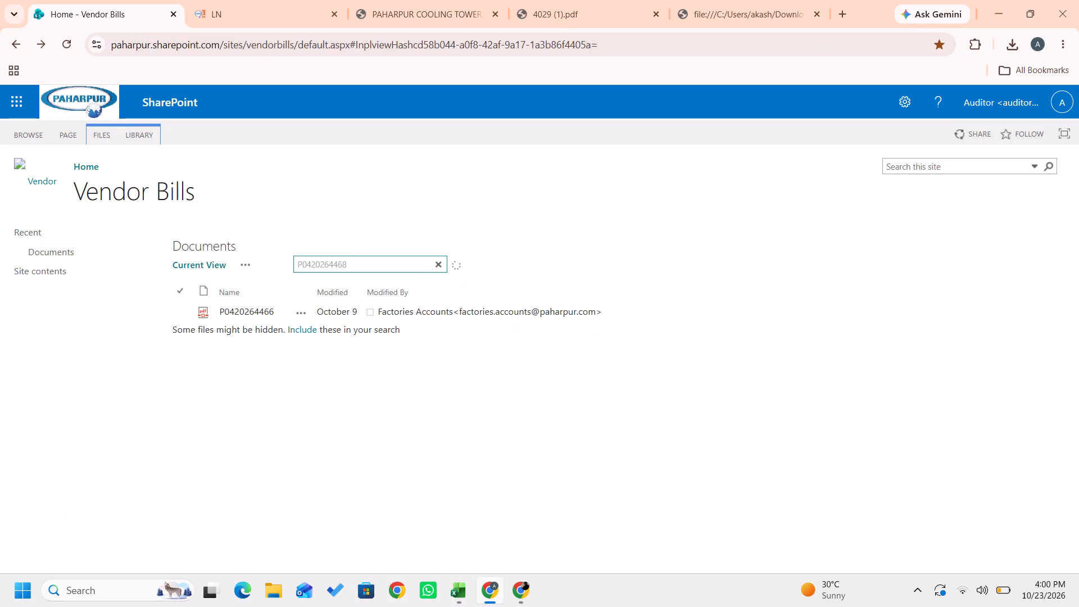
key("alt+Tab")
key("Down")
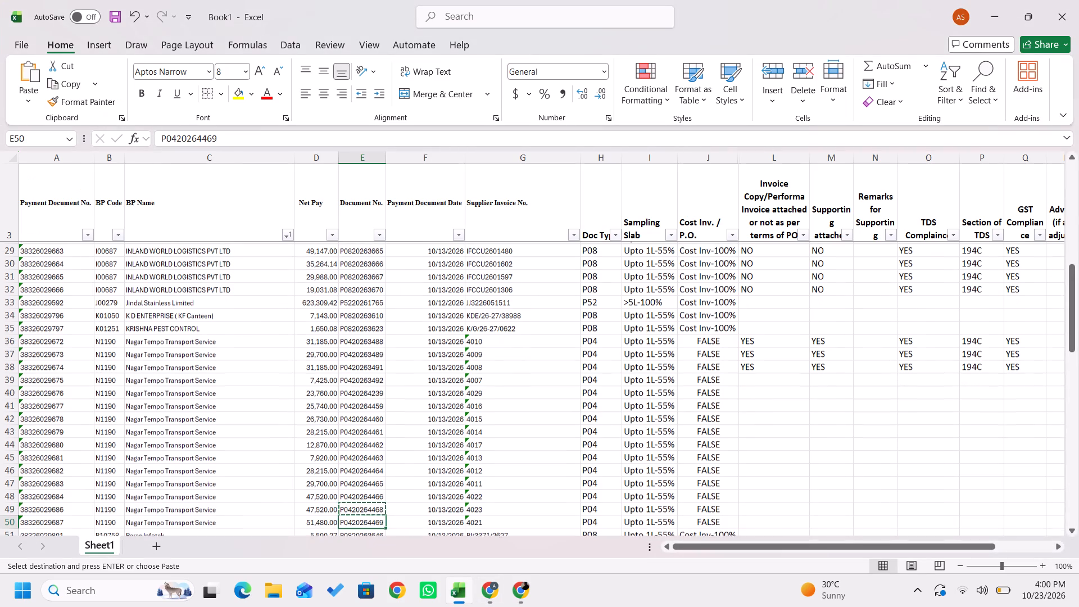
key("ctrl+c")
key("alt+Tab")
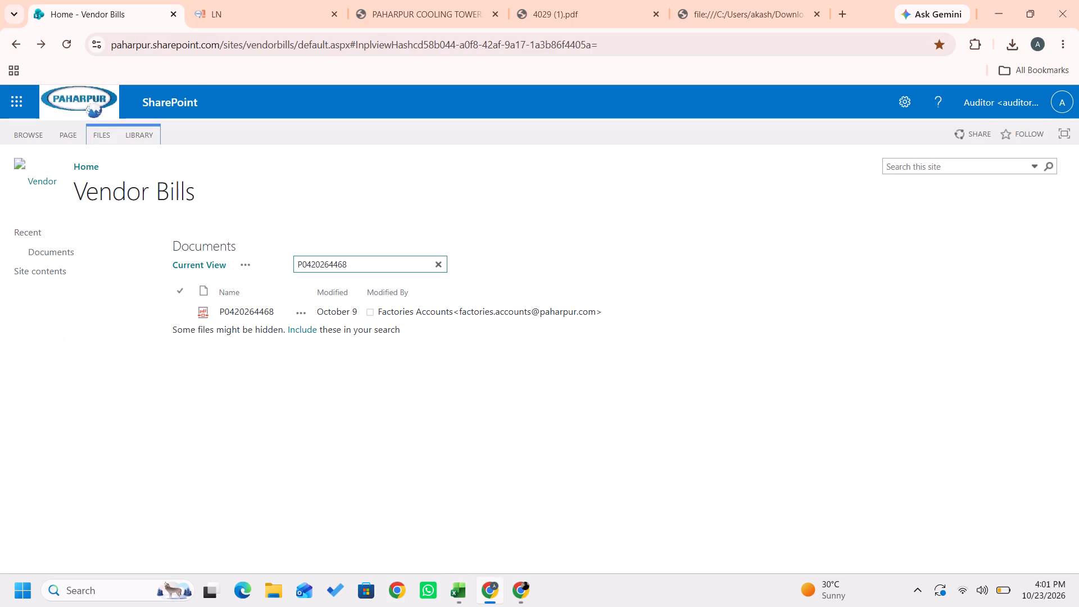
key("ctrl+a")
left_click(352, 262)
left_click(352, 262)
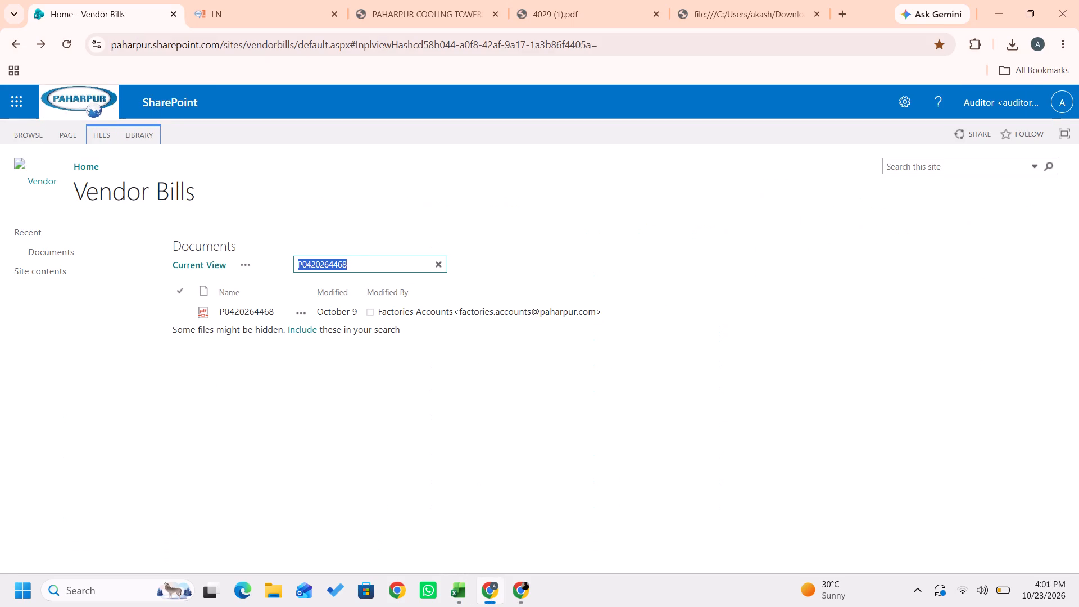
key("ctrl+v")
key("Return")
key("Return")
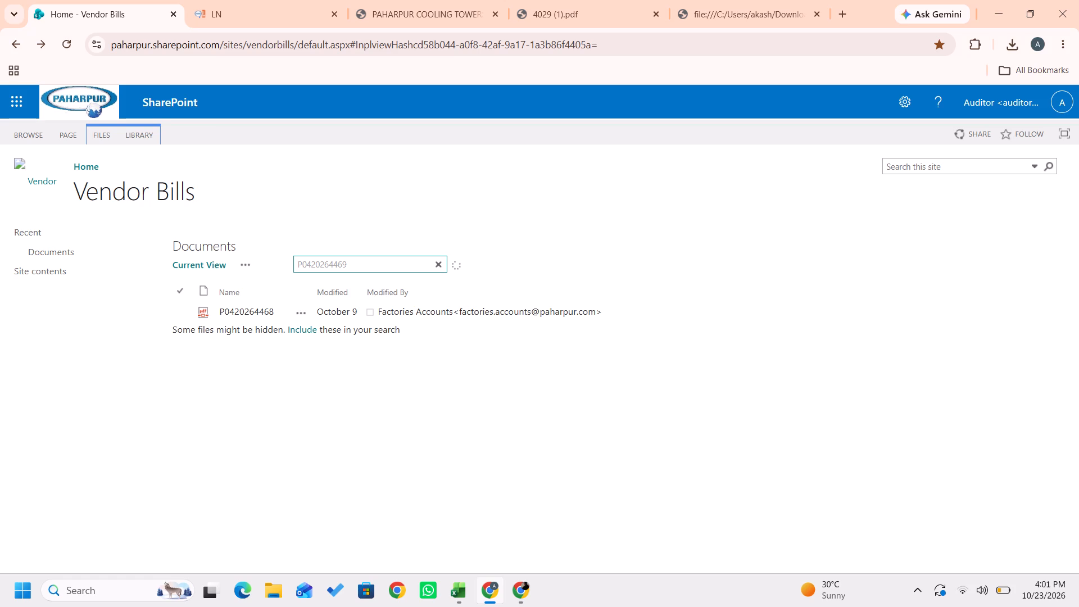
In the Excel sheet, fill row 38's audit entries in columns L to Q (YES and TDS section 194C) down through row 50.
key("alt+Tab")
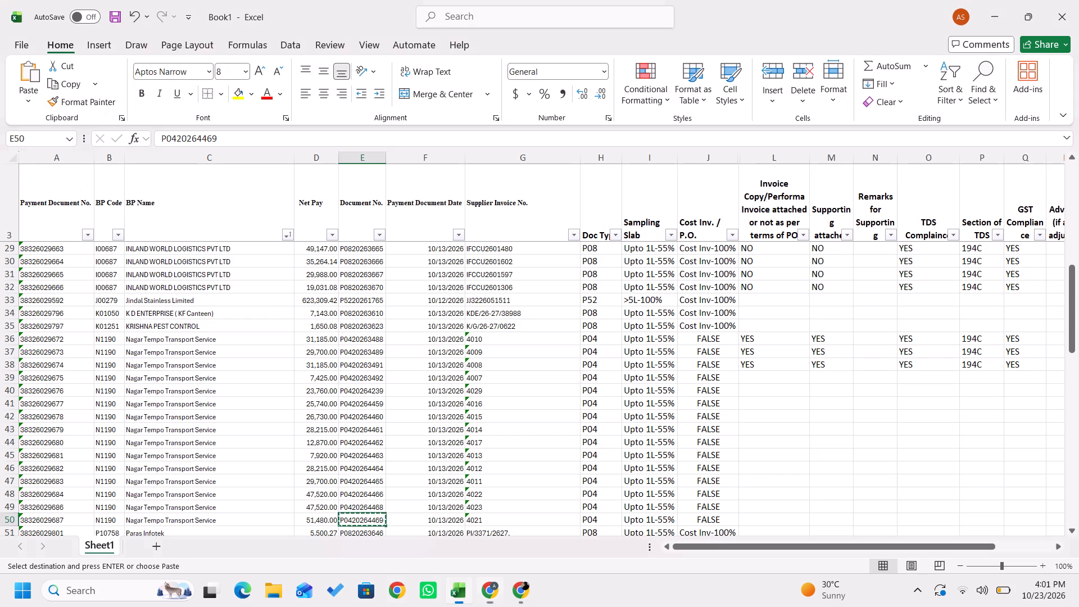
key("Right")
key("Right")
key("Right")
key("Right")
key("Right")
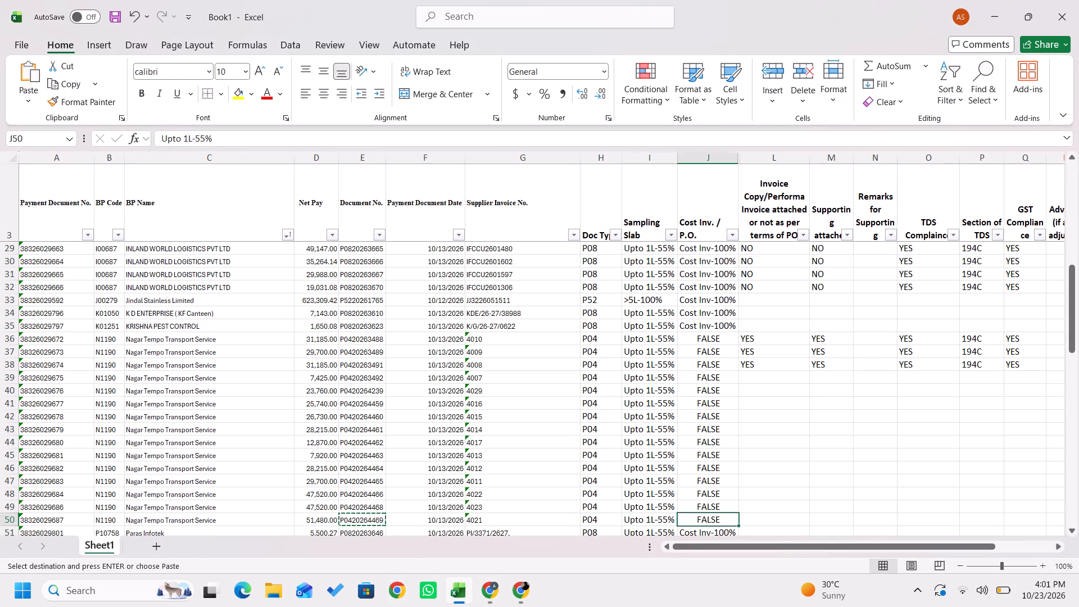
key("Right")
key("Escape")
key("Right")
key("Left")
key("shift+Right")
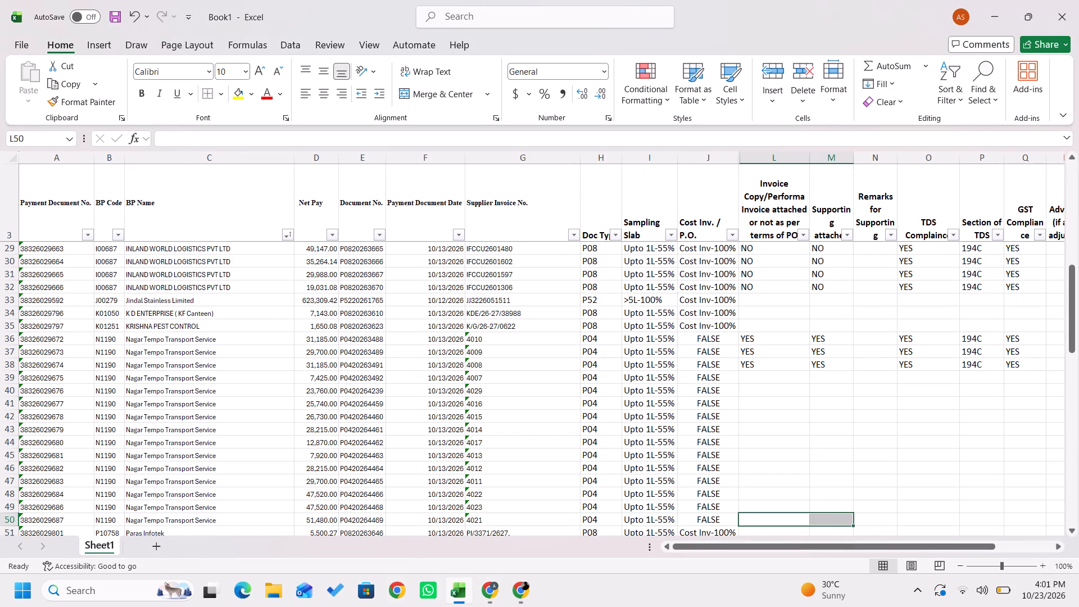
key("shift+Right")
key("shift+Right")
key("shift+Right")
key("shift+Right")
key("shift+Right")
key("shift+Left")
key("ctrl+shift+Up")
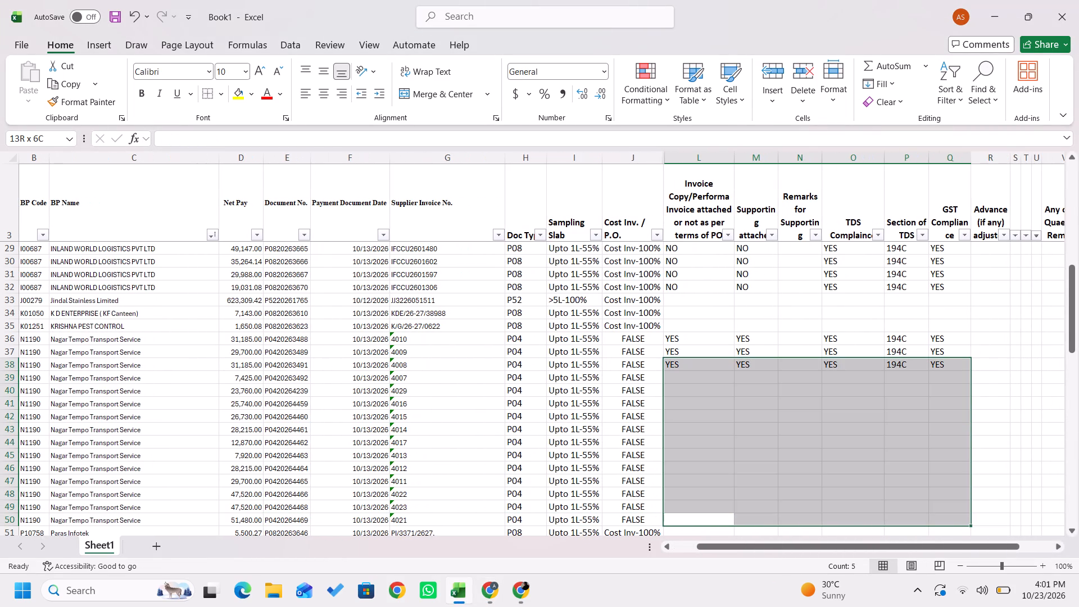
key("ctrl+d")
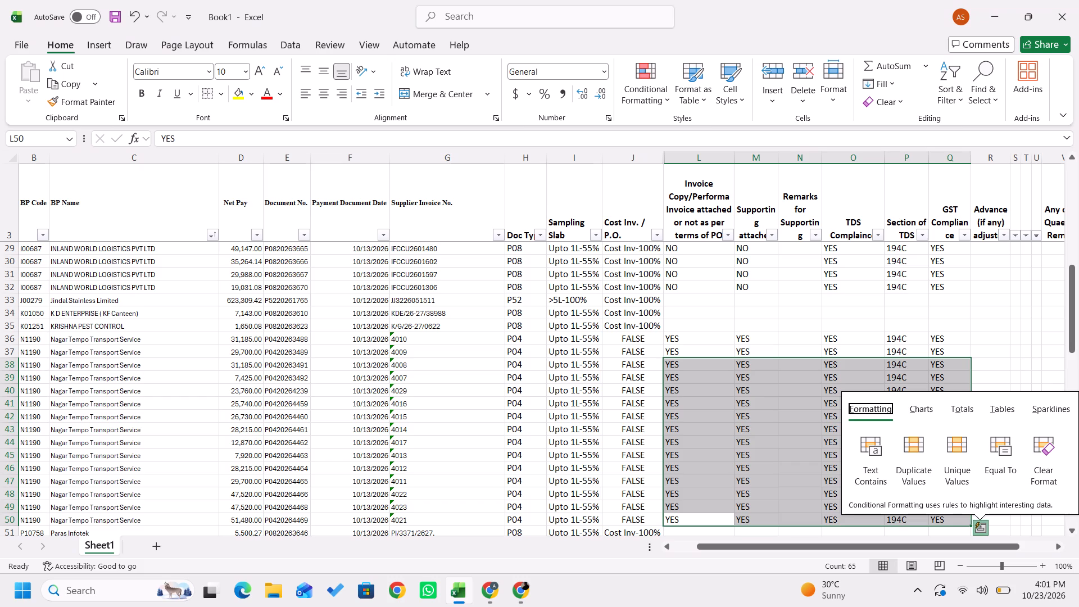
Select the invoice-attachment entries in column L from row 50 up to row 19.
left_click(659, 451)
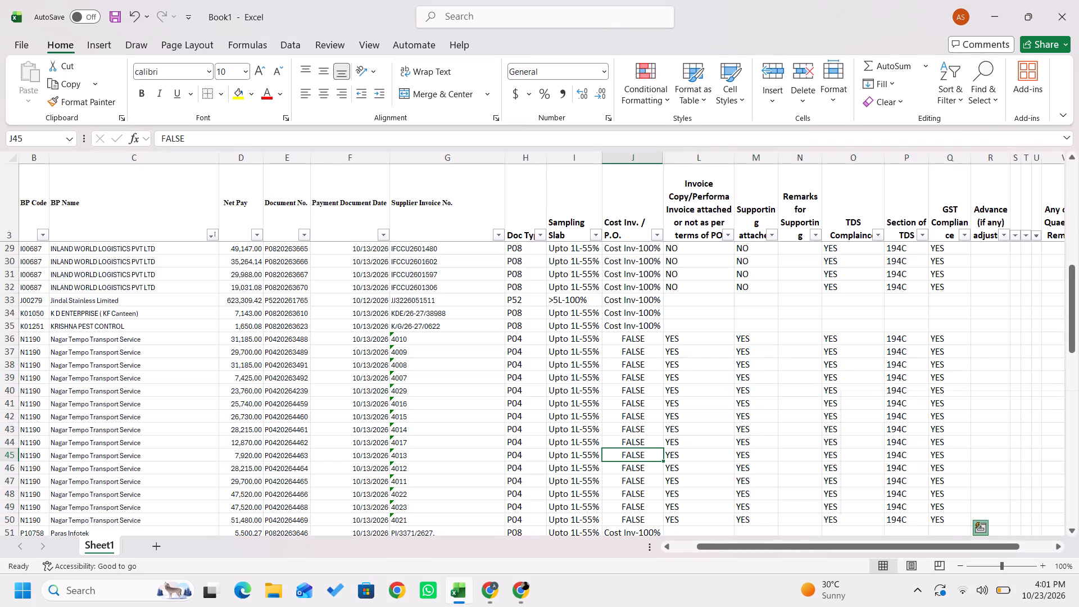
key("Down")
key("Down")
key("Down")
key("Right")
key("Down")
key("Down")
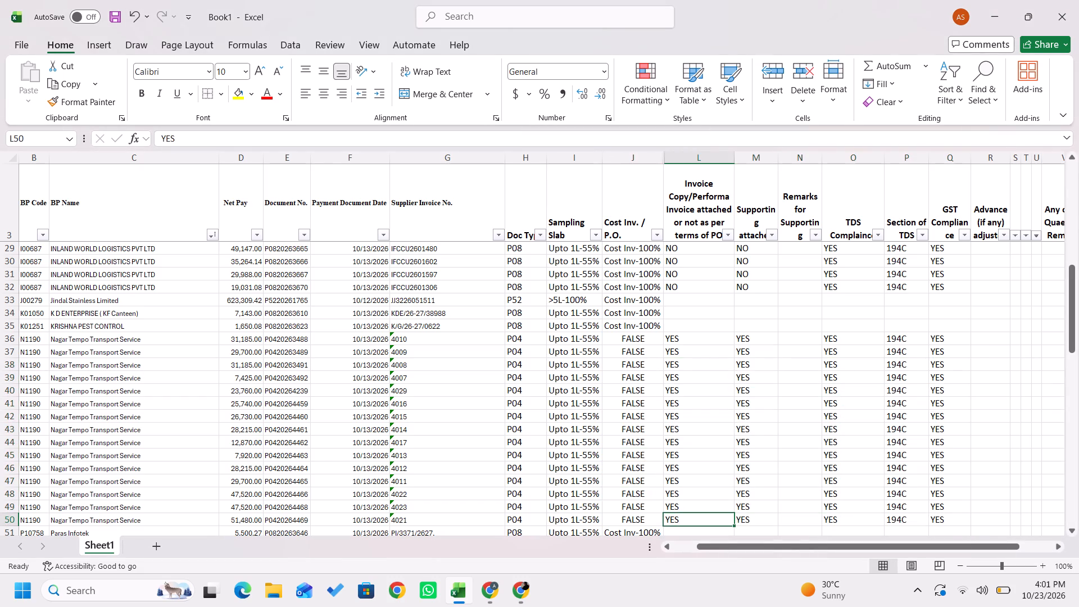
key("ctrl+shift+Up")
key("ctrl+shift+Up")
key("ctrl+shift+Up")
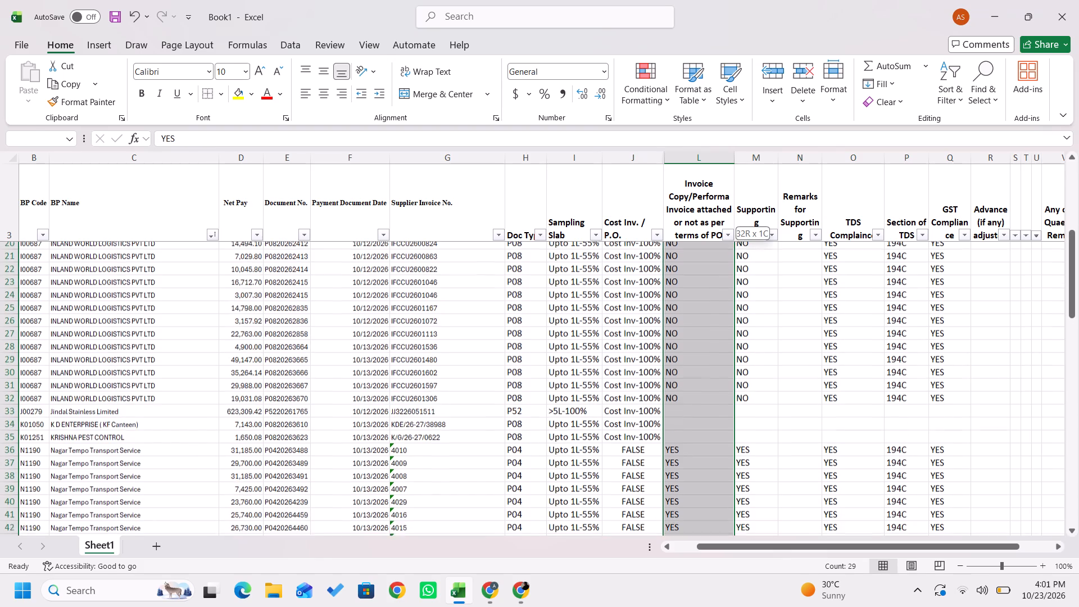
key("shift+Up")
key("shift+Down")
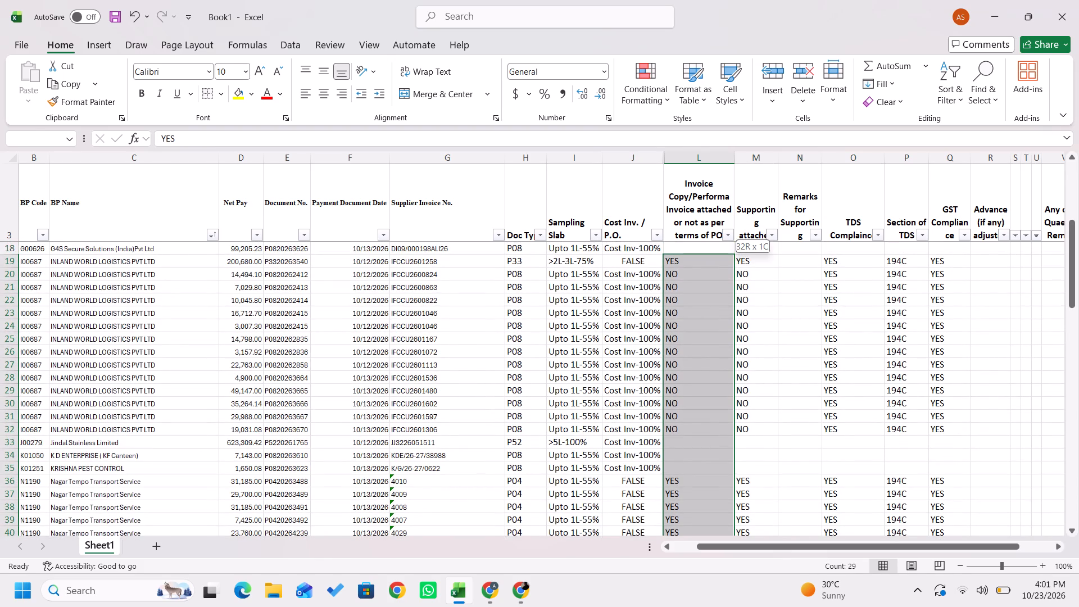